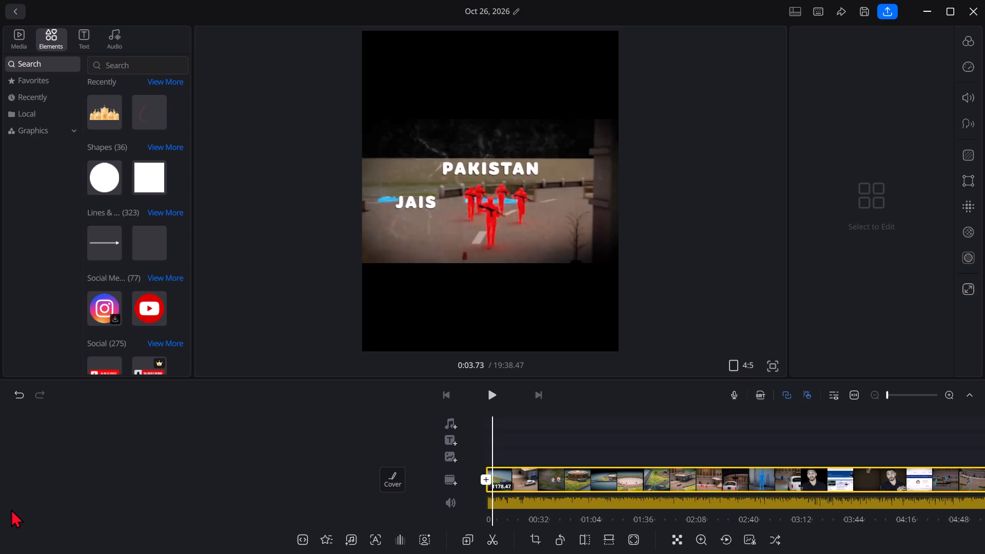
# Return the timeline to its start and play the opening of the video, pausing at about 0:12.
pyautogui.moveTo(509, 429); pyautogui.dragTo(557, 418)
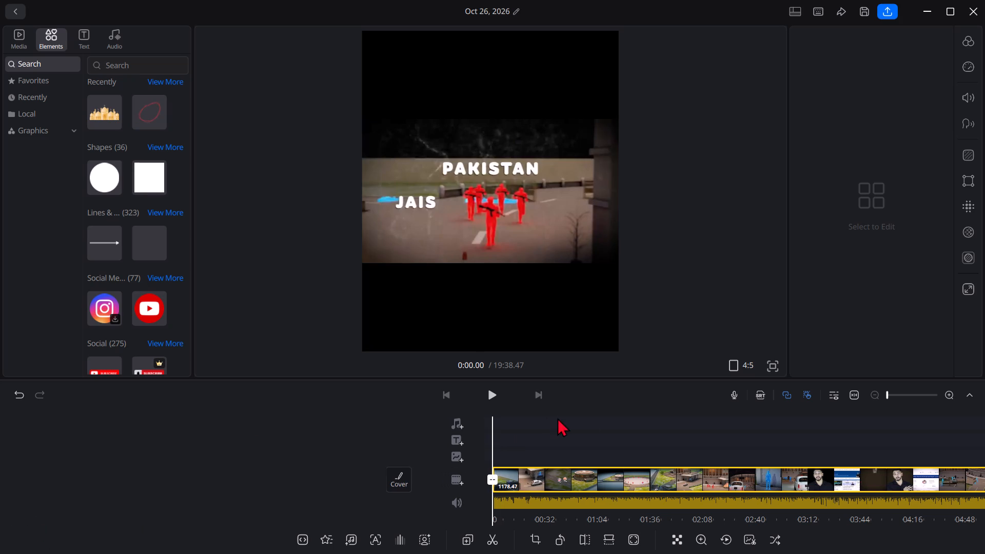
pyautogui.moveTo(557, 418); pyautogui.dragTo(589, 417)
pyautogui.click(485, 400)
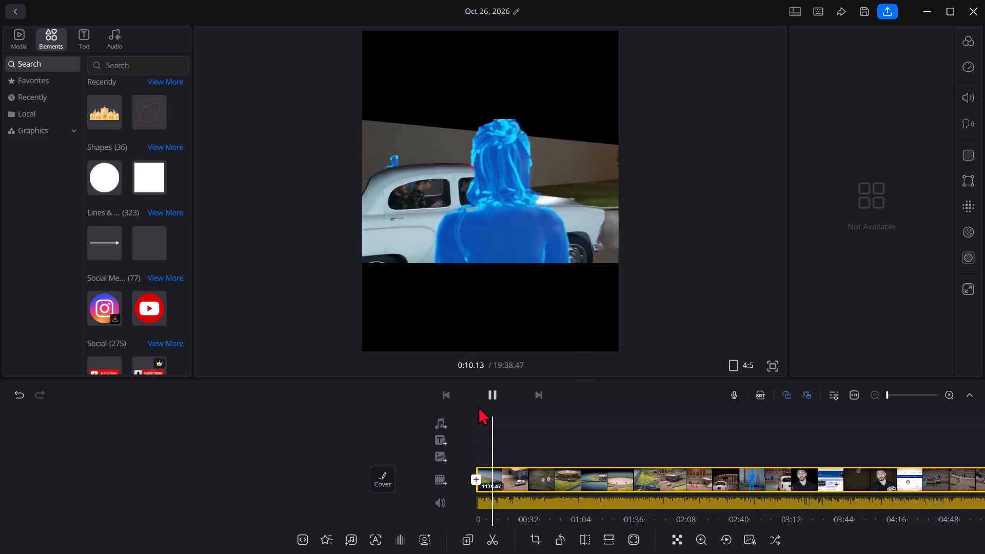
pyautogui.click(495, 390)
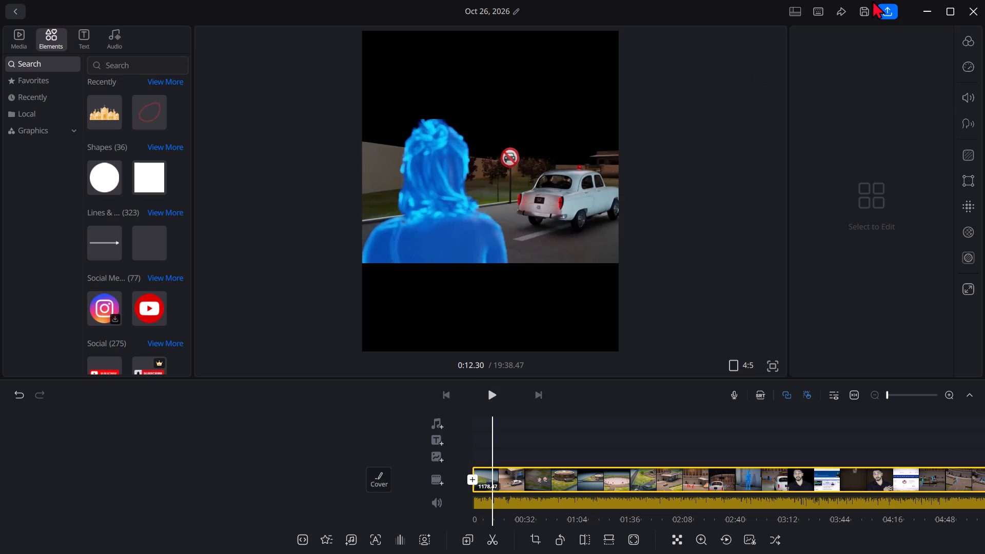
# Minimize the video editor window.
pyautogui.click(924, 13)
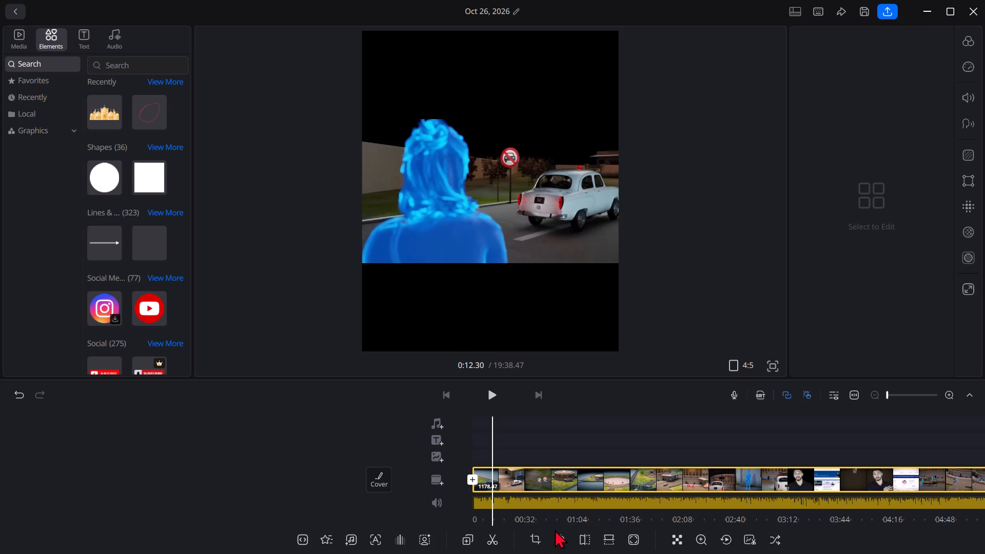
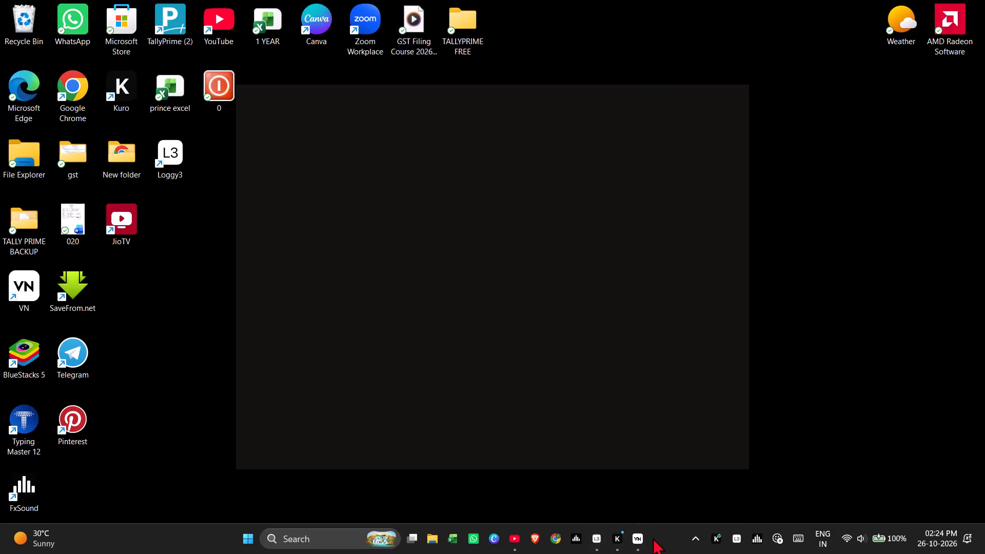
# Switch back to the VN video editor and return the timeline to 0:00.
pyautogui.click(641, 538)
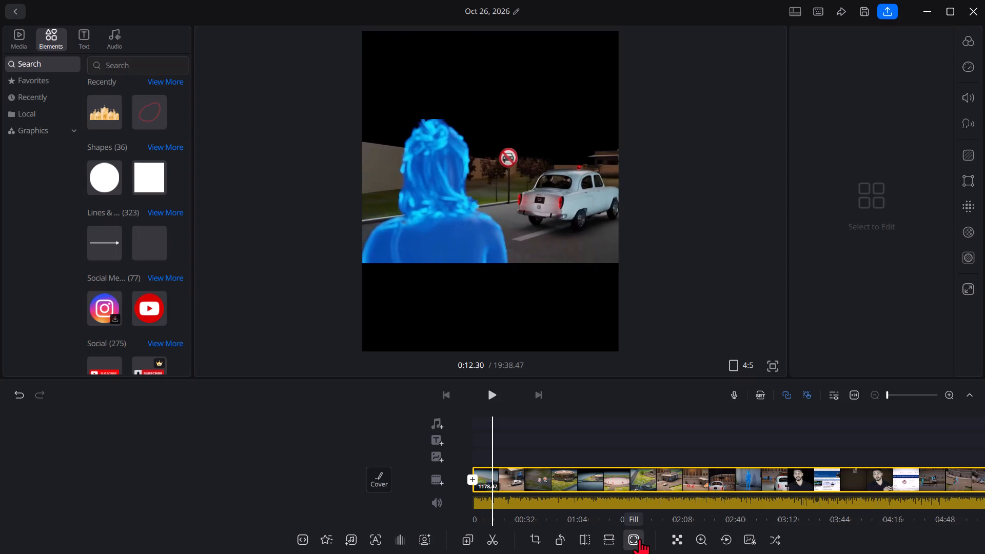
pyautogui.moveTo(622, 506); pyautogui.dragTo(848, 536)
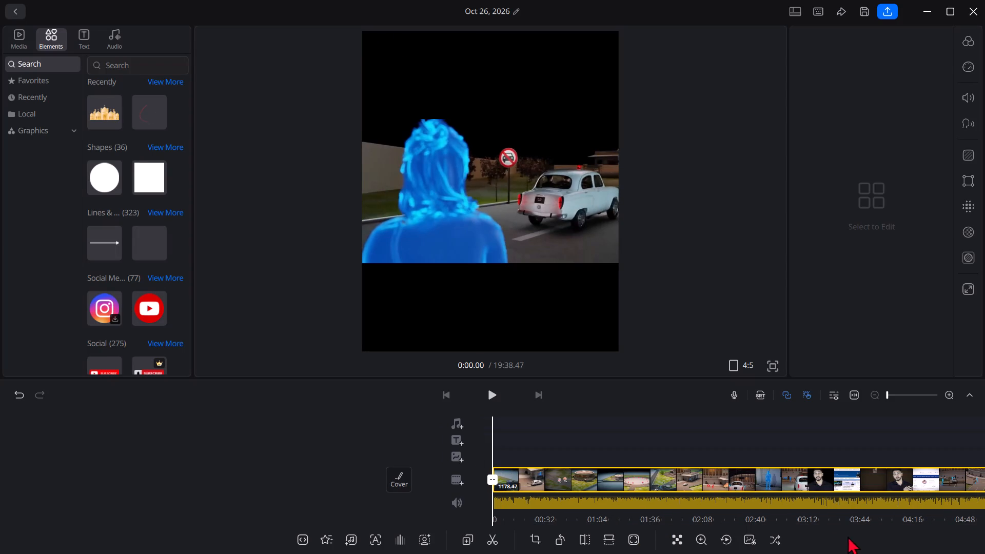
pyautogui.moveTo(848, 536); pyautogui.dragTo(880, 521)
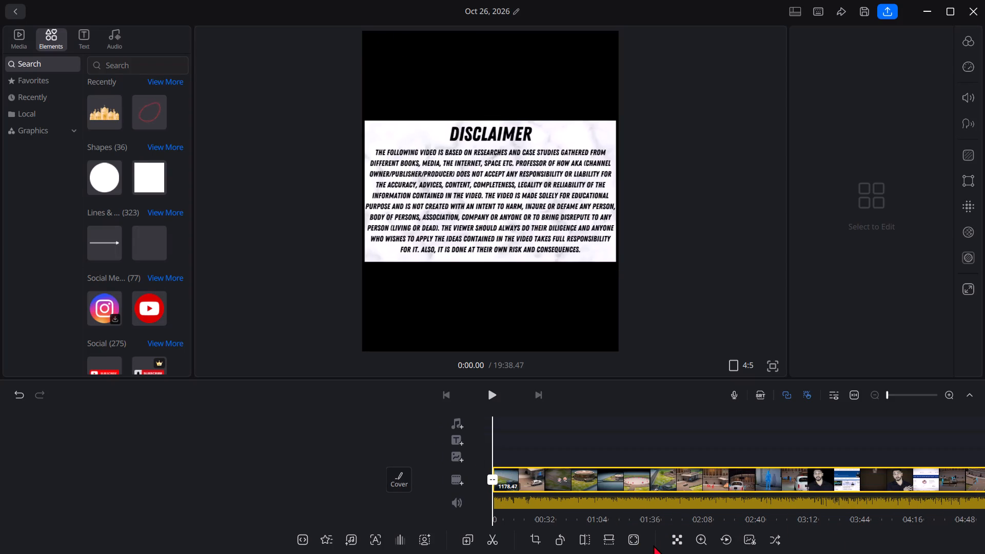
# Find the first frame after the opening disclaimer and split the video clip there, at 0:01.07.
pyautogui.press('space')
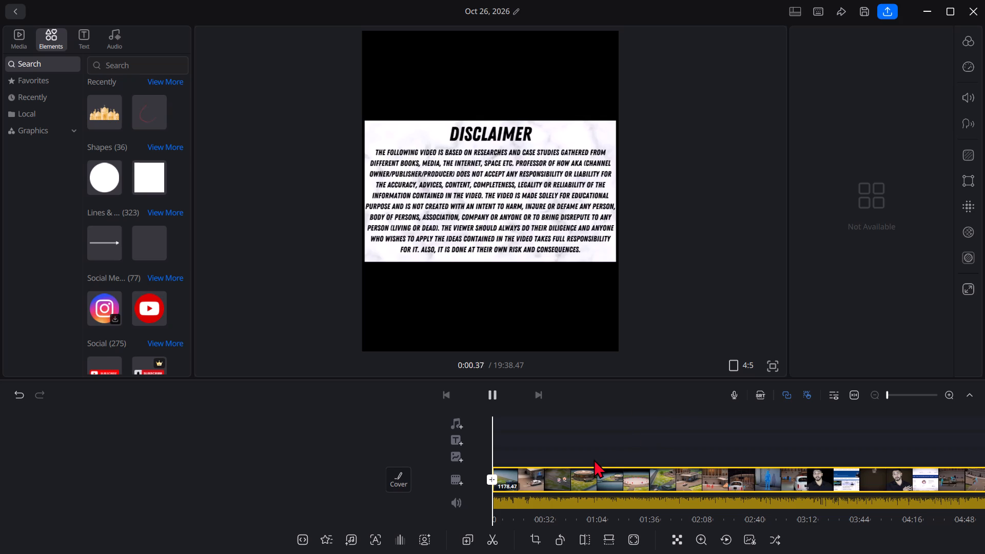
pyautogui.press('space')
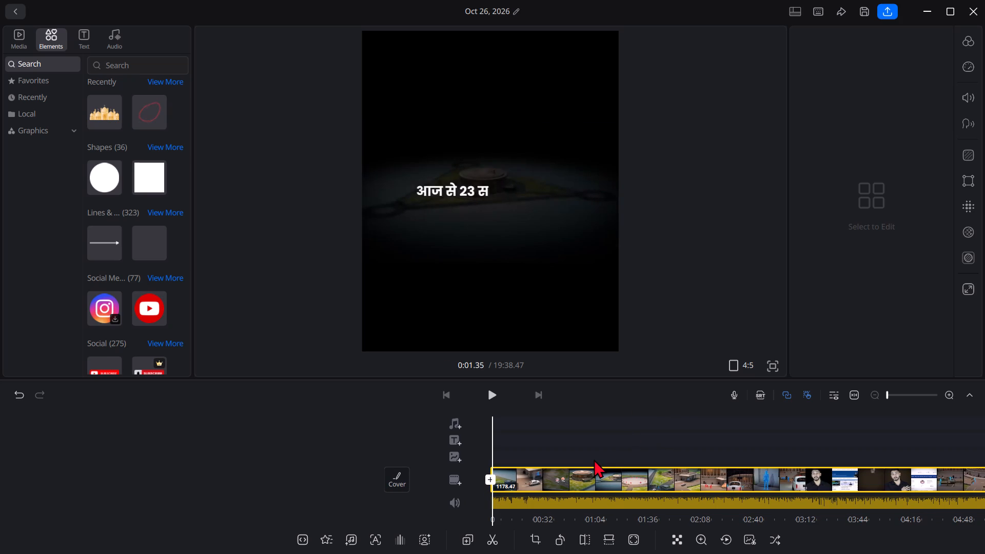
pyautogui.press('Left')
pyautogui.press('Left')
pyautogui.press('Left')
pyautogui.press('Left')
pyautogui.press('Left')
pyautogui.press('Left')
pyautogui.press('Left')
pyautogui.press('Left')
pyautogui.press('Left')
pyautogui.press('Left')
pyautogui.press('Left')
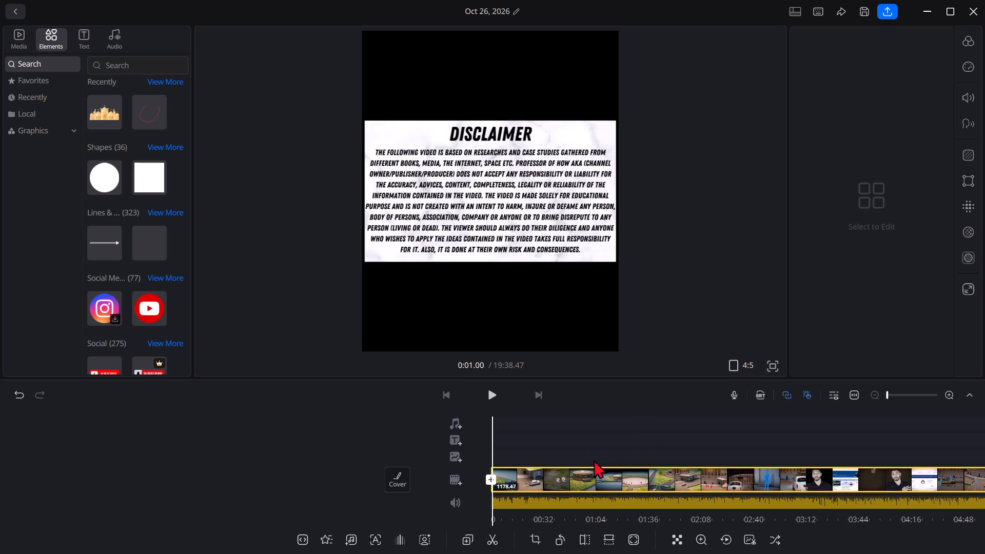
pyautogui.press('Right')
pyautogui.press('Right')
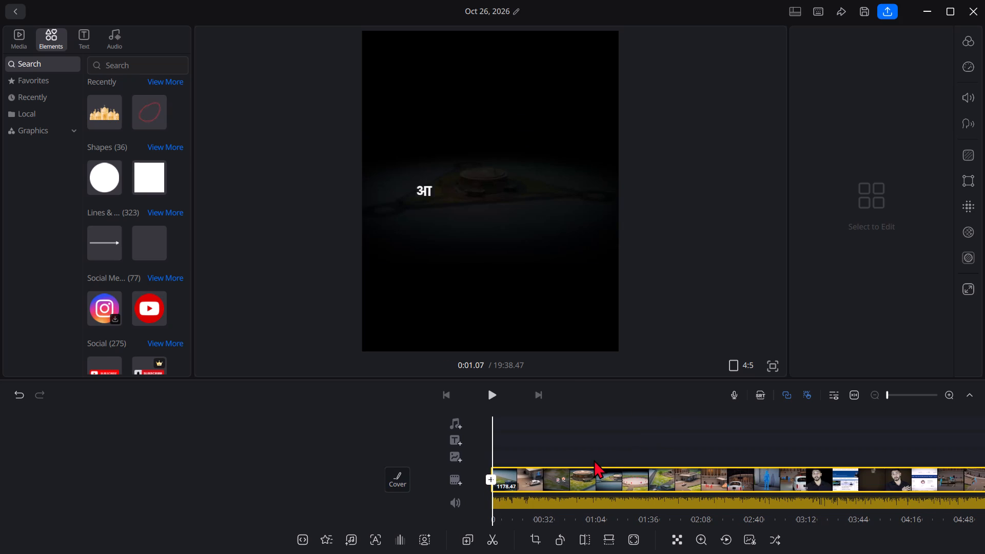
pyautogui.hotkey('ctrl', 'b')
# Delete the short disclaimer segment at the start of the video track.
pyautogui.keyDown('ctrl'); pyautogui.scroll(10, 594, 460); pyautogui.keyUp('ctrl')
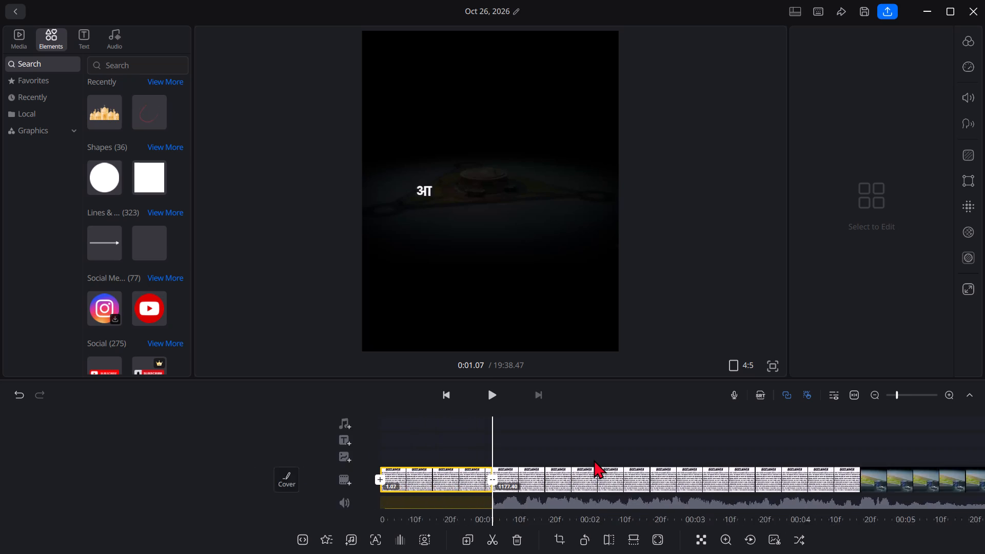
pyautogui.keyDown('ctrl'); pyautogui.scroll(4, 594, 460); pyautogui.keyUp('ctrl')
pyautogui.click(333, 476)
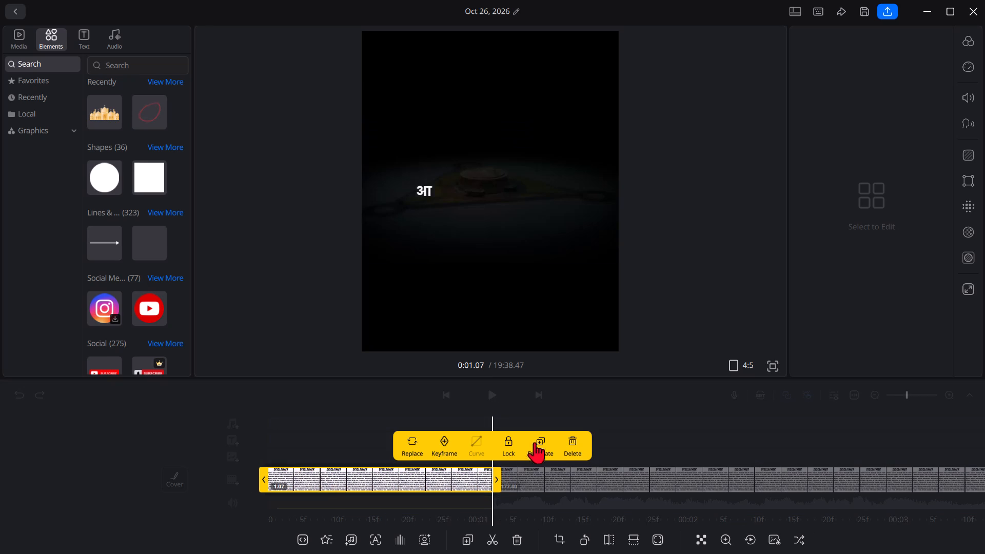
pyautogui.click(559, 447)
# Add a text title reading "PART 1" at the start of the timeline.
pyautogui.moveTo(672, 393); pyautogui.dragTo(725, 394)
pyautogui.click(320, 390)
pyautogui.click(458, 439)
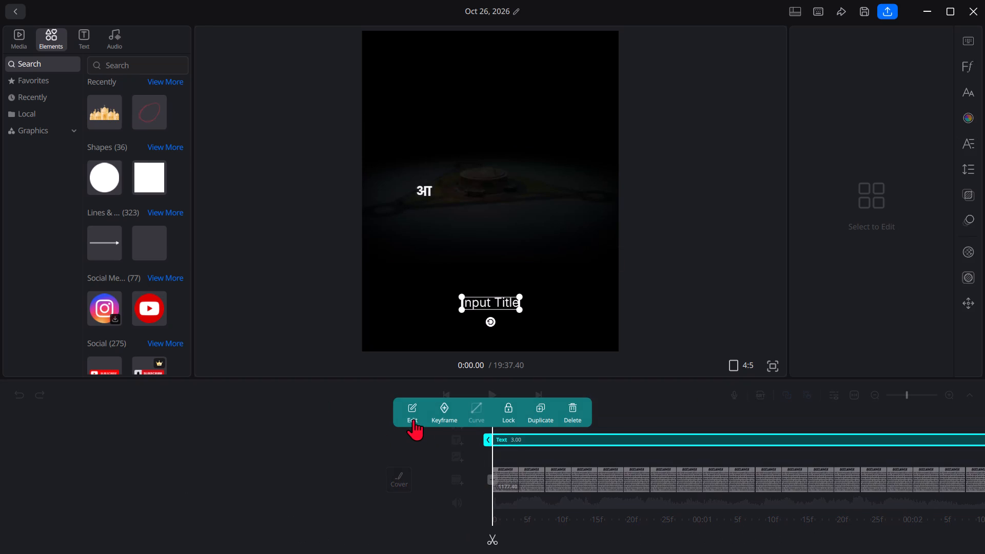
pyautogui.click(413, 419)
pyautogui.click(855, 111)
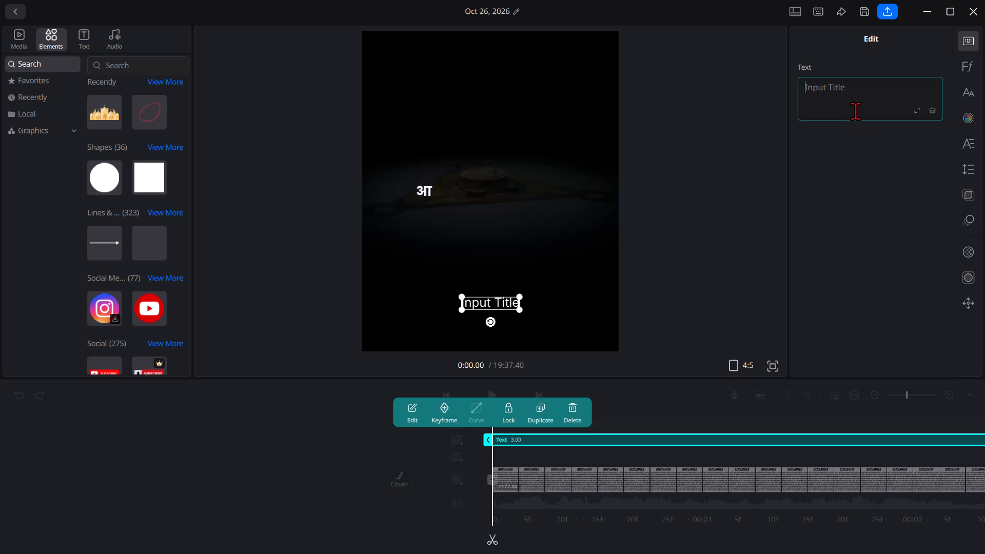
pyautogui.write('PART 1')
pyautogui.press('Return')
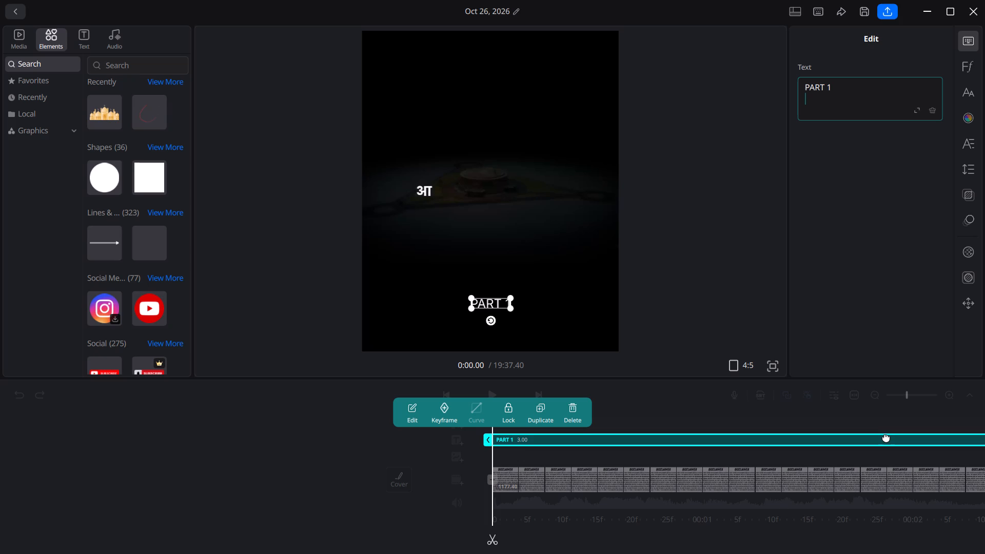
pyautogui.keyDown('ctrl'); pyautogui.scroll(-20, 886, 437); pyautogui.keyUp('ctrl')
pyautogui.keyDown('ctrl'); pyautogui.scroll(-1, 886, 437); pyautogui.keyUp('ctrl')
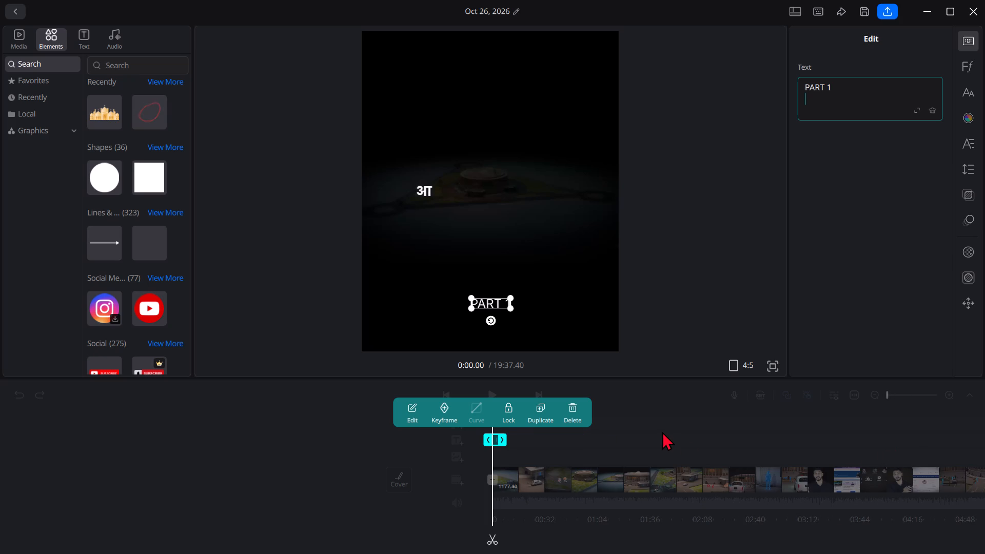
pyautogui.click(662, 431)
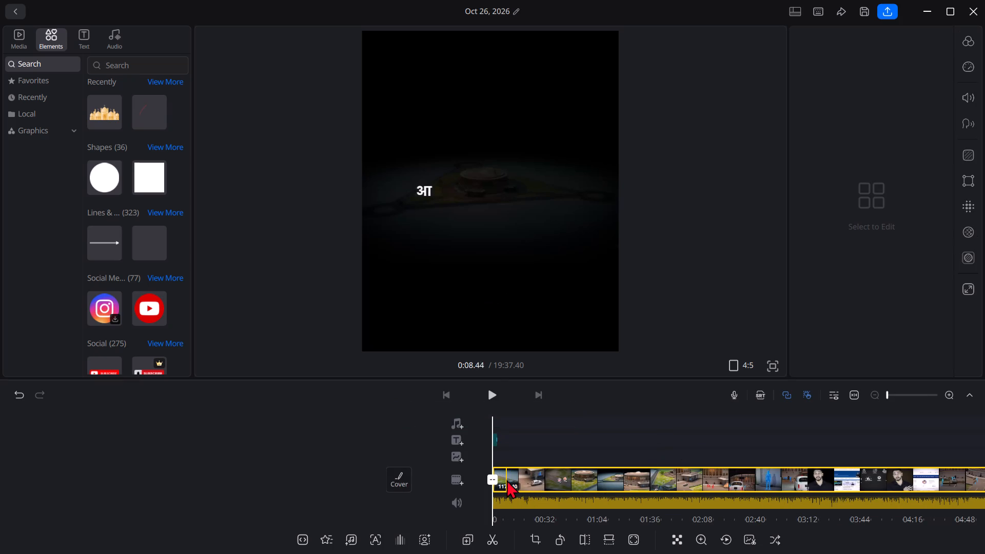
# Play the video's intro through to its end and split the clip at 0:42.26.
pyautogui.click(509, 479)
pyautogui.click(515, 484)
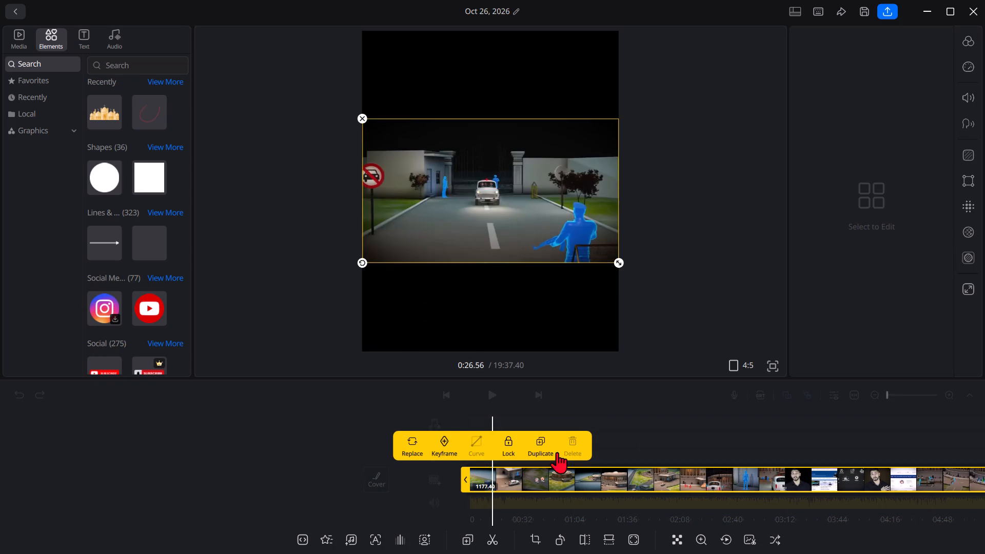
pyautogui.moveTo(651, 436); pyautogui.dragTo(673, 441)
pyautogui.click(473, 399)
pyautogui.click(486, 400)
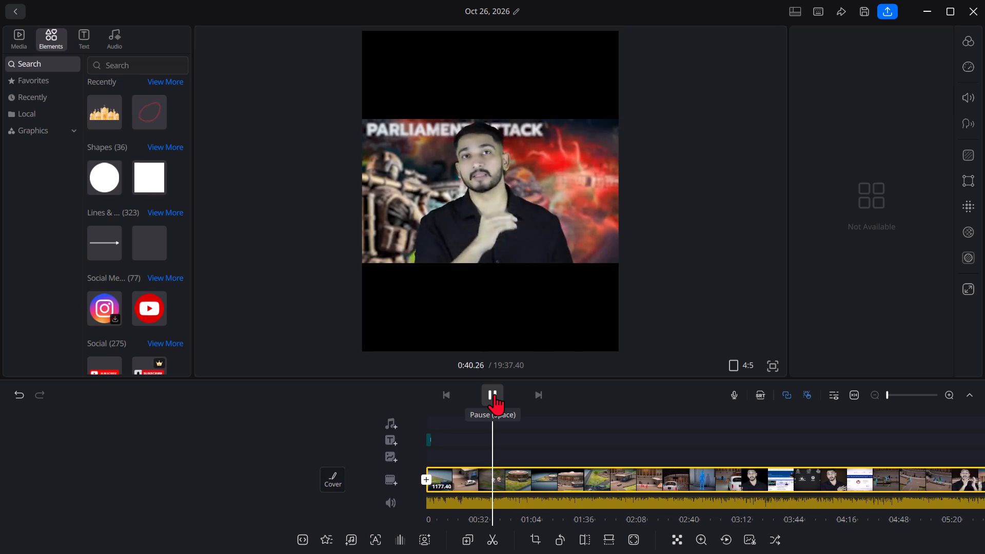
pyautogui.click(495, 394)
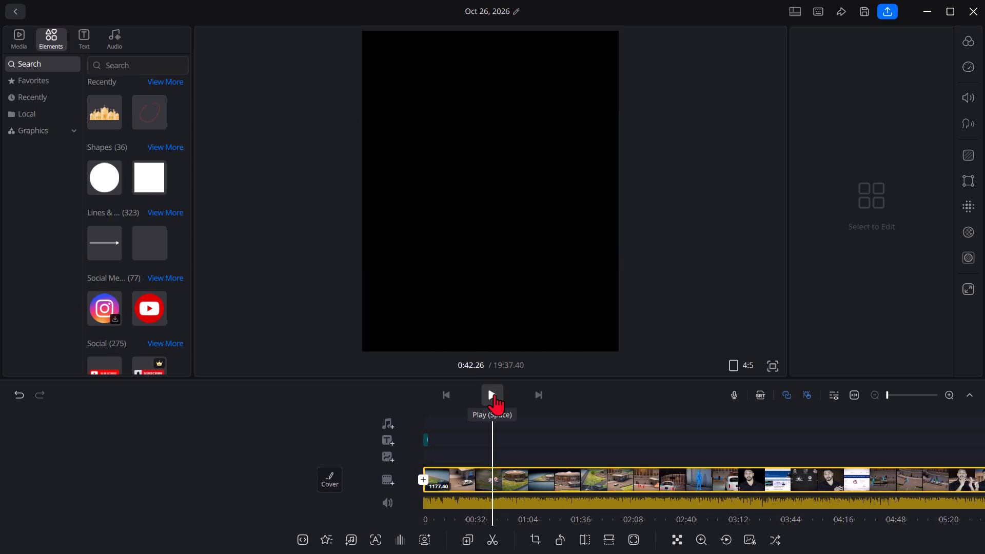
pyautogui.click(493, 544)
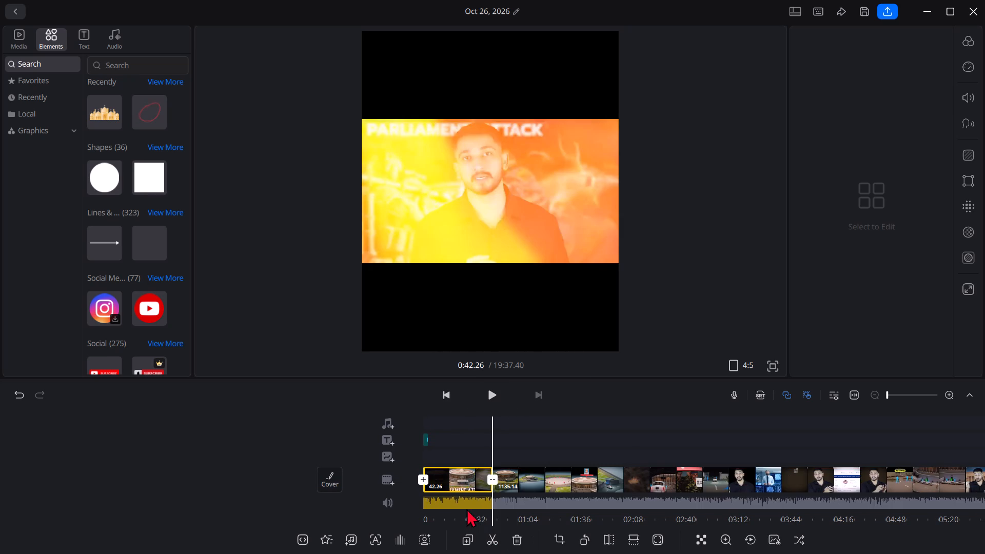
# Delete the intro segment before the 0:42.26 split.
pyautogui.click(457, 481)
pyautogui.click(574, 462)
pyautogui.click(464, 486)
pyautogui.click(569, 439)
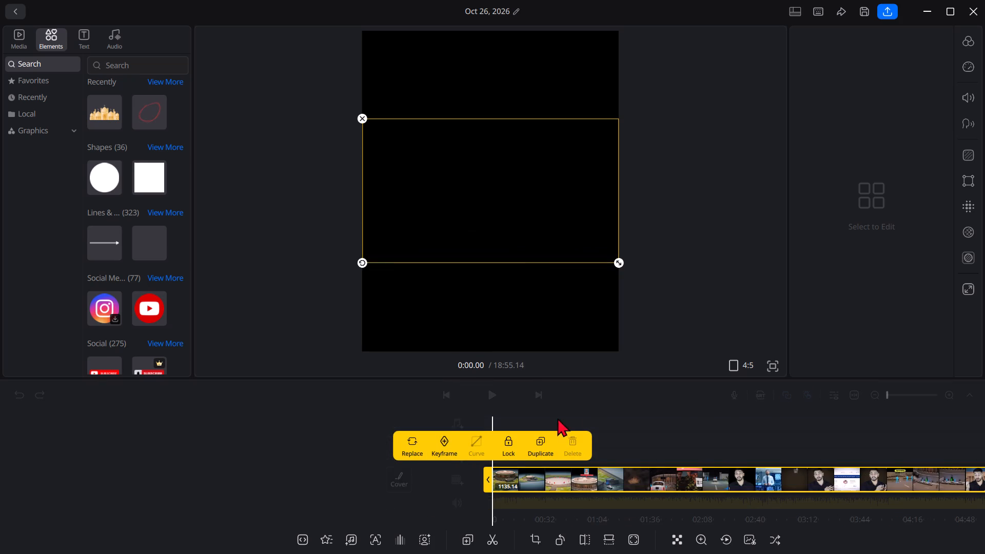
# Add a text title at the start of the shortened video and make it read "PART 1".
pyautogui.moveTo(560, 417); pyautogui.dragTo(718, 440)
pyautogui.click(376, 454)
pyautogui.click(453, 439)
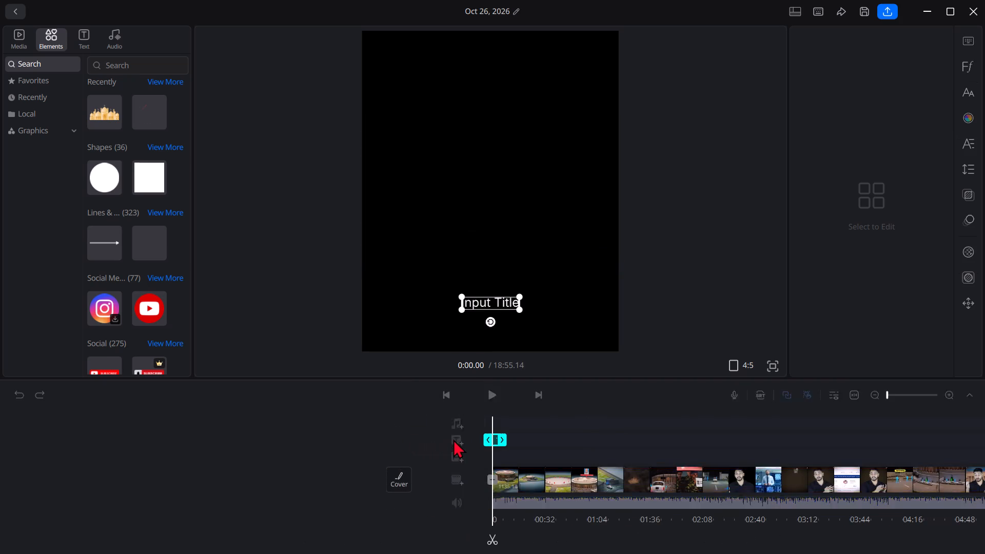
pyautogui.click(411, 407)
pyautogui.click(834, 105)
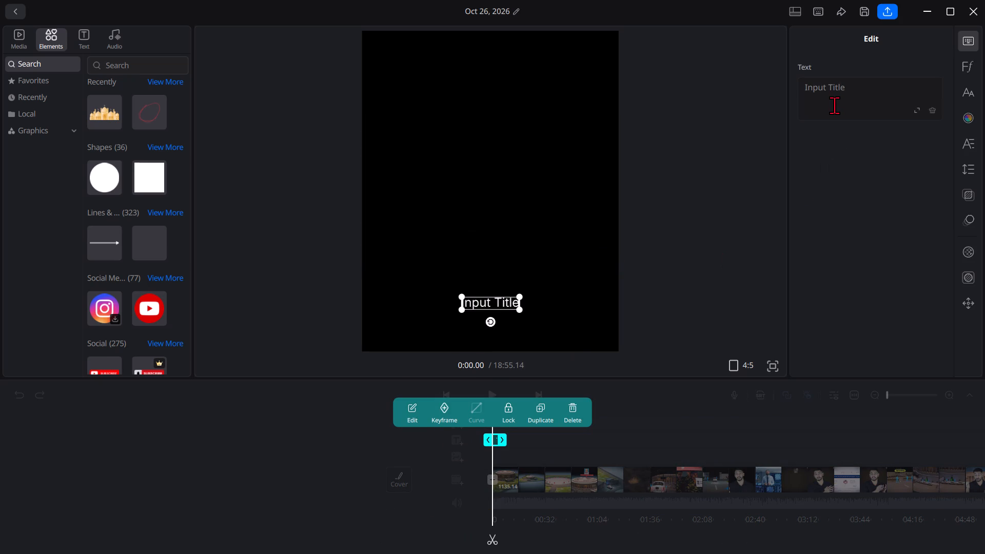
pyautogui.write('PART 1')
pyautogui.press('Return')
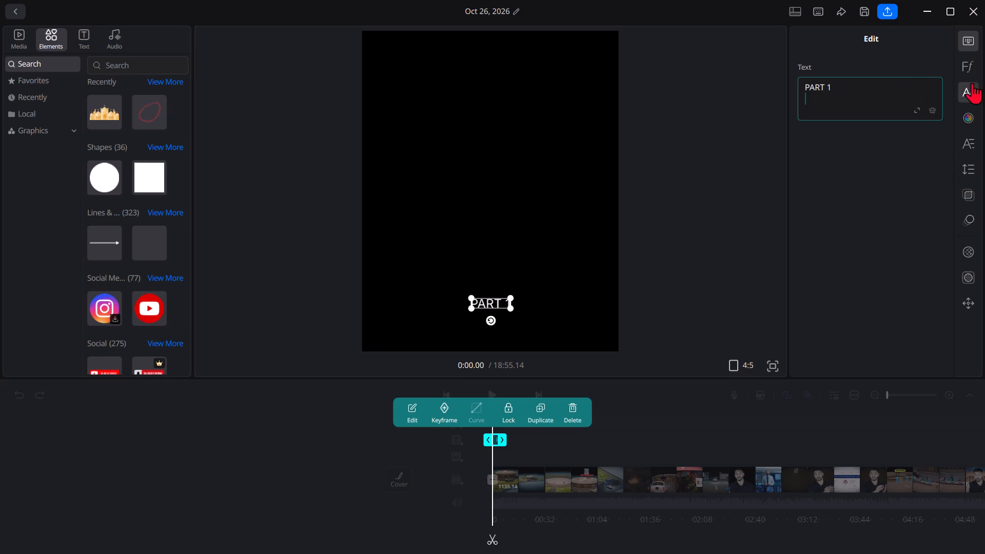
# Style the "PART 1" title with the Bauhaus 93 font and the white-on-red colour style.
pyautogui.click(966, 71)
pyautogui.click(859, 210)
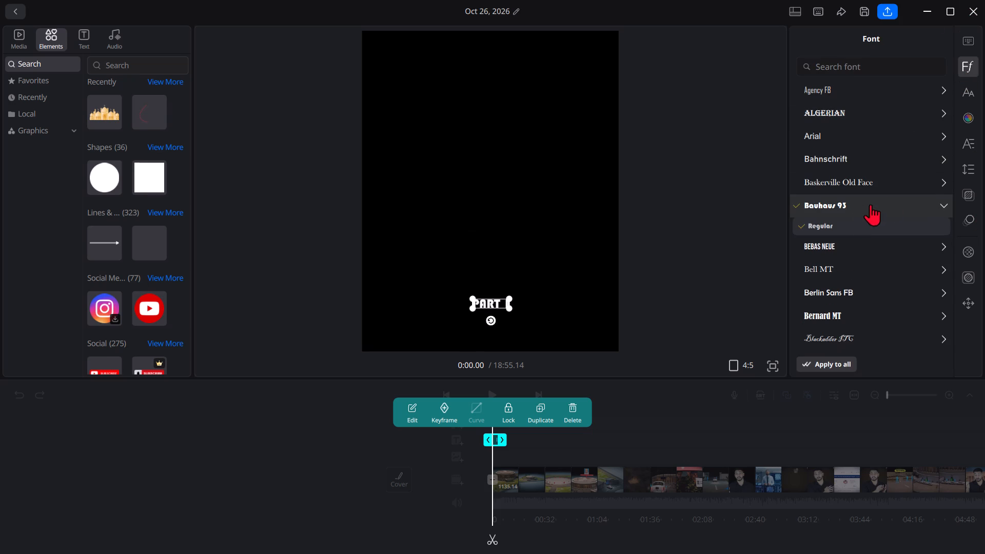
pyautogui.click(963, 115)
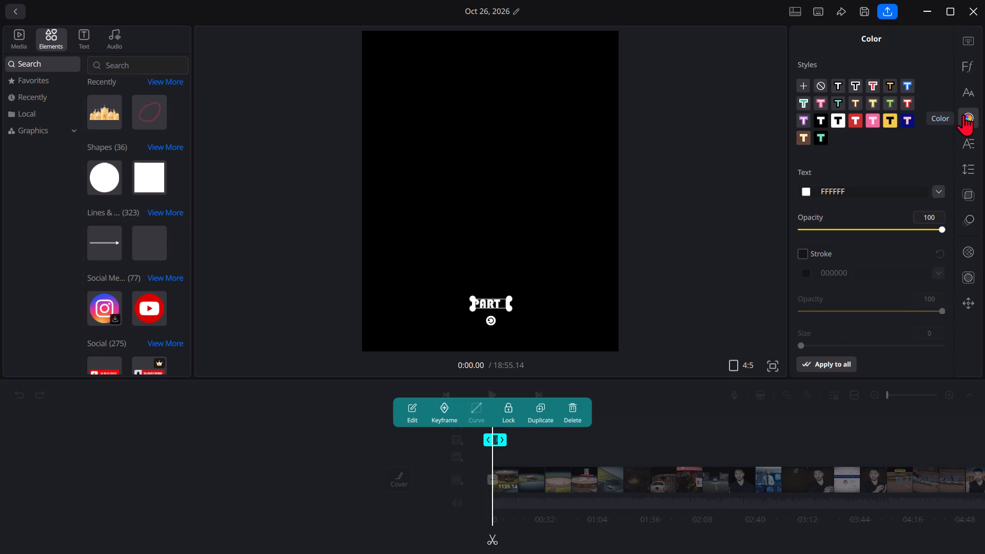
pyautogui.click(853, 121)
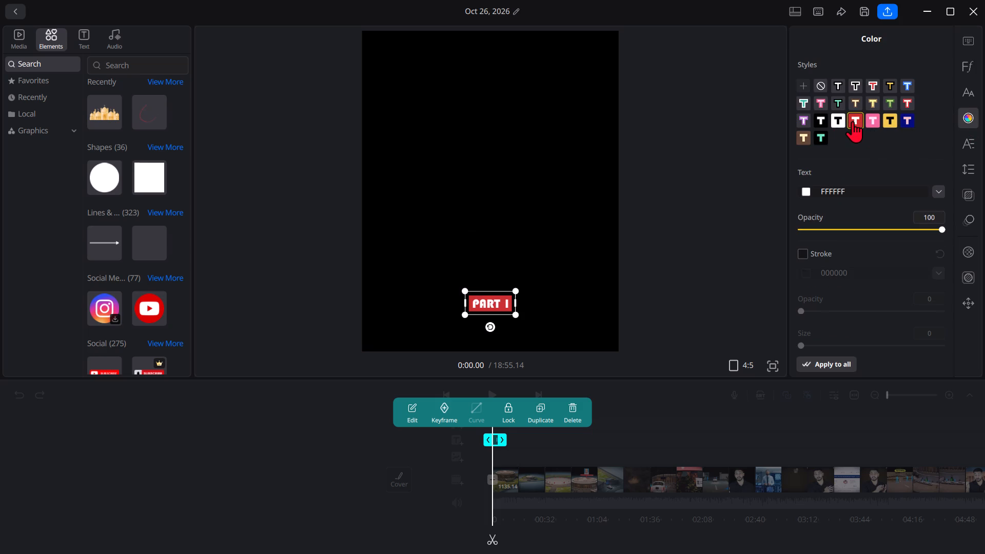
# Apply the second "Active" caption animation, with yellow word highlighting, to the "PART 1" title.
pyautogui.click(964, 228)
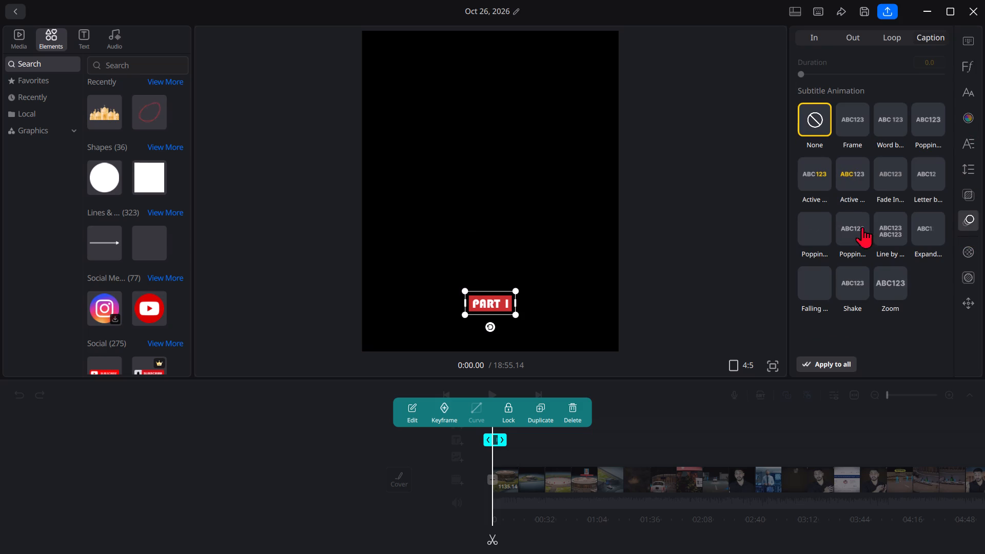
pyautogui.click(861, 179)
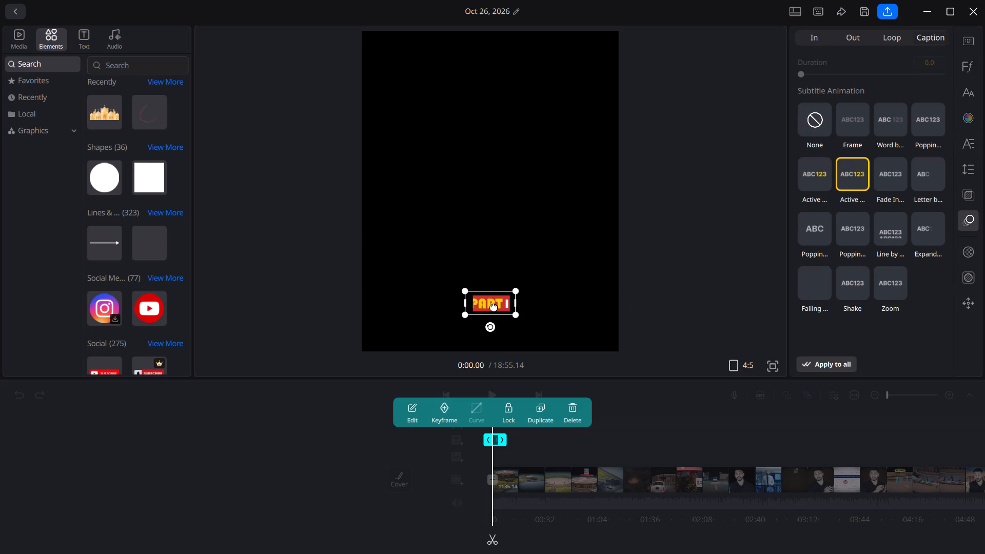
# Move the "PART 1" title to the frame's left edge, just above the video picture, checking it against playback.
pyautogui.moveTo(493, 305); pyautogui.dragTo(385, 54)
pyautogui.press('space')
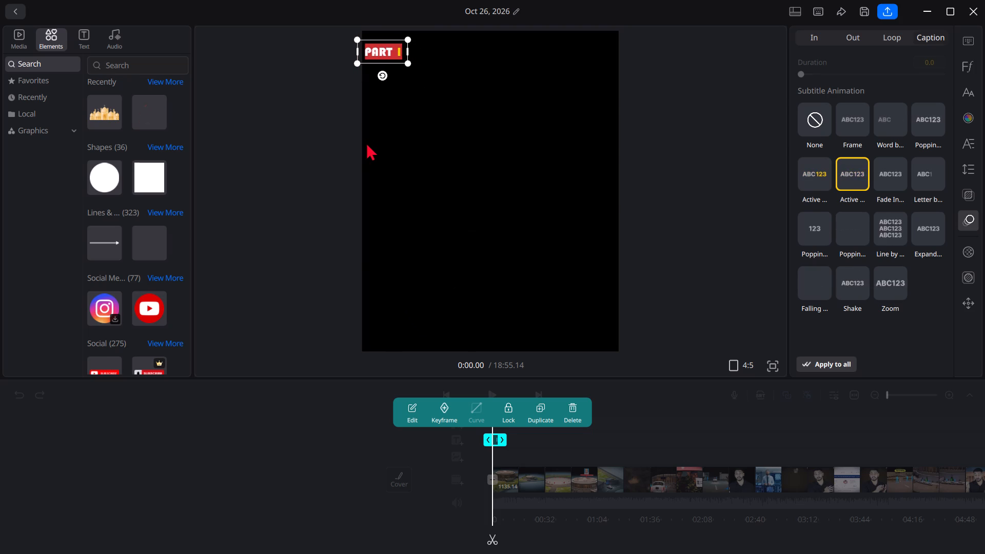
pyautogui.press('space')
pyautogui.moveTo(388, 54); pyautogui.dragTo(396, 97)
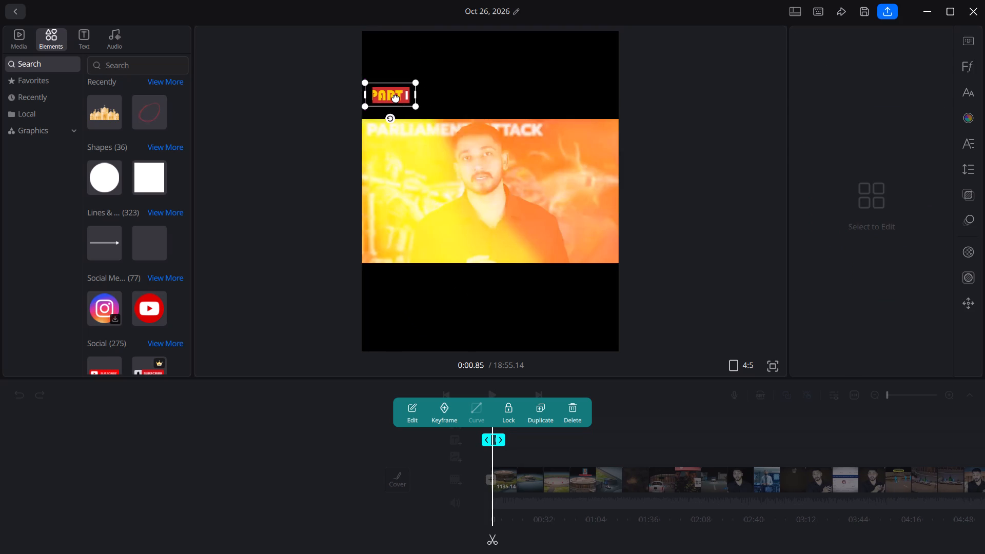
pyautogui.moveTo(396, 97); pyautogui.dragTo(385, 114)
pyautogui.click(312, 408)
# Position the playhead at 1:00.00 and split the video clip there.
pyautogui.moveTo(517, 498); pyautogui.dragTo(517, 483)
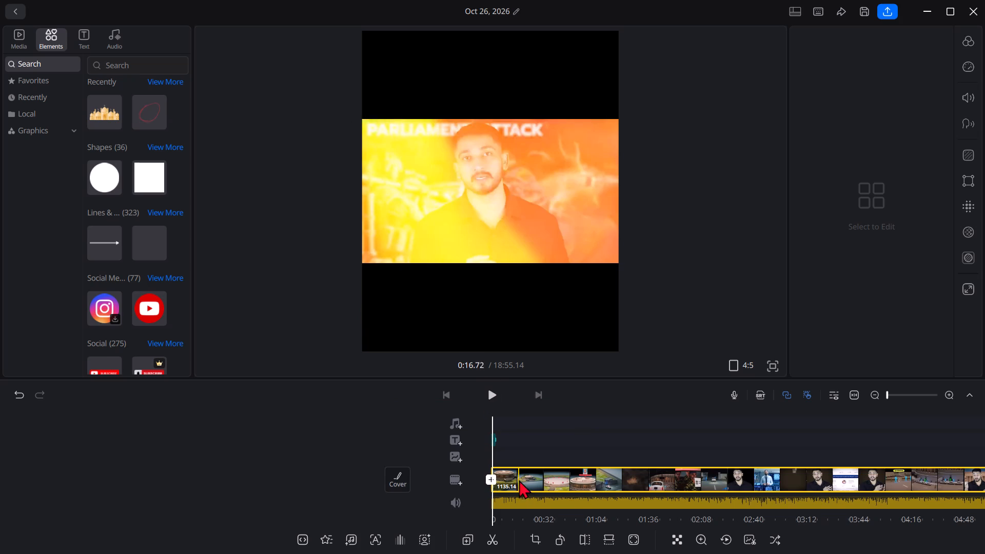
pyautogui.click(522, 476)
pyautogui.tripleClick(522, 474)
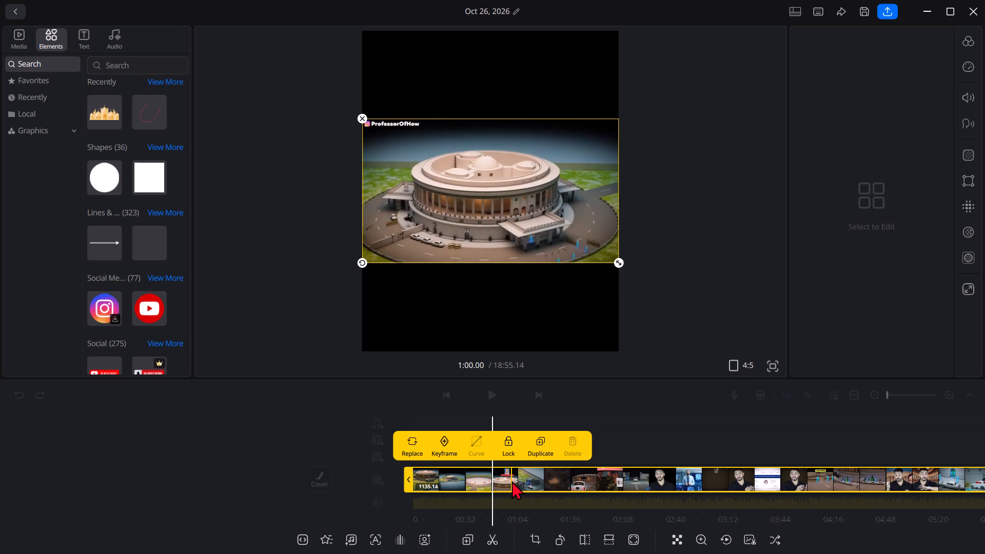
pyautogui.click(511, 481)
pyautogui.click(622, 351)
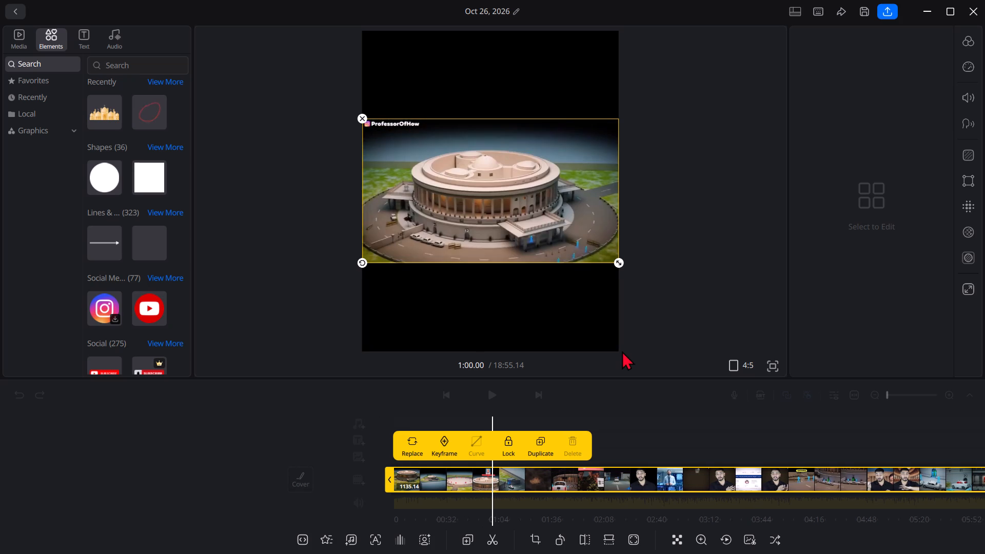
pyautogui.click(491, 539)
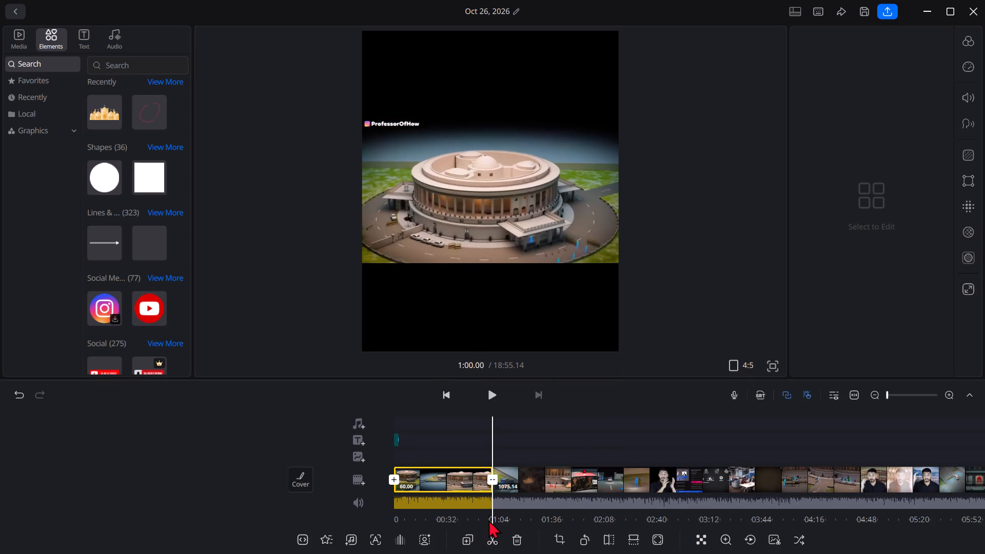
# Return to the start and play the opening of the one-minute clip to examine the title and picture framing.
pyautogui.moveTo(535, 450); pyautogui.dragTo(616, 448)
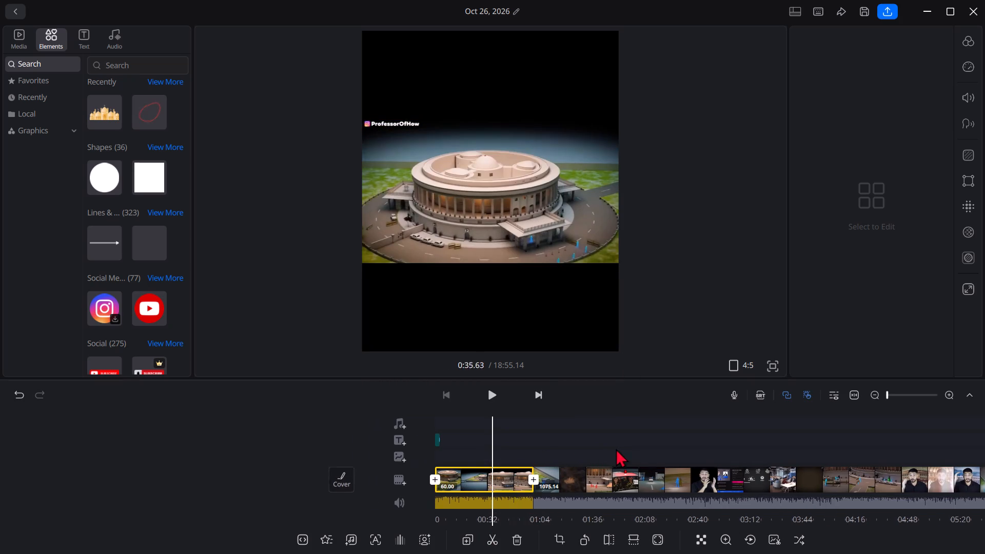
pyautogui.moveTo(616, 448); pyautogui.dragTo(745, 466)
pyautogui.click(471, 384)
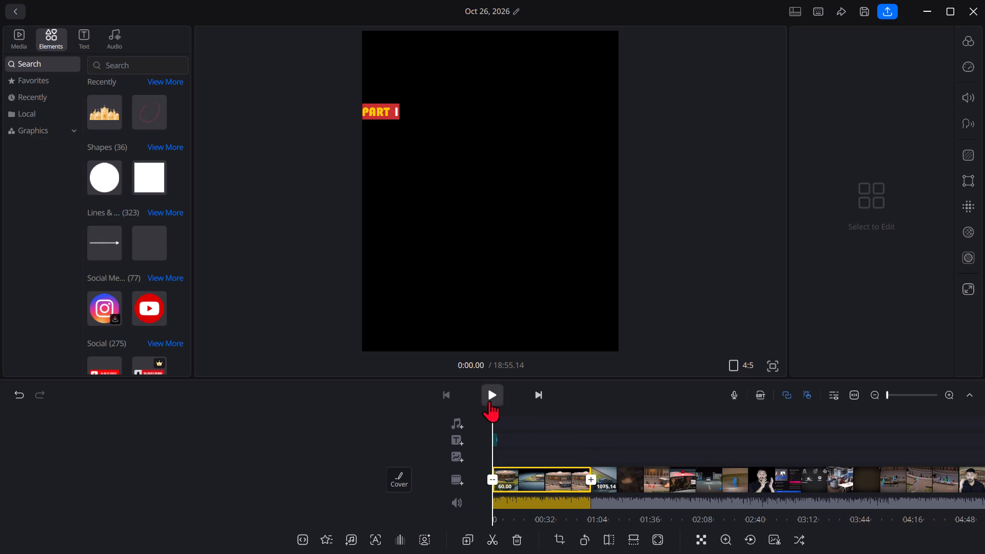
pyautogui.click(491, 402)
pyautogui.click(491, 402)
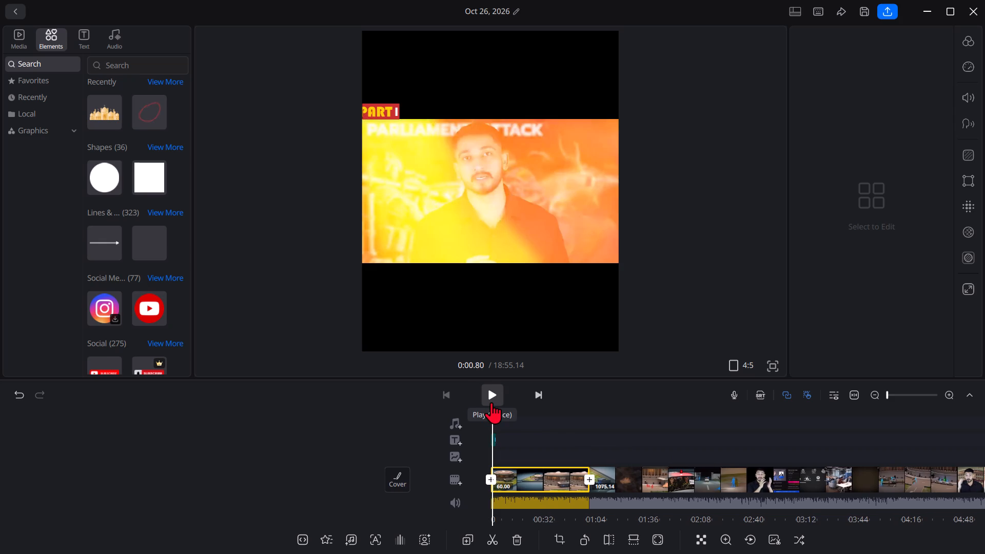
pyautogui.click(491, 402)
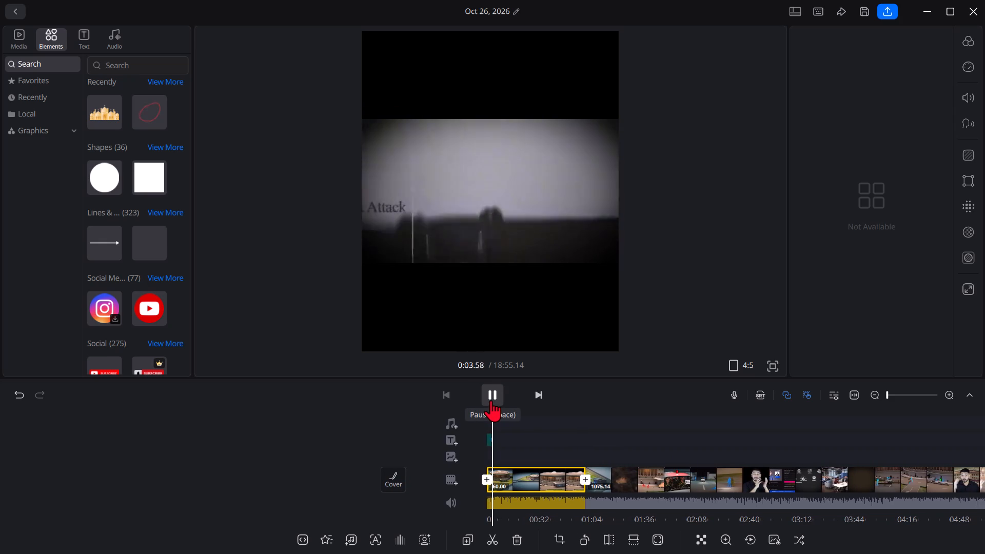
pyautogui.click(491, 400)
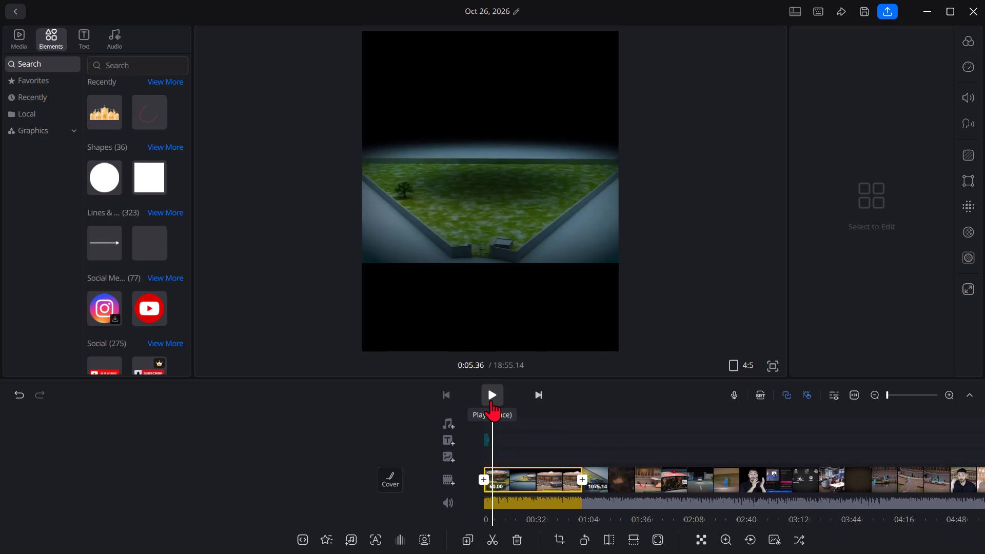
pyautogui.click(491, 400)
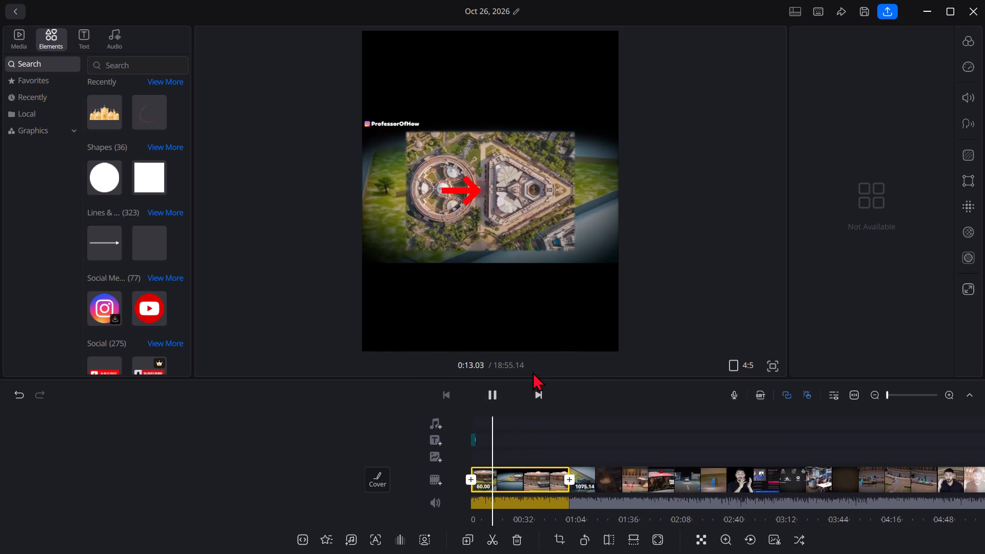
pyautogui.click(495, 387)
# Enlarge the one-minute clip's picture in the 4:5 frame, cropping its sides and leaving only narrow black bands above and below.
pyautogui.click(558, 192)
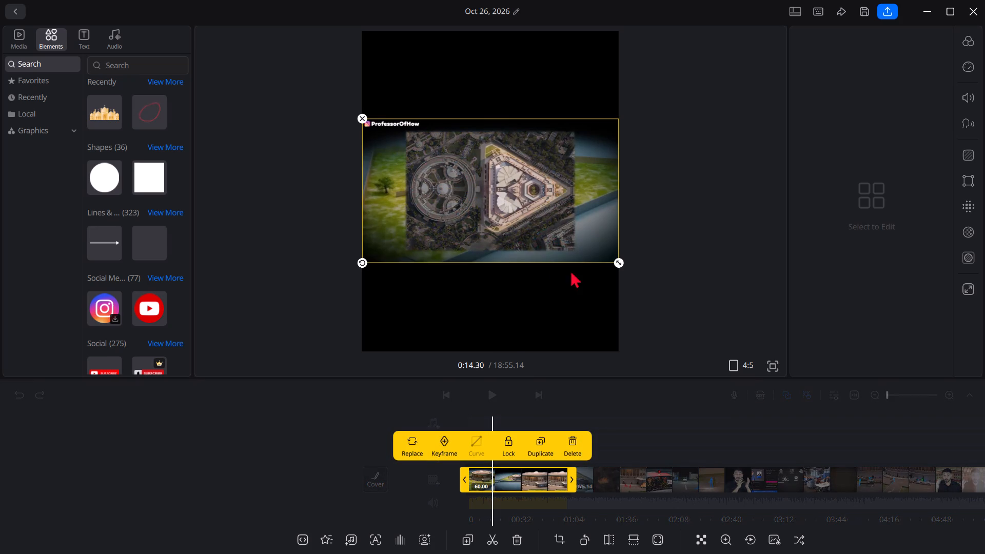
pyautogui.moveTo(620, 267); pyautogui.dragTo(703, 325)
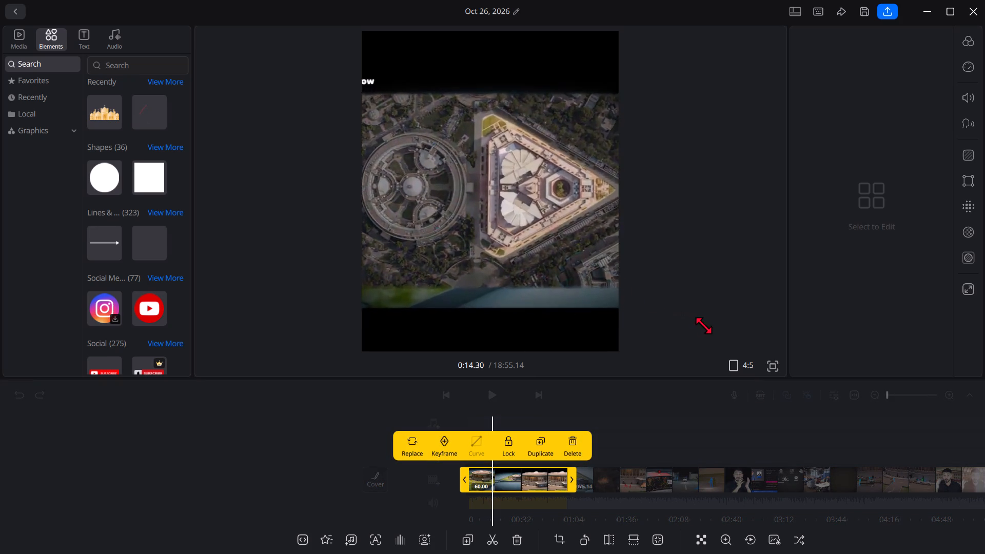
pyautogui.moveTo(703, 325); pyautogui.dragTo(725, 334)
# Move the "PART 1" title up into the black band above the enlarged picture and check the result in playback.
pyautogui.moveTo(602, 403); pyautogui.dragTo(901, 442)
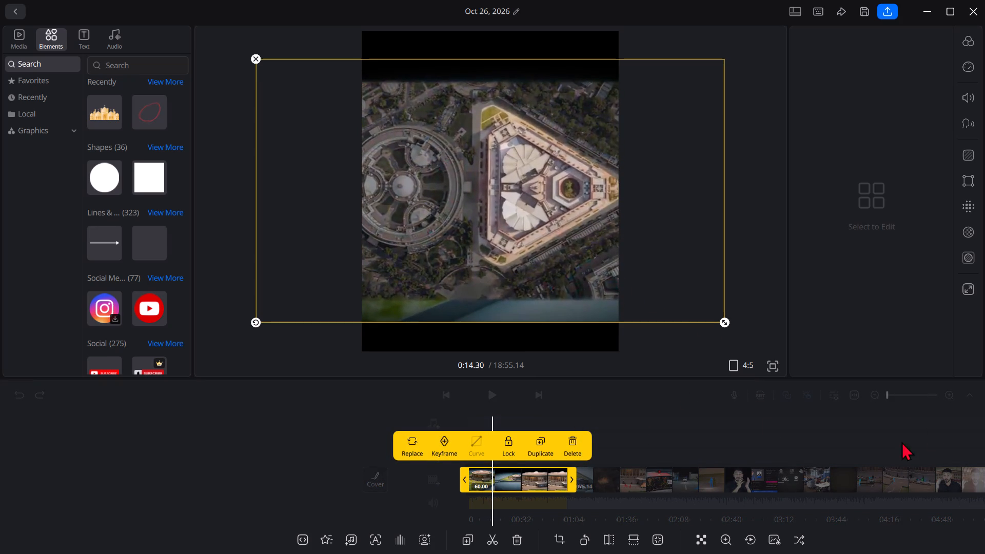
pyautogui.moveTo(901, 442); pyautogui.dragTo(929, 423)
pyautogui.moveTo(537, 440); pyautogui.dragTo(760, 422)
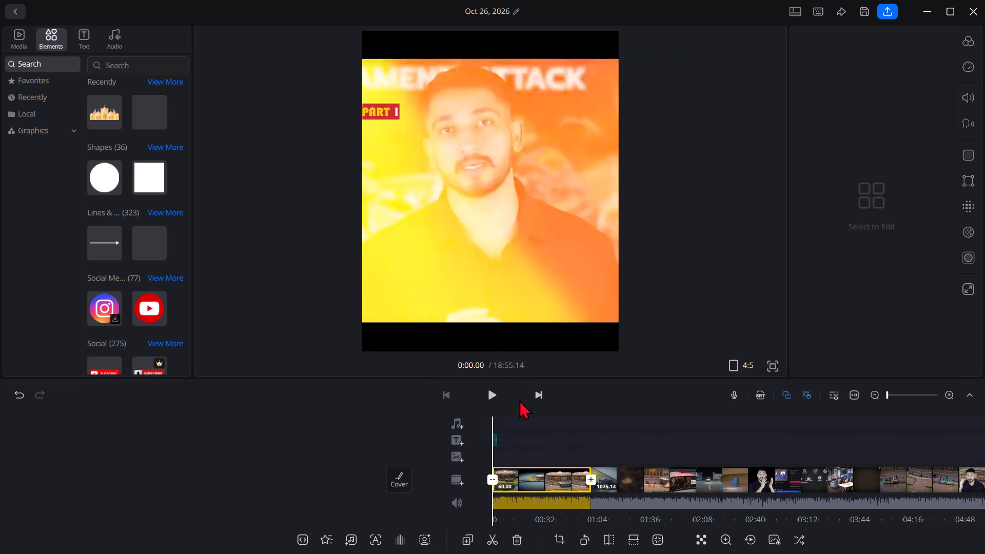
pyautogui.click(377, 111)
pyautogui.moveTo(377, 111); pyautogui.dragTo(378, 50)
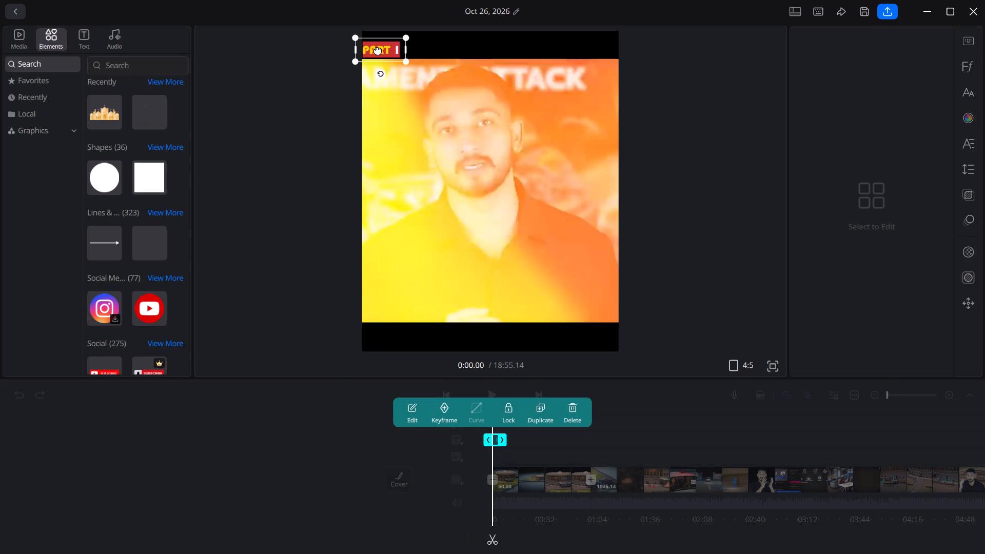
pyautogui.moveTo(378, 50); pyautogui.dragTo(378, 51)
pyautogui.moveTo(277, 501); pyautogui.dragTo(283, 492)
pyautogui.click(482, 402)
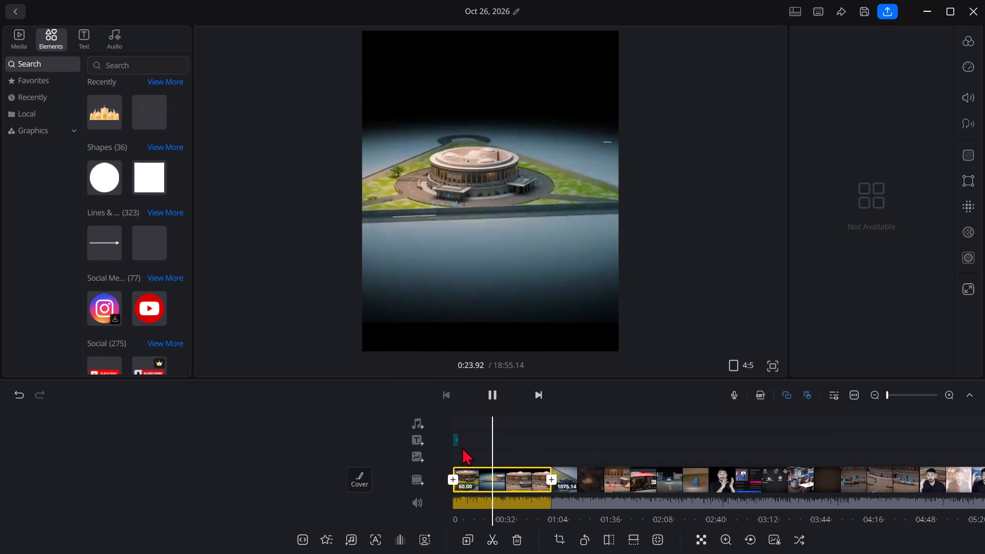
pyautogui.click(493, 404)
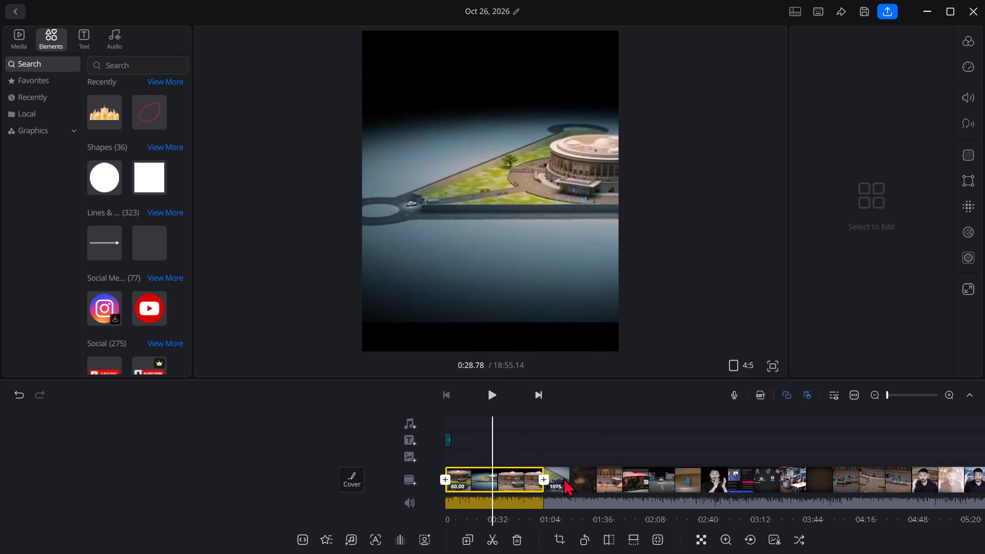
# Delete the remaining video clip after the one-minute mark.
pyautogui.doubleClick(578, 490)
pyautogui.click(577, 439)
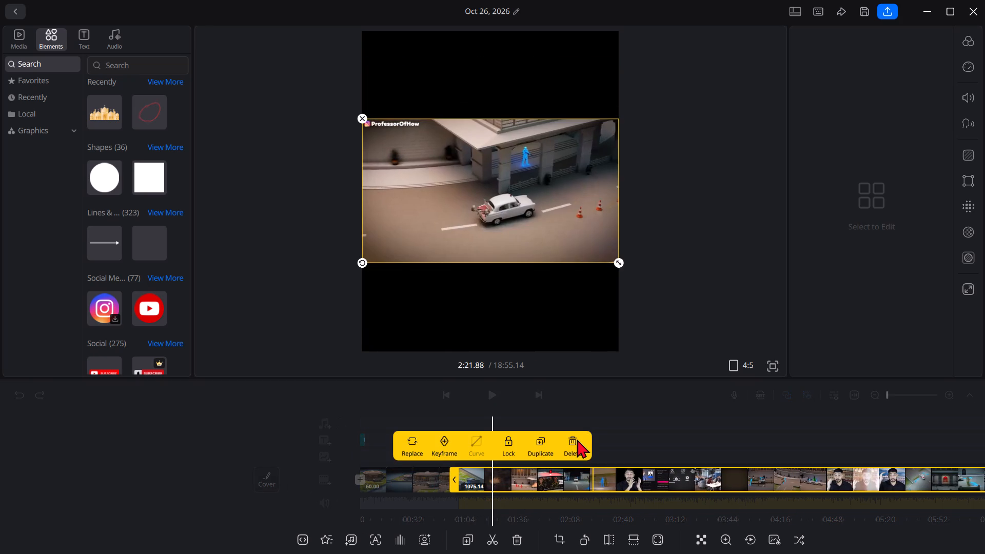
pyautogui.click(575, 441)
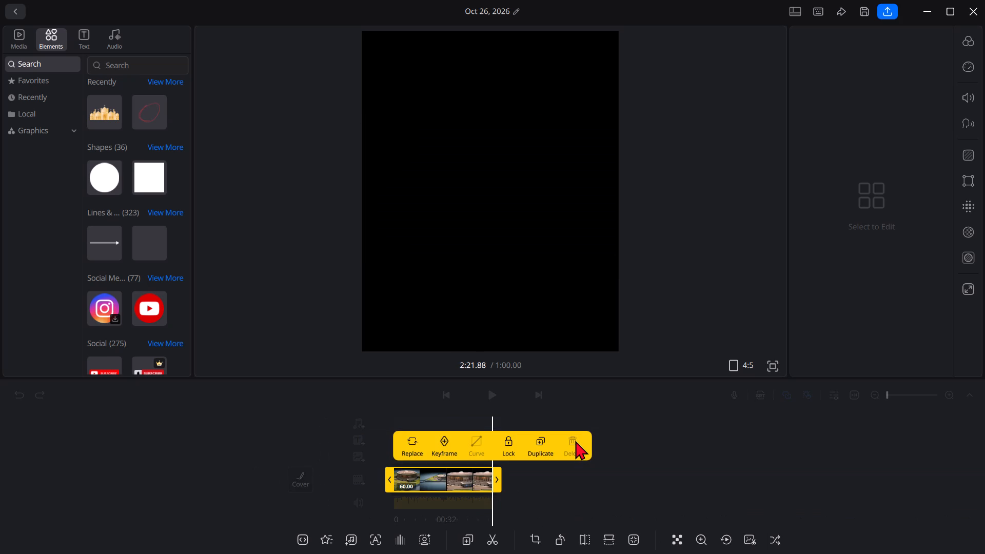
pyautogui.click(582, 500)
# Split the one-minute clip near its middle, at 0:32.27.
pyautogui.moveTo(574, 501); pyautogui.dragTo(645, 501)
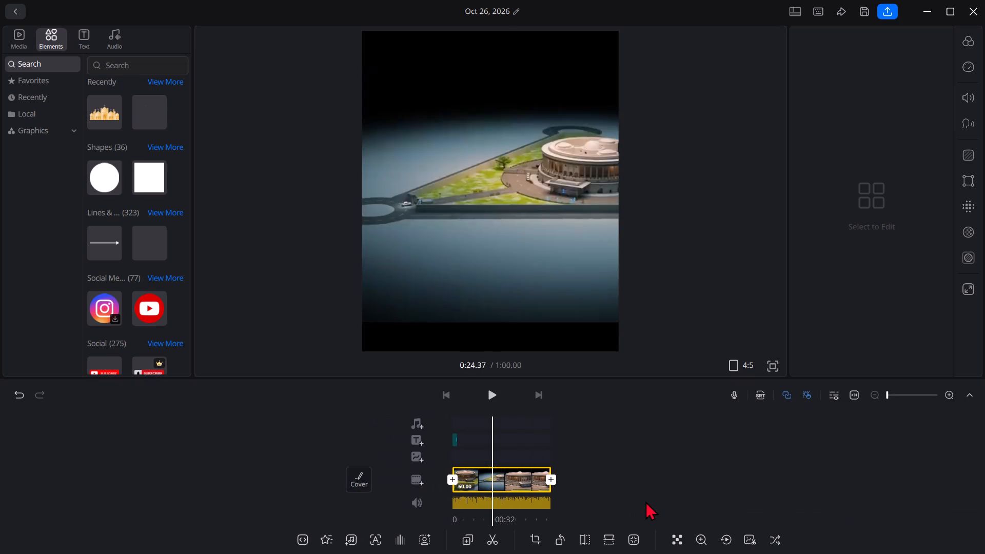
pyautogui.moveTo(645, 501); pyautogui.dragTo(646, 502)
pyautogui.click(505, 496)
pyautogui.click(505, 483)
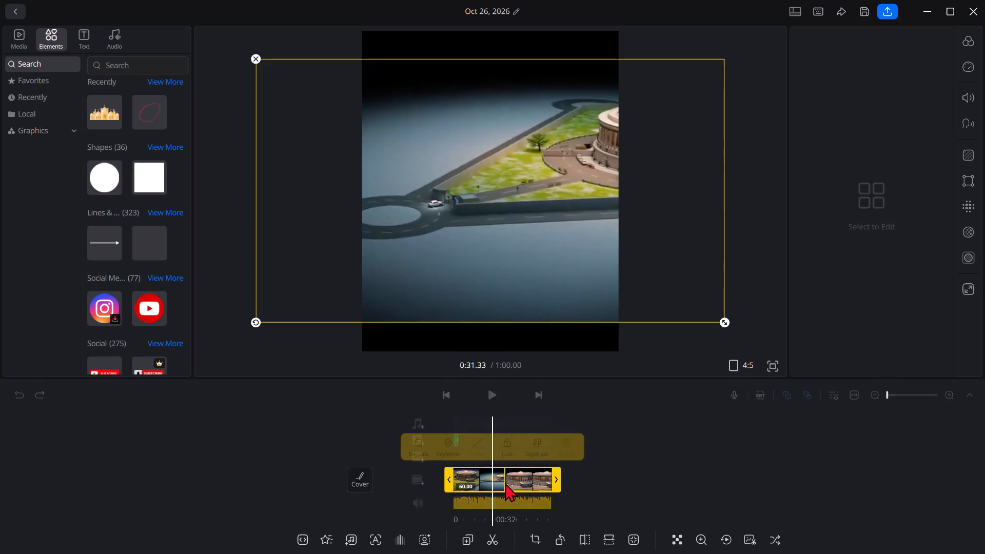
pyautogui.click(506, 482)
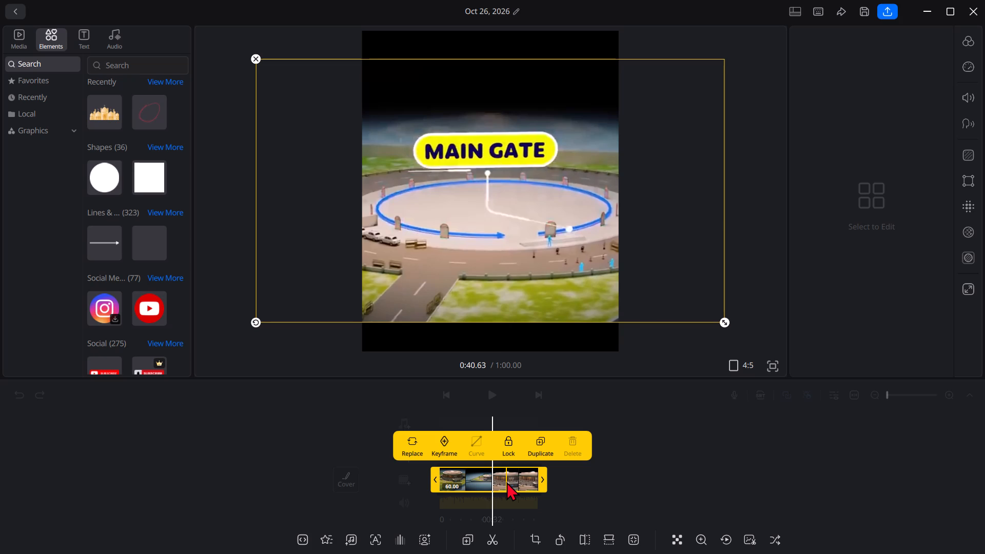
pyautogui.click(587, 471)
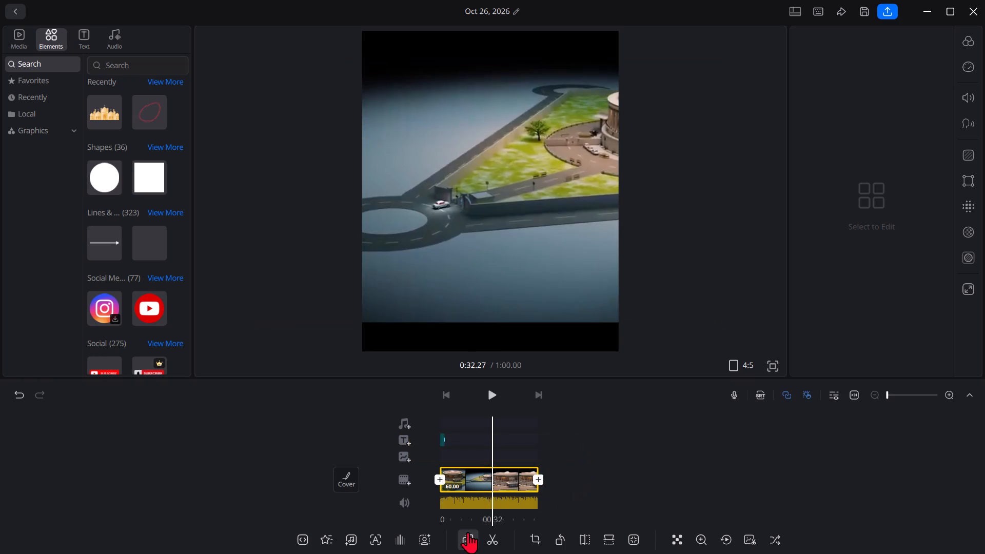
pyautogui.click(489, 539)
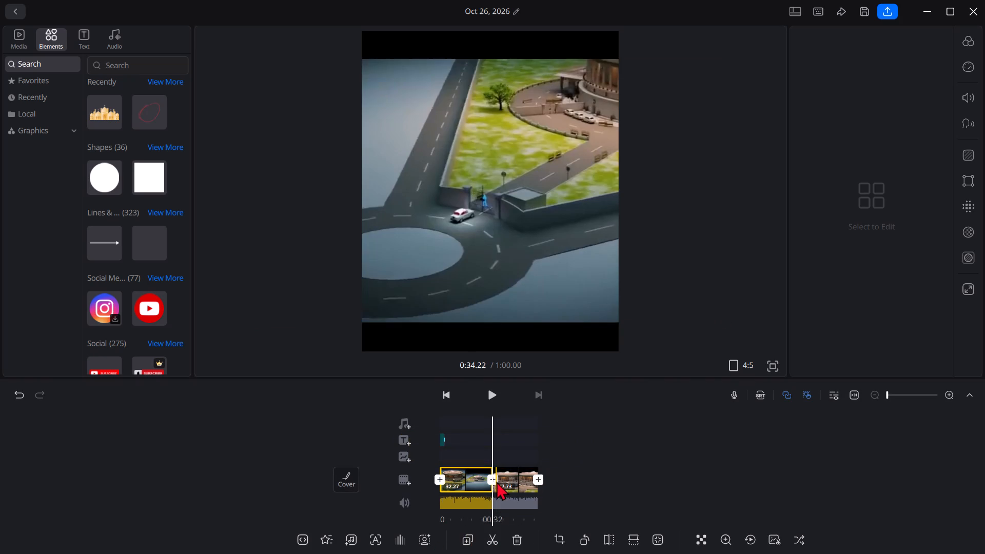
# Add a Rotate 1 transition with a 0.8 duration between the two halves of the clip.
pyautogui.click(496, 481)
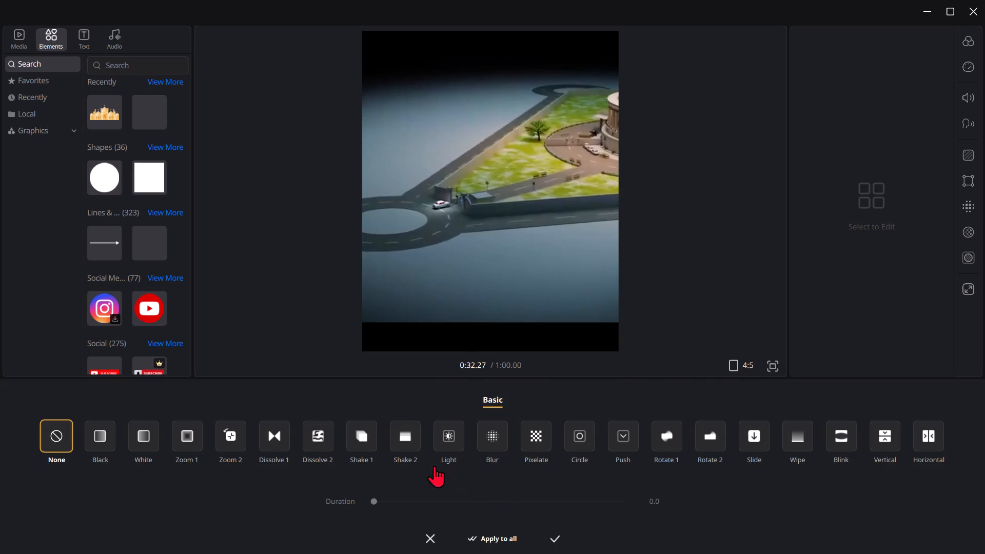
pyautogui.click(659, 437)
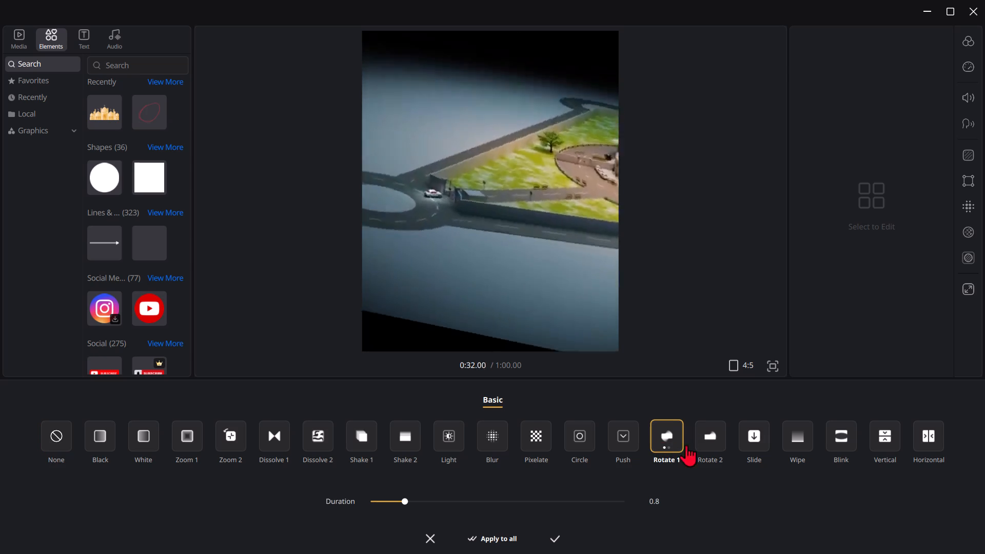
pyautogui.click(555, 537)
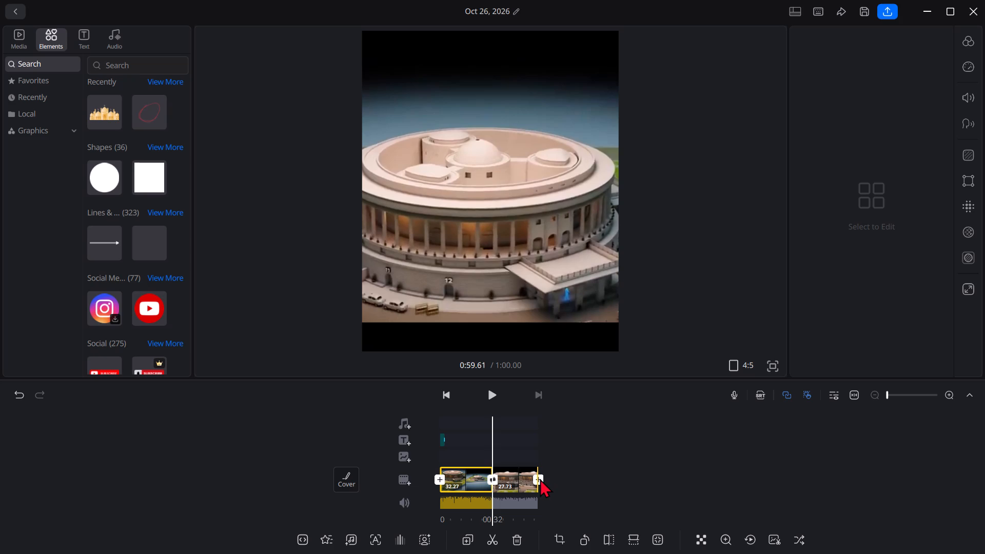
# Add a Black transition at the end of the second clip.
pyautogui.click(540, 479)
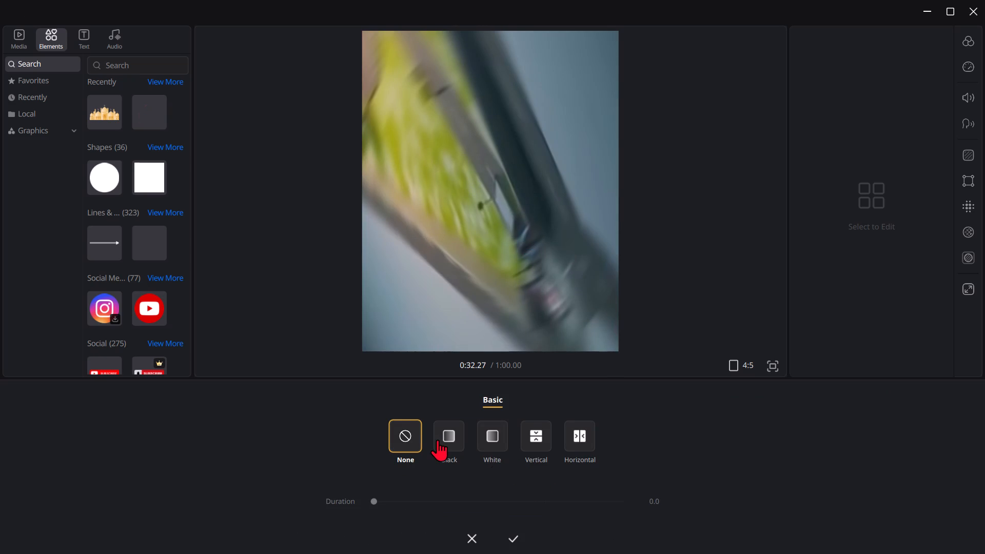
pyautogui.click(438, 440)
pyautogui.click(520, 533)
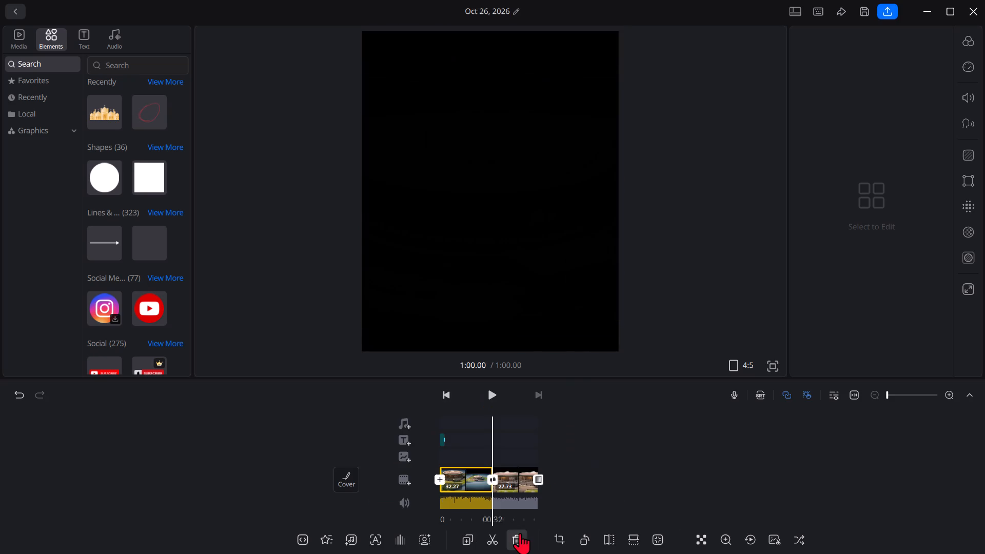
# Play the video from the split to its end to check both transitions, and return to the start.
pyautogui.click(557, 464)
pyautogui.moveTo(561, 463); pyautogui.dragTo(491, 459)
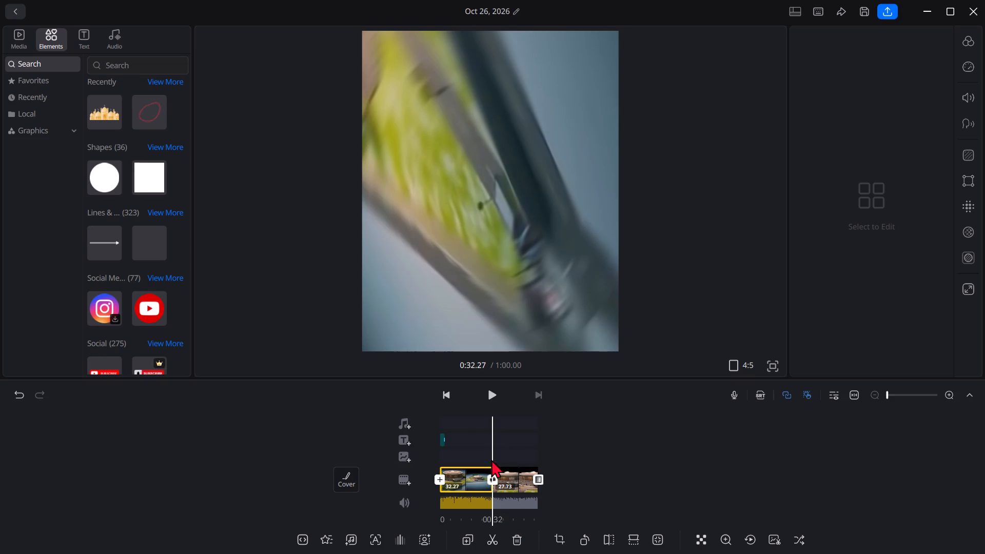
pyautogui.moveTo(491, 459); pyautogui.dragTo(498, 445)
pyautogui.click(503, 403)
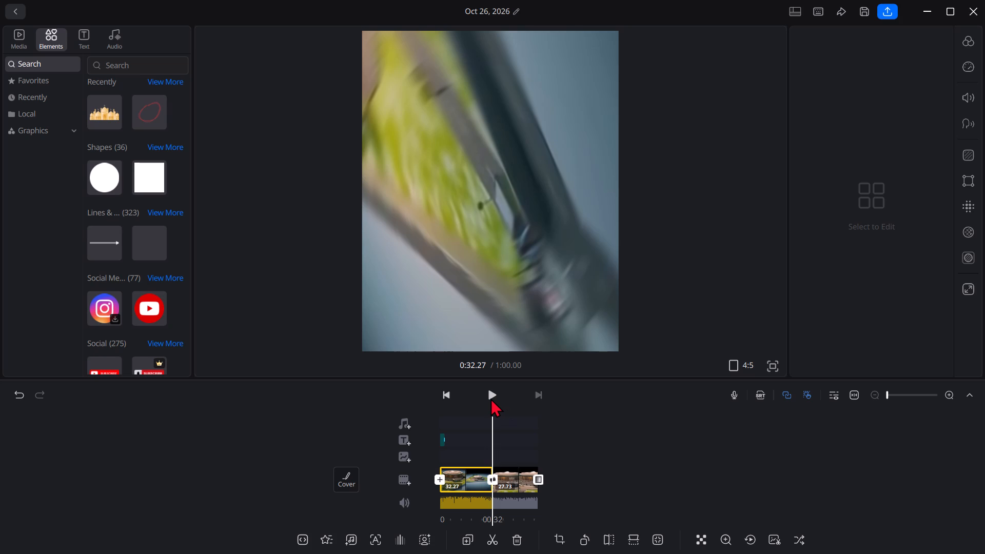
pyautogui.click(490, 398)
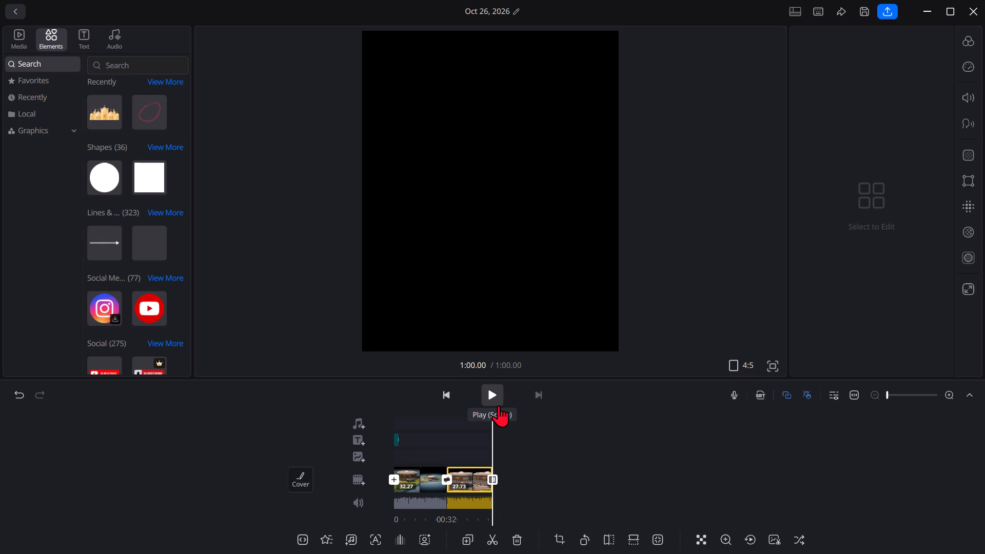
pyautogui.moveTo(525, 462); pyautogui.dragTo(615, 479)
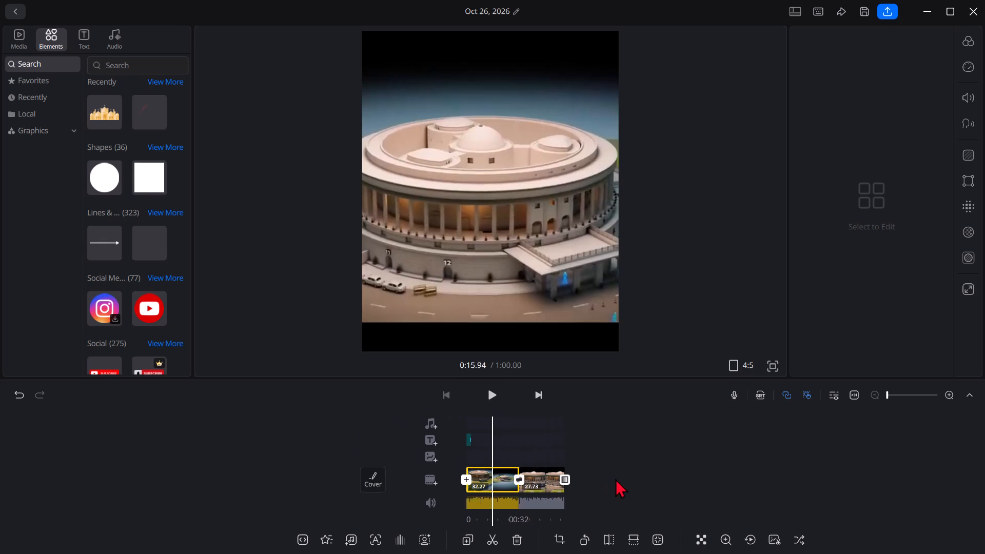
pyautogui.moveTo(615, 479); pyautogui.dragTo(642, 486)
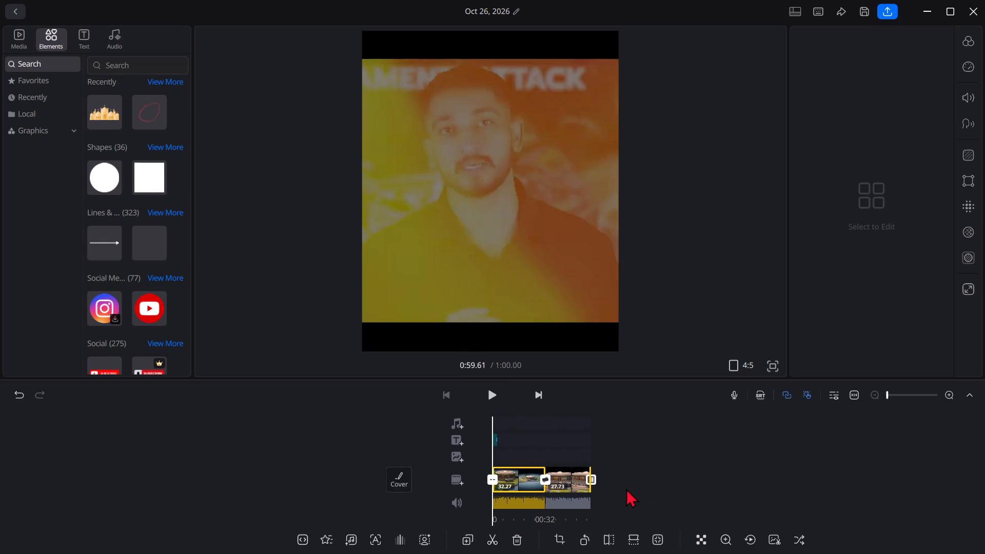
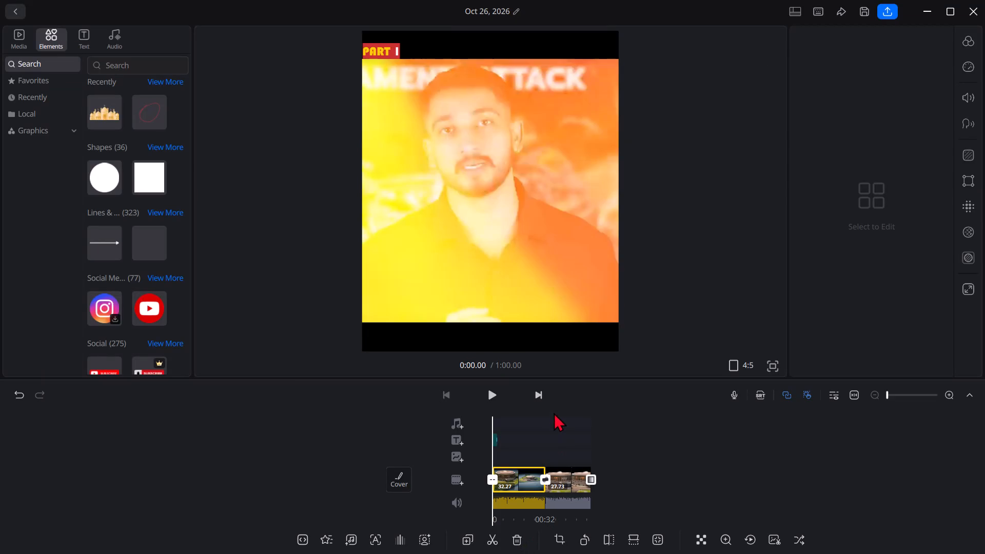
# Export the video to the Downloads folder with automatic quality, 480p at 30 fps.
pyautogui.click(888, 11)
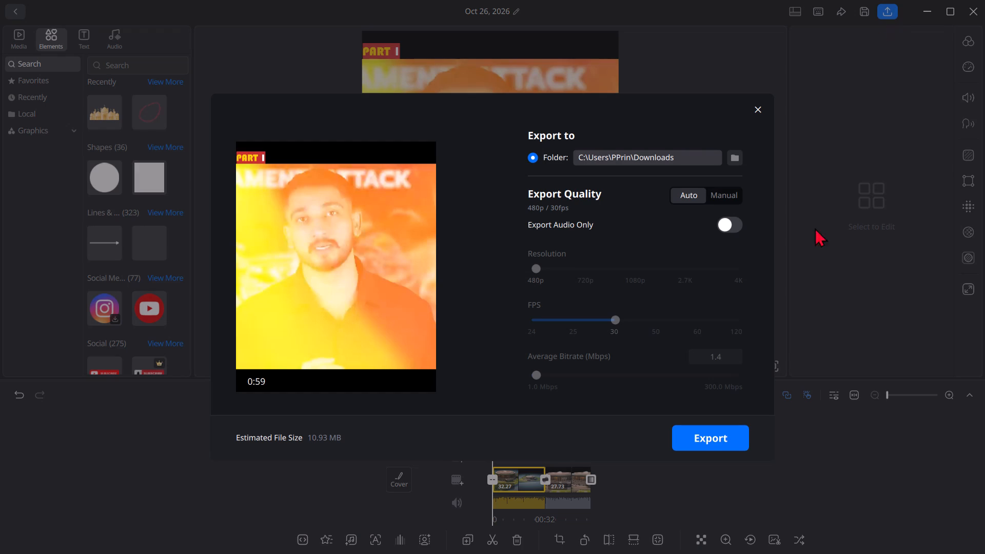
pyautogui.click(741, 439)
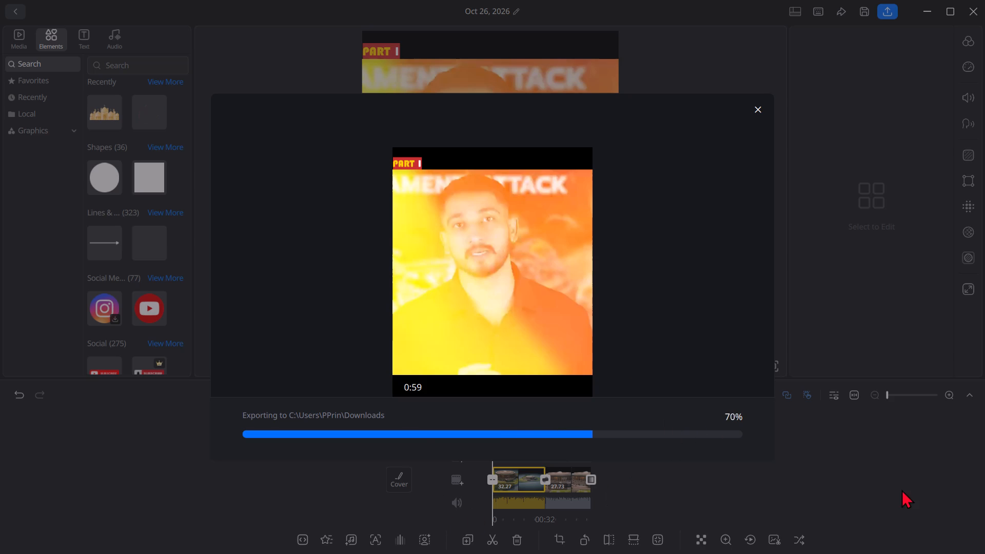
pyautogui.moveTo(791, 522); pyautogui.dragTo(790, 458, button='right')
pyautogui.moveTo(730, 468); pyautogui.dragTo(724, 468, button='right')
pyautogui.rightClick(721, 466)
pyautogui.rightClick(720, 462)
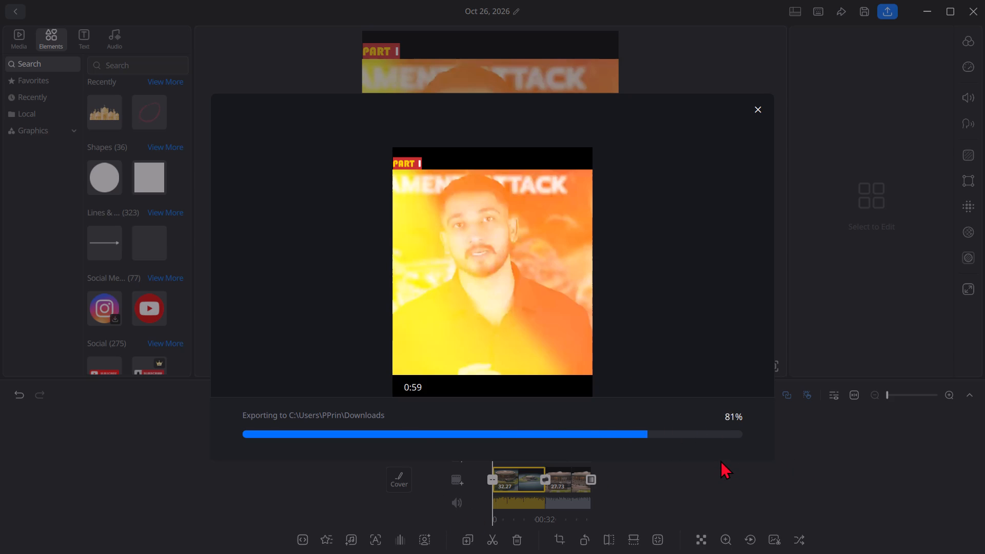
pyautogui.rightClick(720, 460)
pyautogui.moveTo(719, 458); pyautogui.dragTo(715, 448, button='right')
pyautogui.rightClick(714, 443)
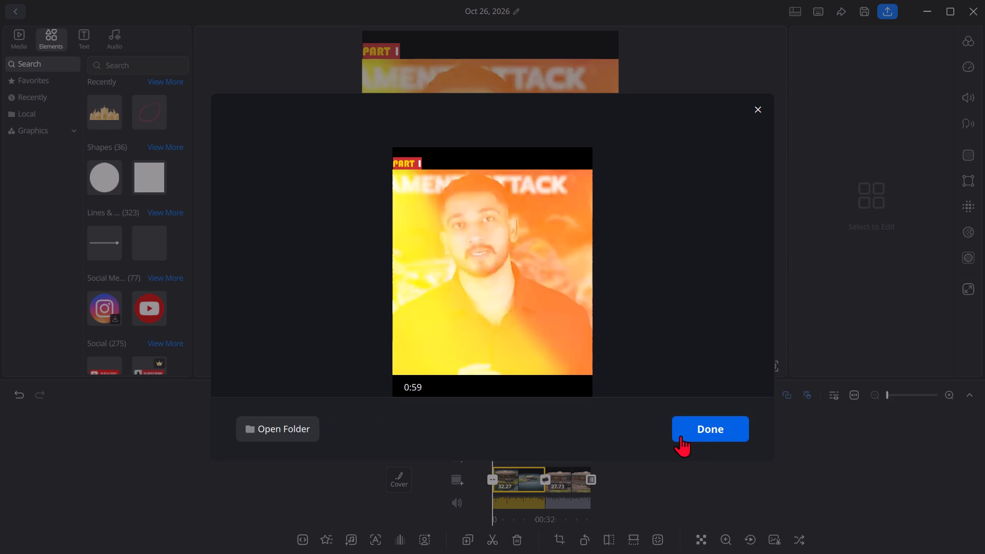
# Open the folder that contains the exported video.
pyautogui.click(297, 433)
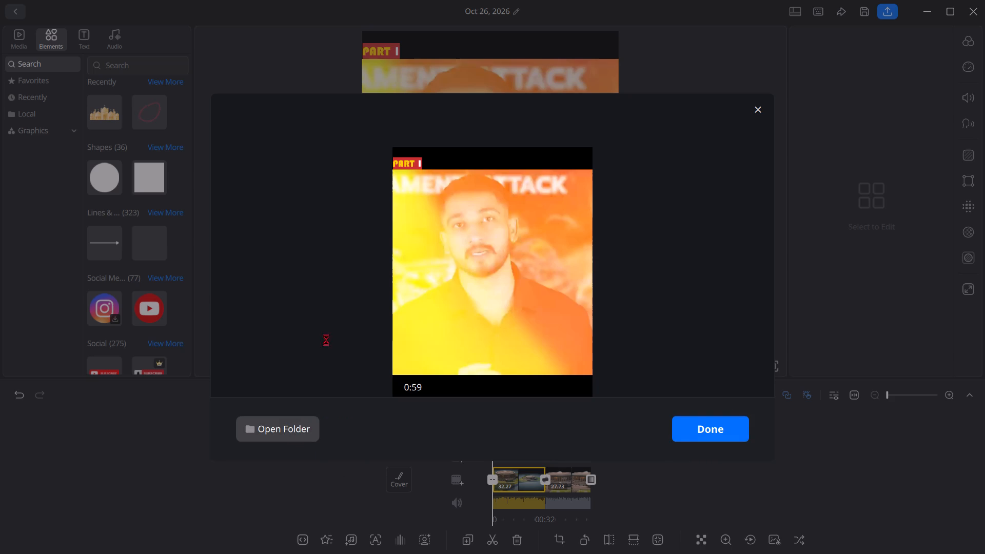
# Rename the newly exported video in Downloads as PART 1, accept the numbered name PART 1 (13), and leave the folder.
pyautogui.click(144, 147)
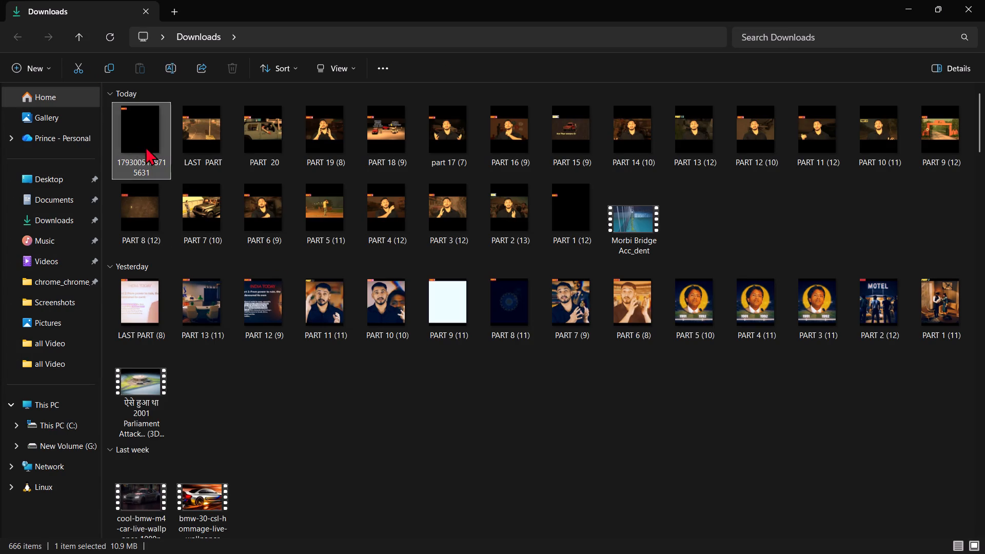
pyautogui.click(169, 65)
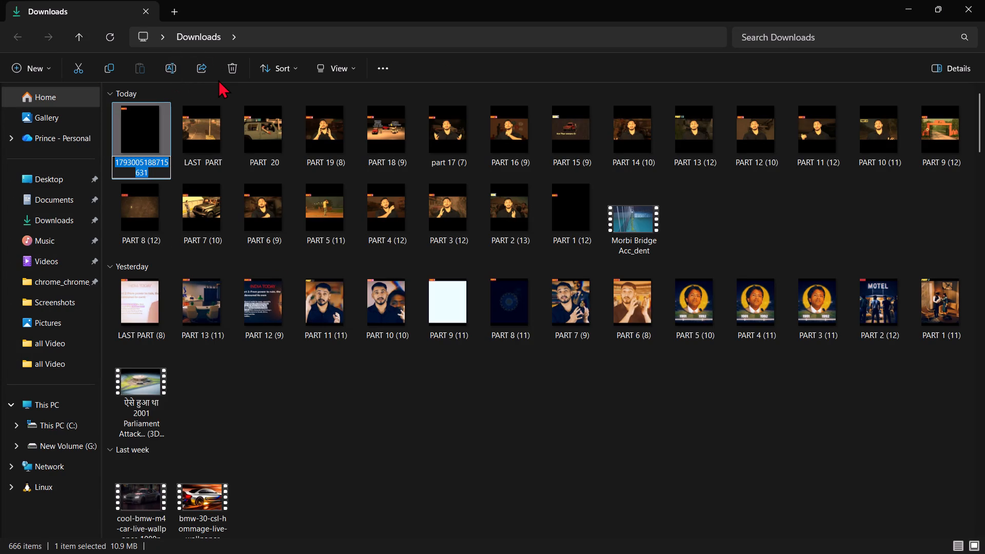
pyautogui.write('PART 1')
pyautogui.press('Return')
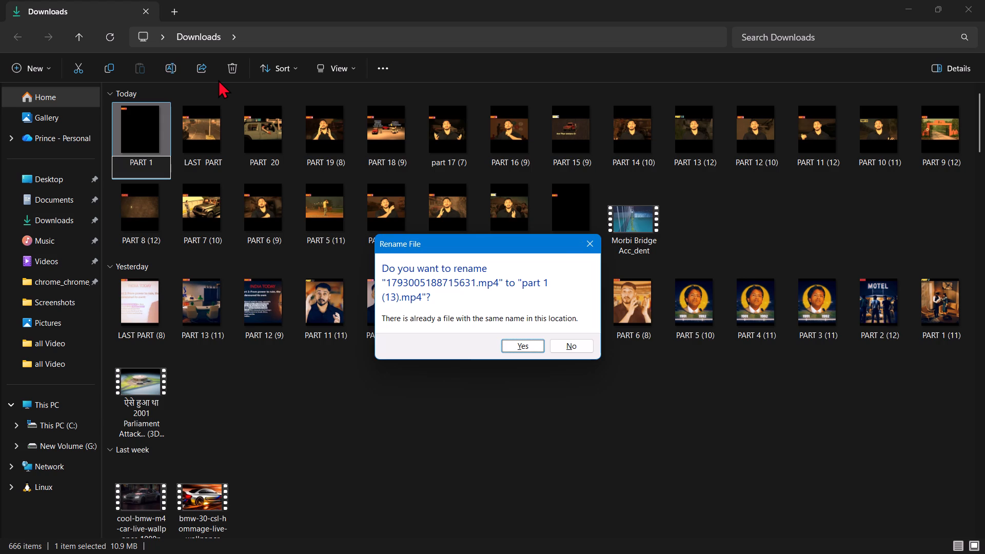
pyautogui.press('Return')
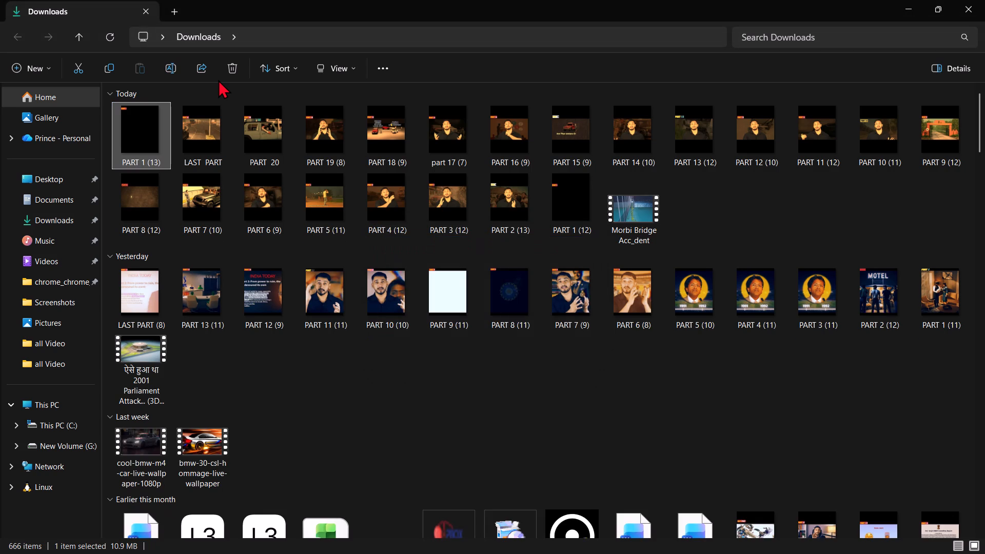
pyautogui.click(984, 0)
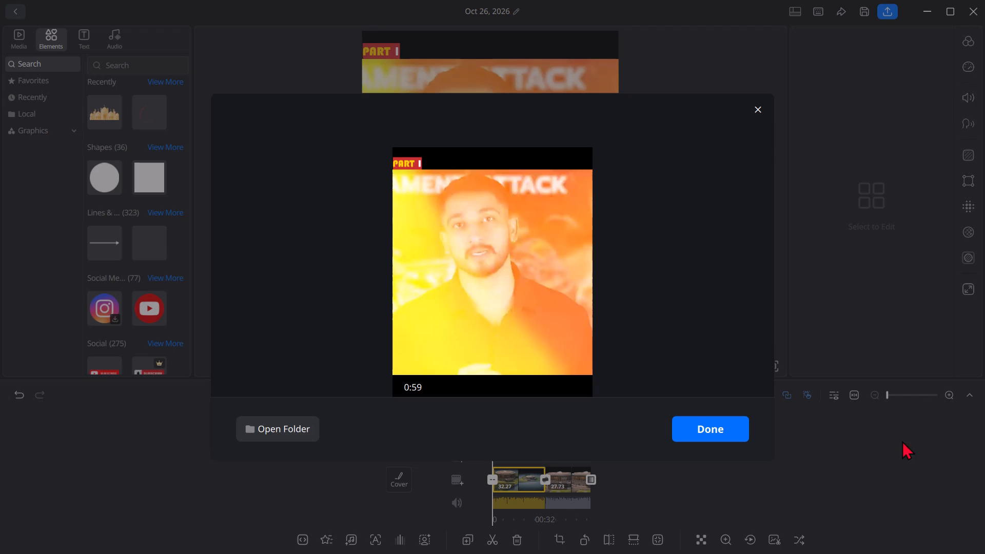
# Dismiss the finished export window to return to the timeline.
pyautogui.click(699, 442)
pyautogui.click(689, 439)
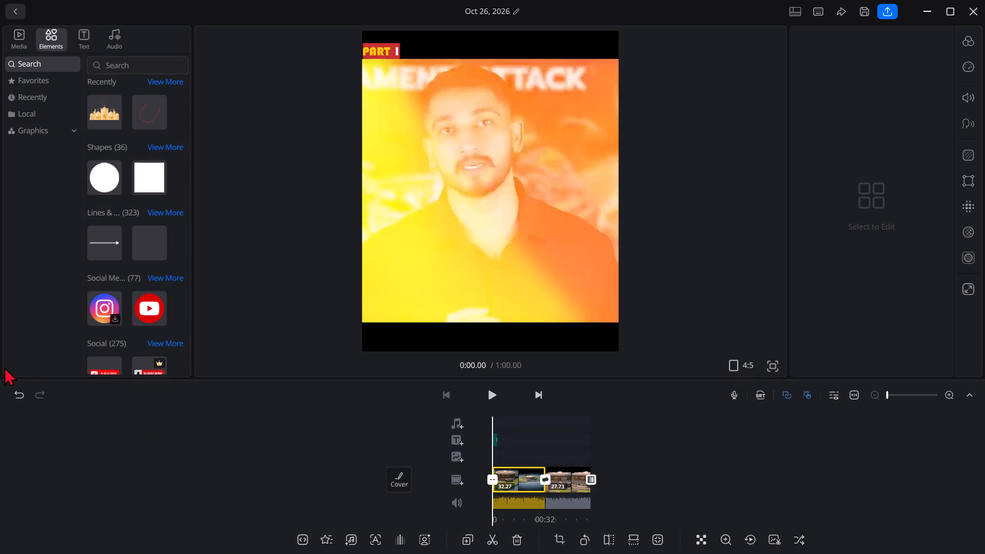
# Undo the last four edits, back through both transitions, the middle split and the removal of the footage after one minute.
pyautogui.click(11, 397)
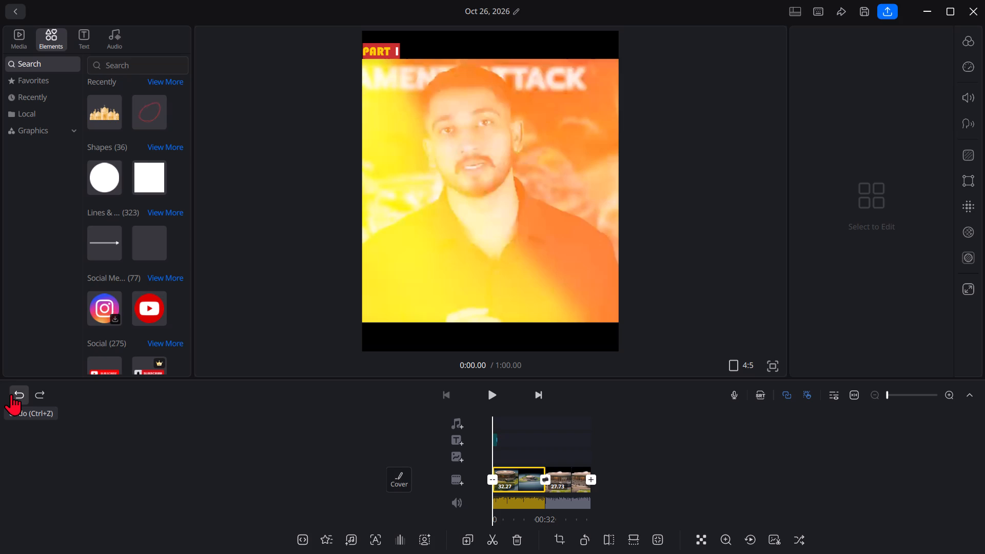
pyautogui.click(11, 394)
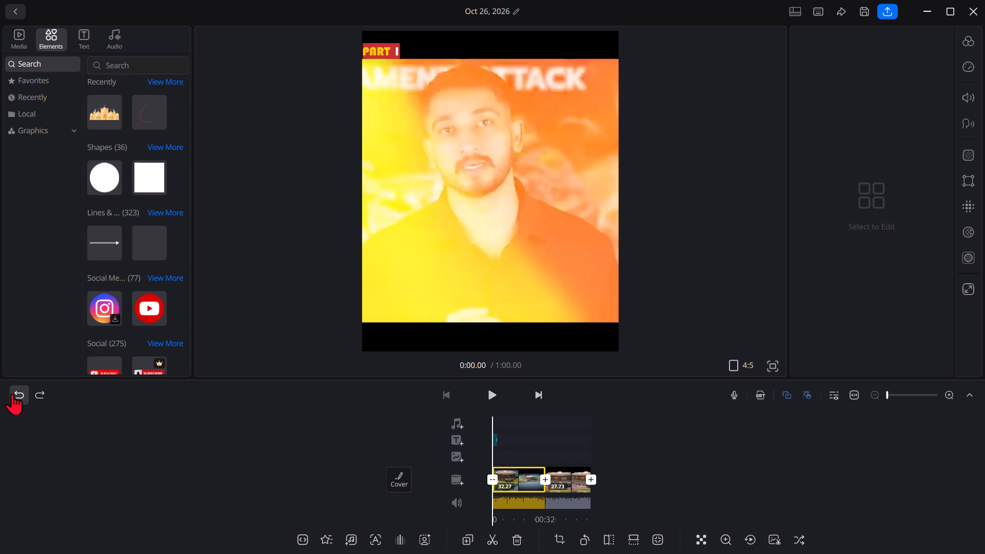
pyautogui.click(12, 393)
pyautogui.click(12, 393)
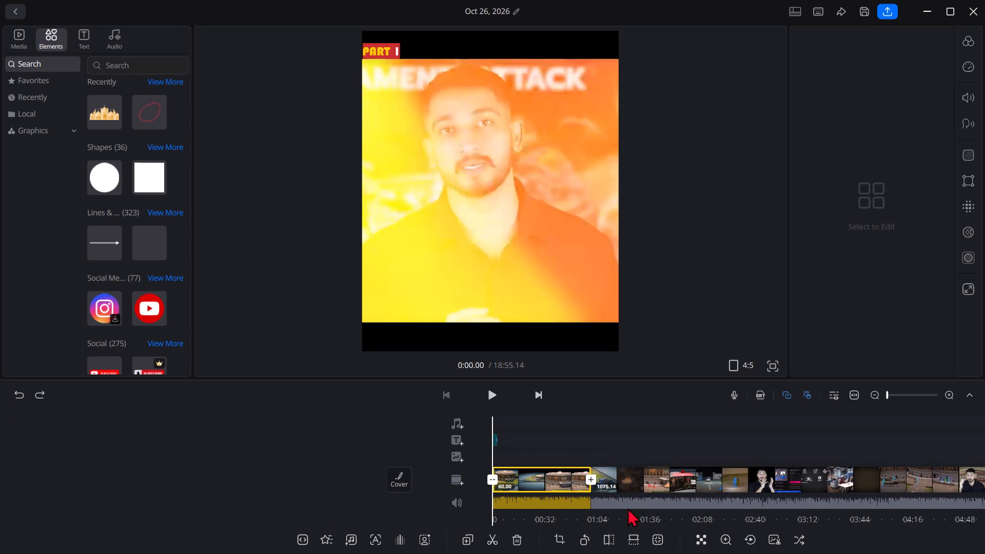
# Delete the first 60-second clip so the remaining footage starts the timeline.
pyautogui.click(525, 483)
pyautogui.click(581, 442)
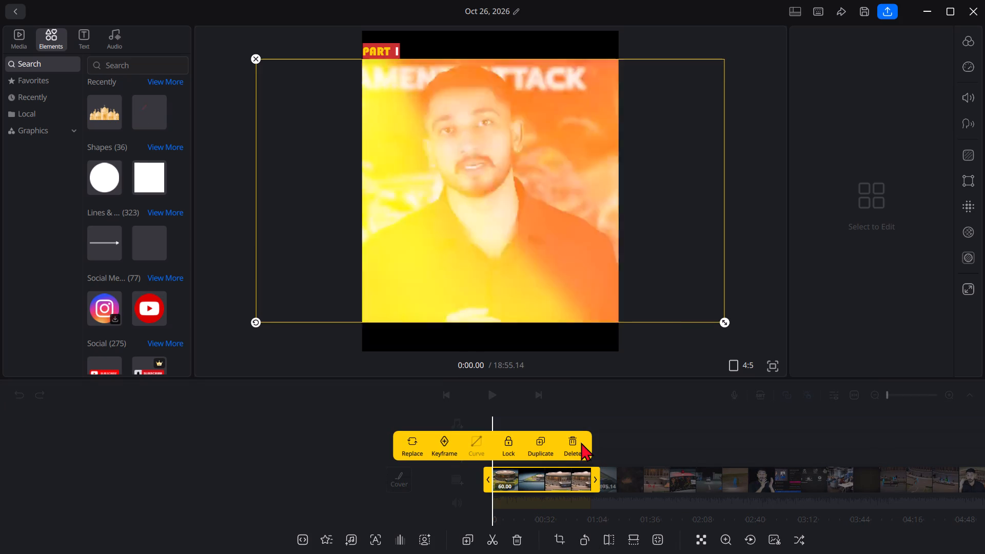
pyautogui.click(344, 464)
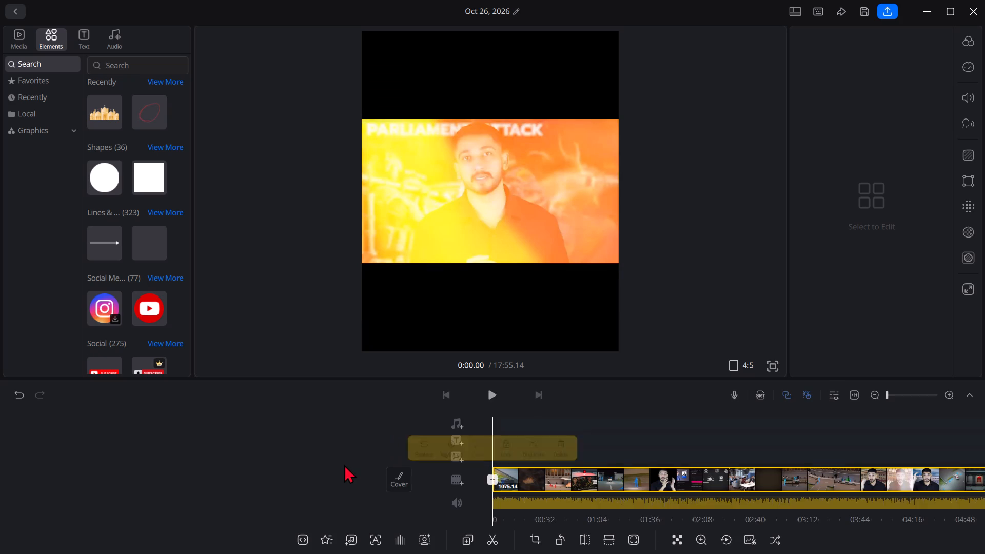
# Add a new title text at the start of the remaining video.
pyautogui.click(459, 439)
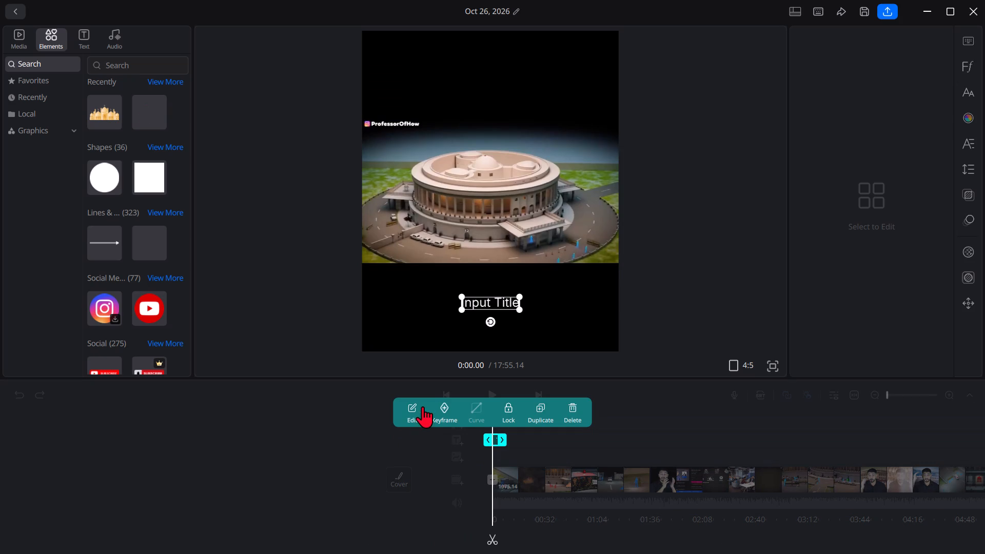
pyautogui.click(417, 412)
pyautogui.click(292, 366)
# Enlarge the video picture about its centre past the sides of the 4:5 frame, keeping narrow black bands above and below.
pyautogui.click(575, 203)
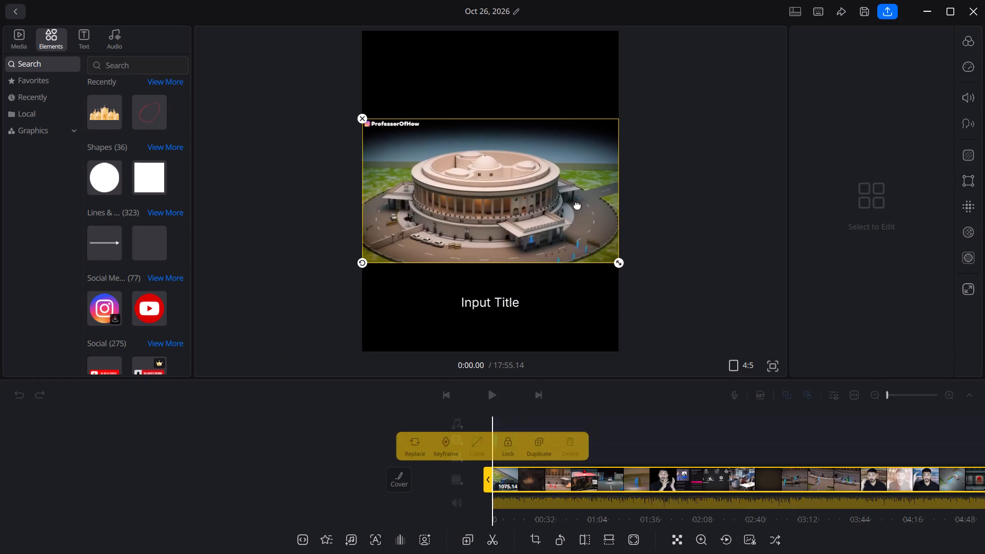
pyautogui.moveTo(619, 263); pyautogui.dragTo(648, 306)
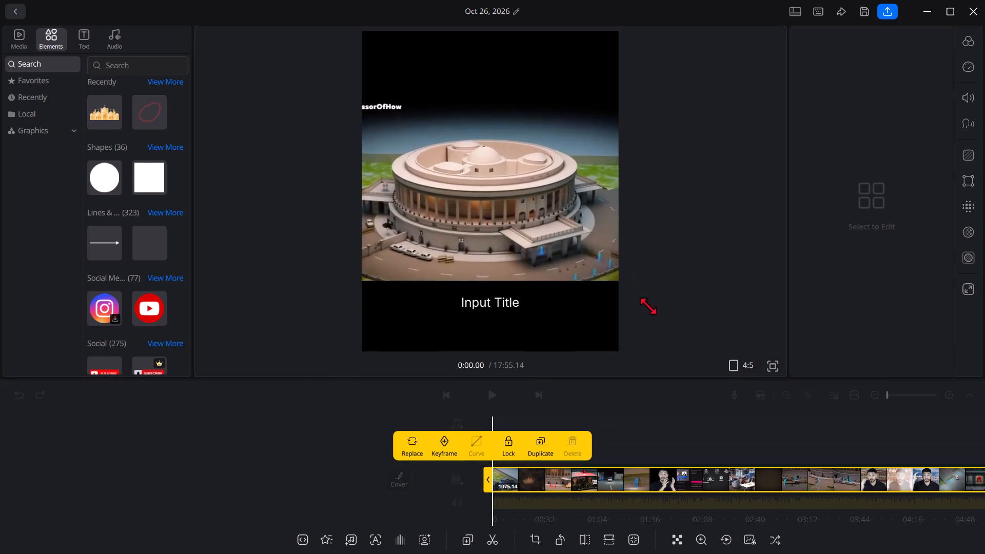
pyautogui.moveTo(648, 306); pyautogui.dragTo(692, 377)
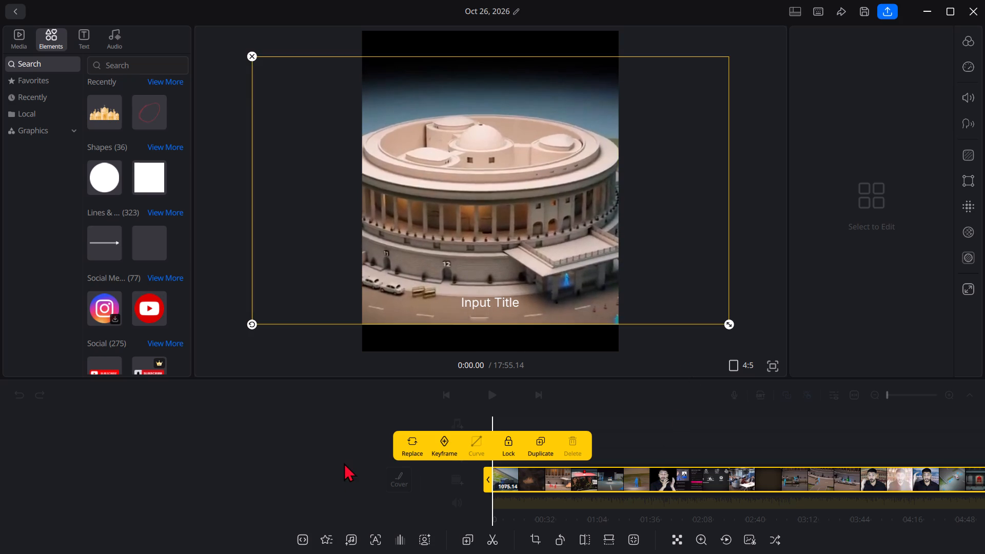
pyautogui.click(347, 461)
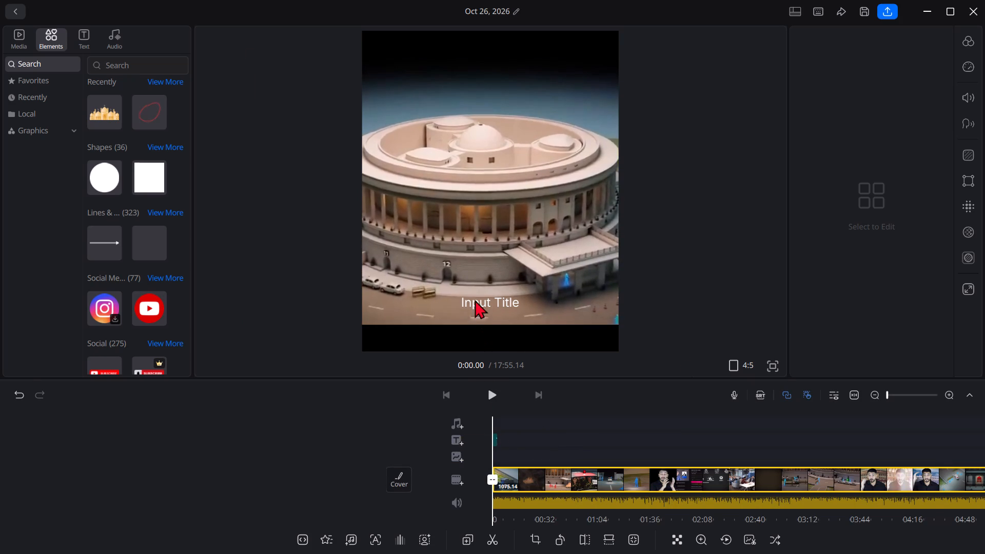
# Set the title's text to "PART 2".
pyautogui.click(475, 299)
pyautogui.click(420, 414)
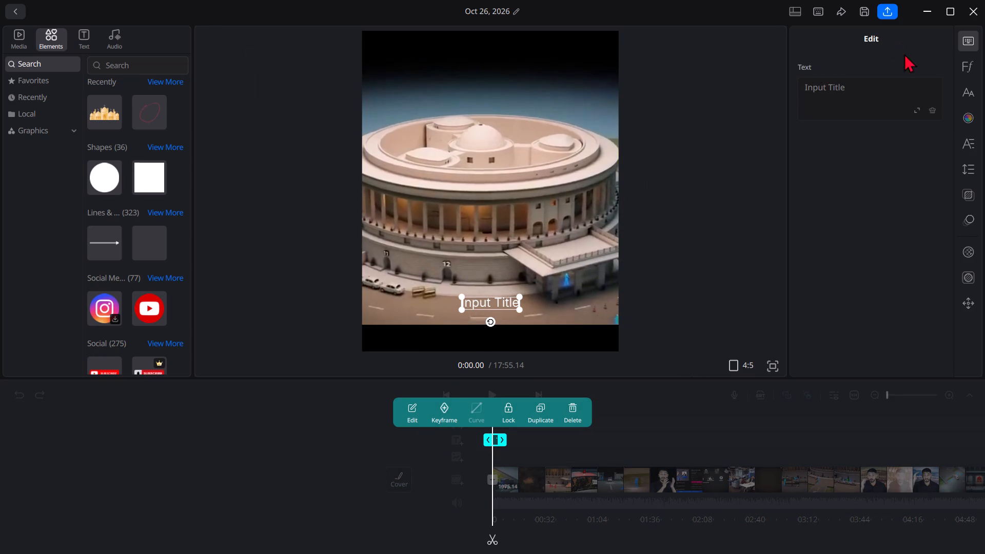
pyautogui.click(844, 100)
pyautogui.write('PART 2')
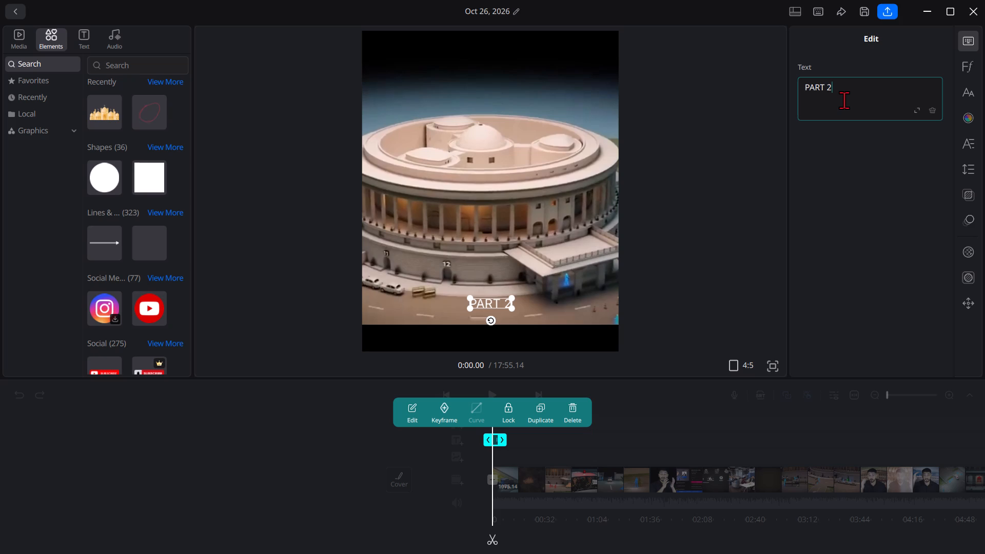
pyautogui.press('Return')
# Apply the teal-on-black colour style (text colour 6DE5B9) to the PART 2 title.
pyautogui.click(960, 113)
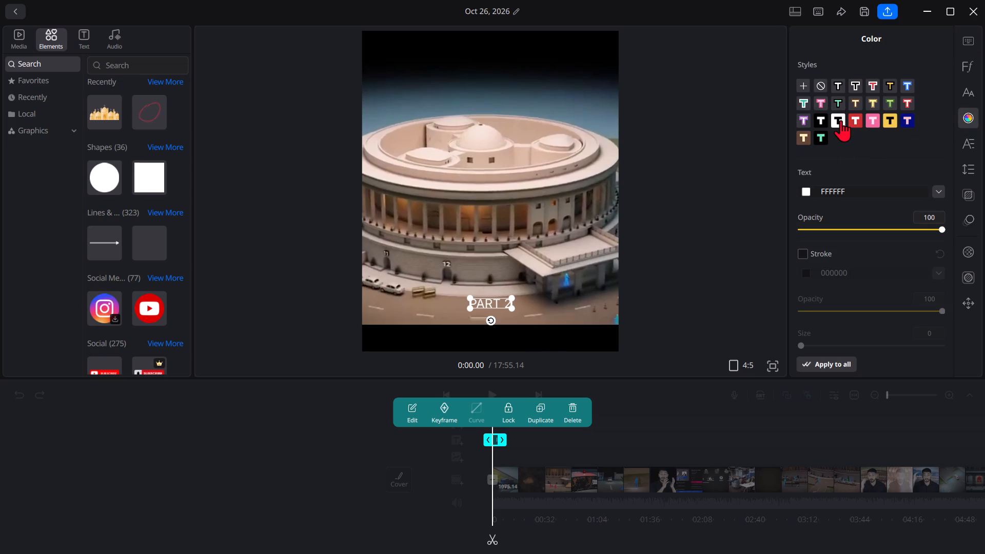
pyautogui.click(841, 120)
pyautogui.click(825, 119)
pyautogui.click(817, 140)
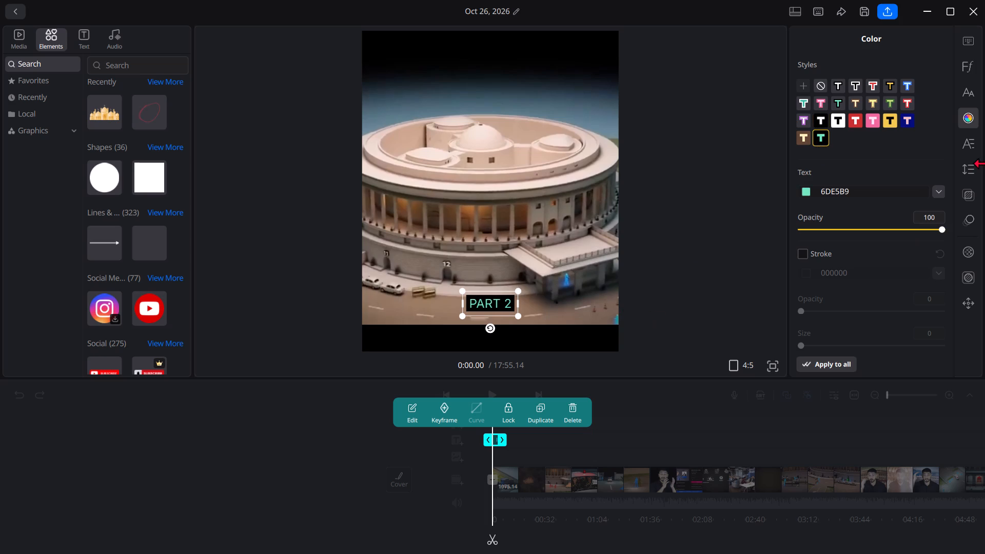
# Set the PART 2 title's font to Bauhaus 93.
pyautogui.click(968, 86)
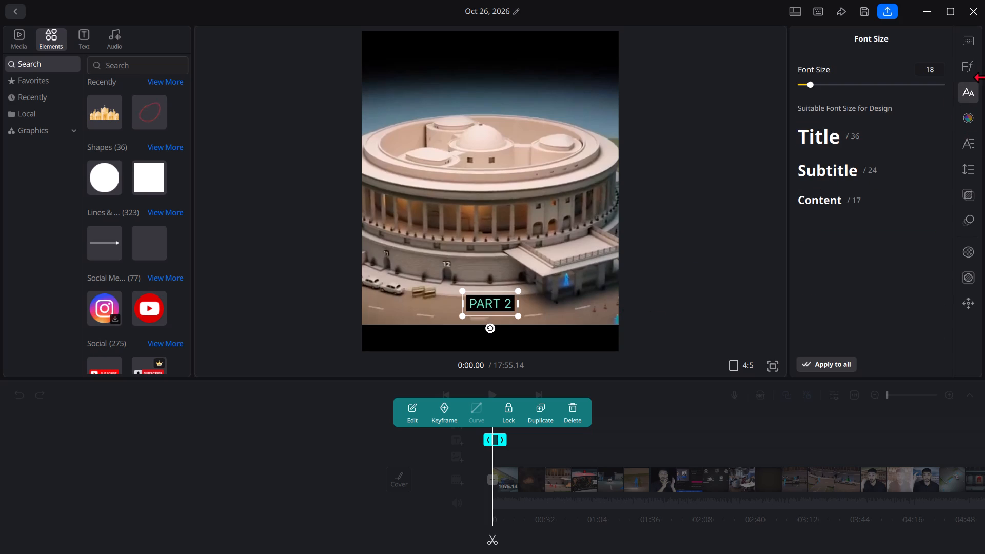
pyautogui.click(977, 67)
pyautogui.click(818, 197)
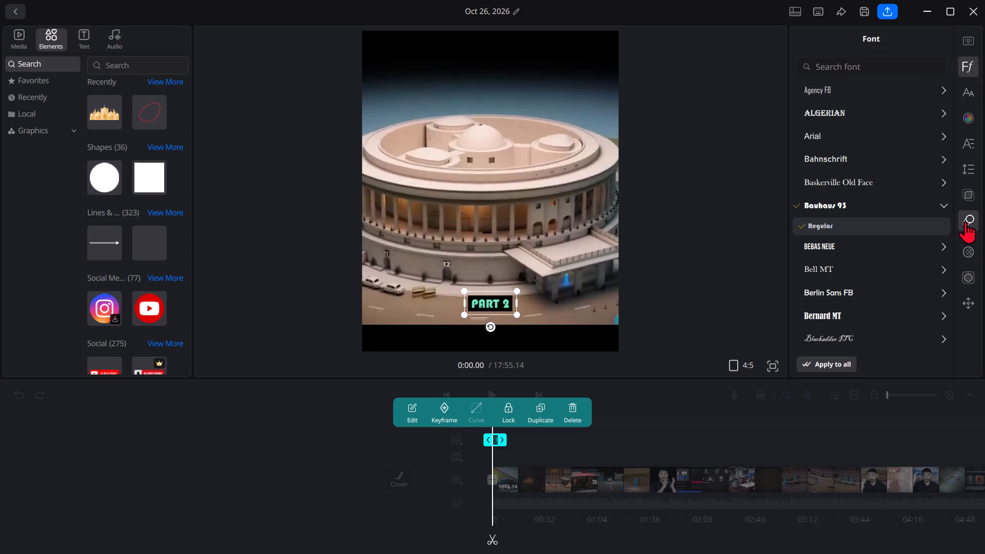
# Apply the second "Poppin..." caption animation in the third row to the PART 2 title.
pyautogui.click(966, 222)
pyautogui.click(852, 176)
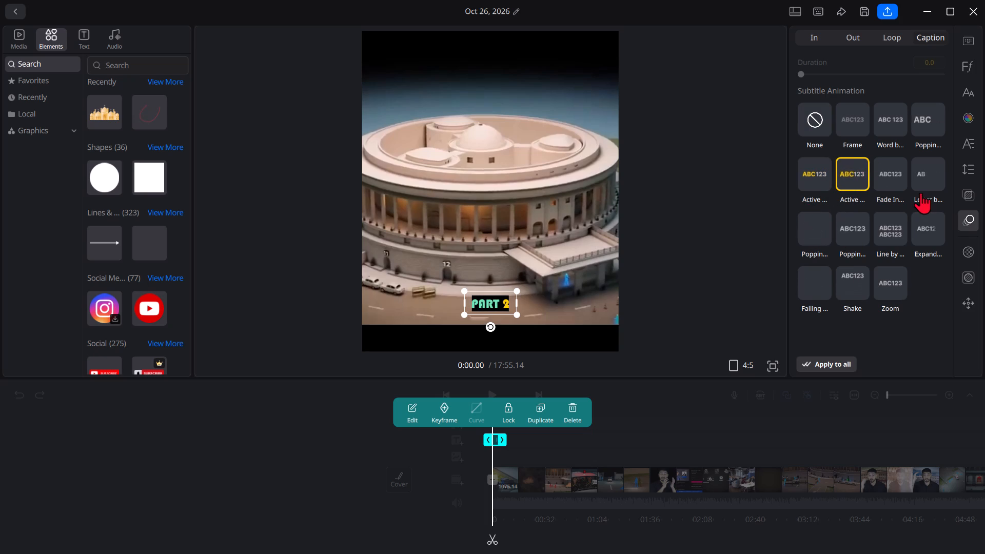
pyautogui.click(849, 236)
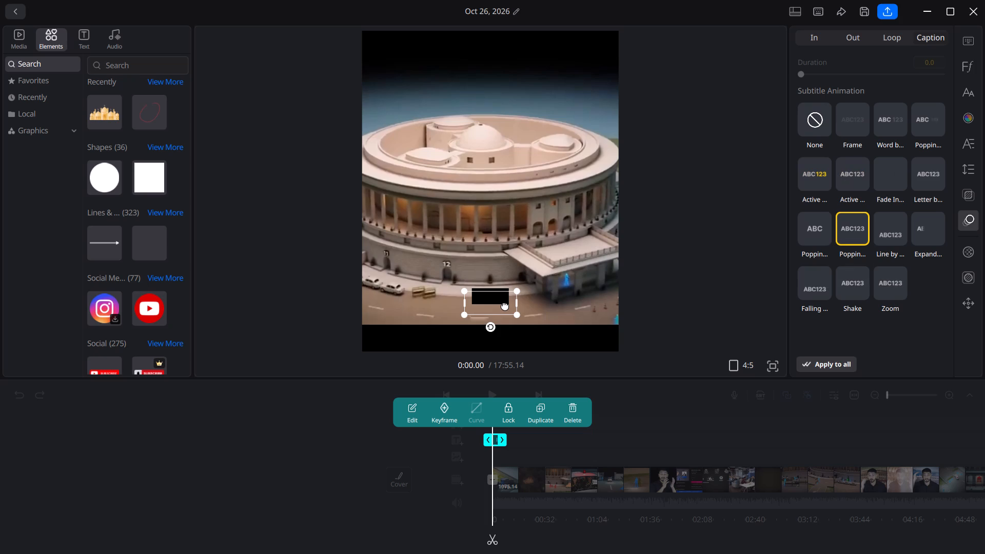
# Move the PART 2 title to the upper-left corner of the frame, flush with its left edge.
pyautogui.moveTo(506, 302); pyautogui.dragTo(430, 98)
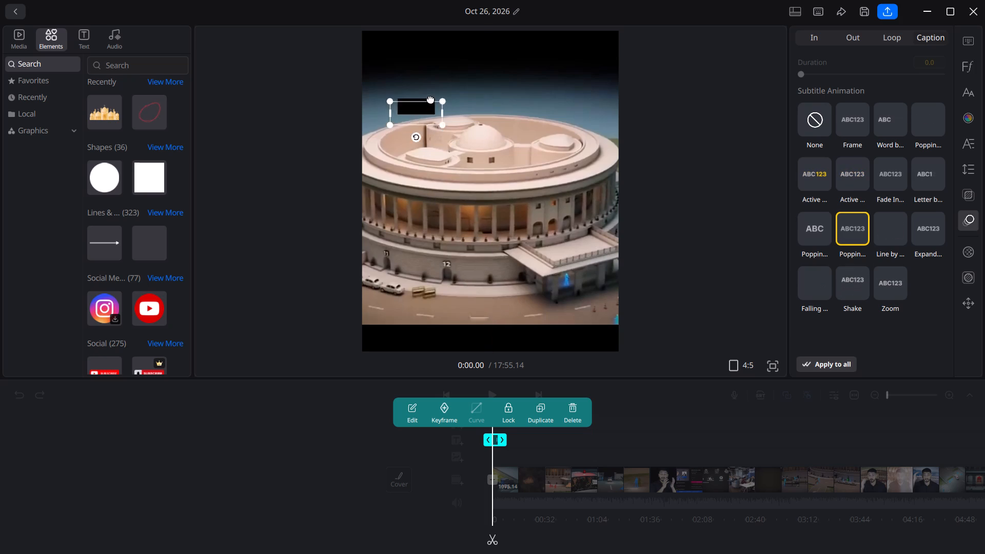
pyautogui.moveTo(430, 98); pyautogui.dragTo(405, 60)
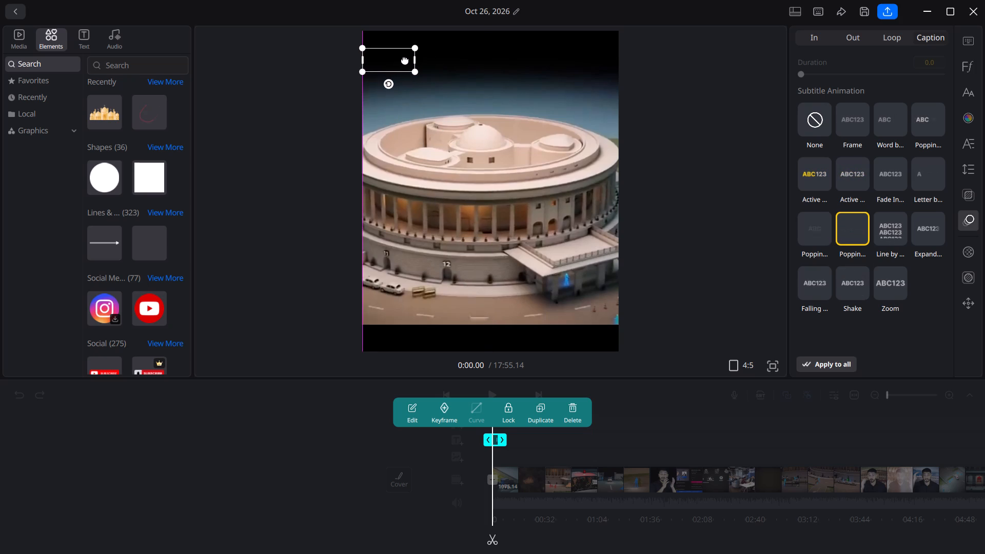
pyautogui.moveTo(405, 60); pyautogui.dragTo(404, 60)
pyautogui.click(364, 377)
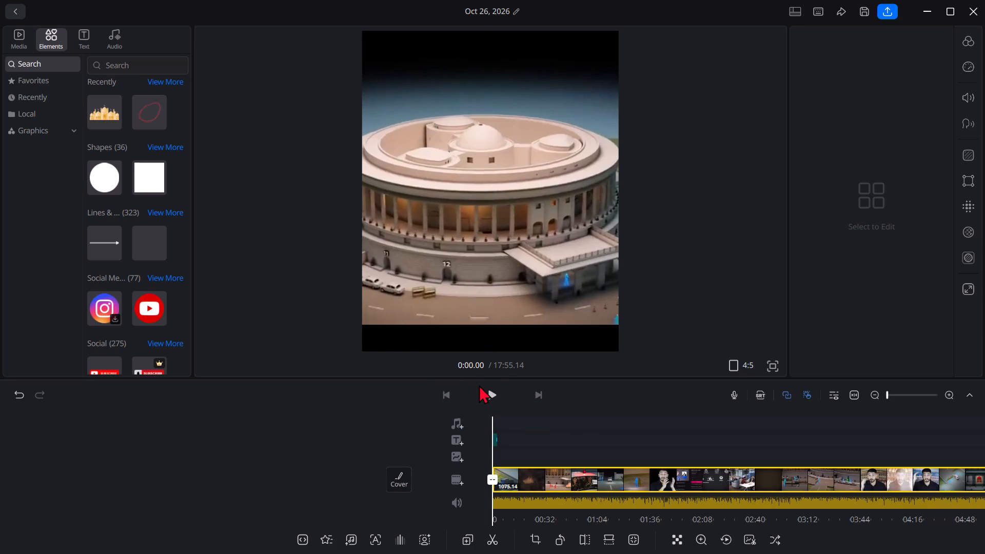
# Play the video from the start to check the animated title and footage, and pause shortly after the half-minute mark.
pyautogui.click(479, 385)
pyautogui.click(490, 397)
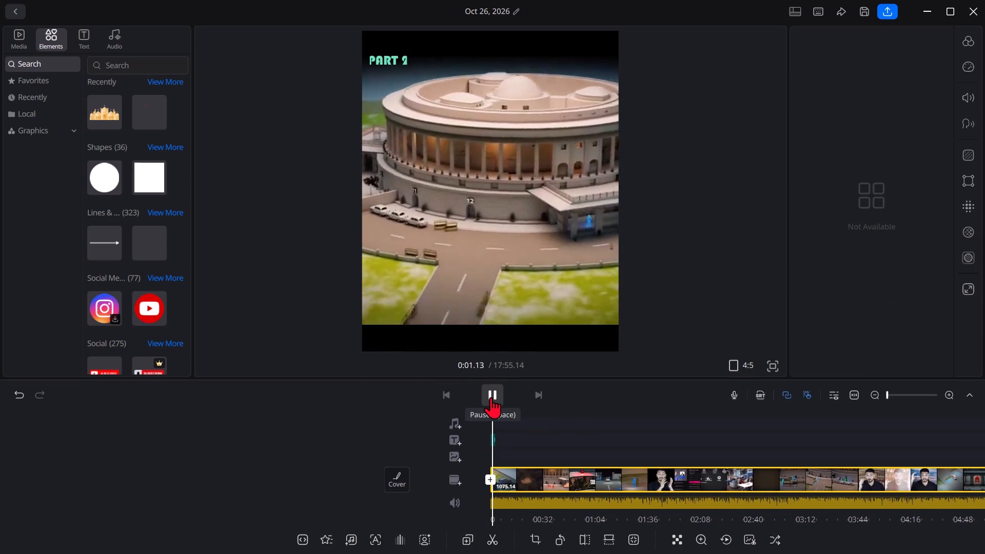
pyautogui.click(491, 397)
pyautogui.click(492, 396)
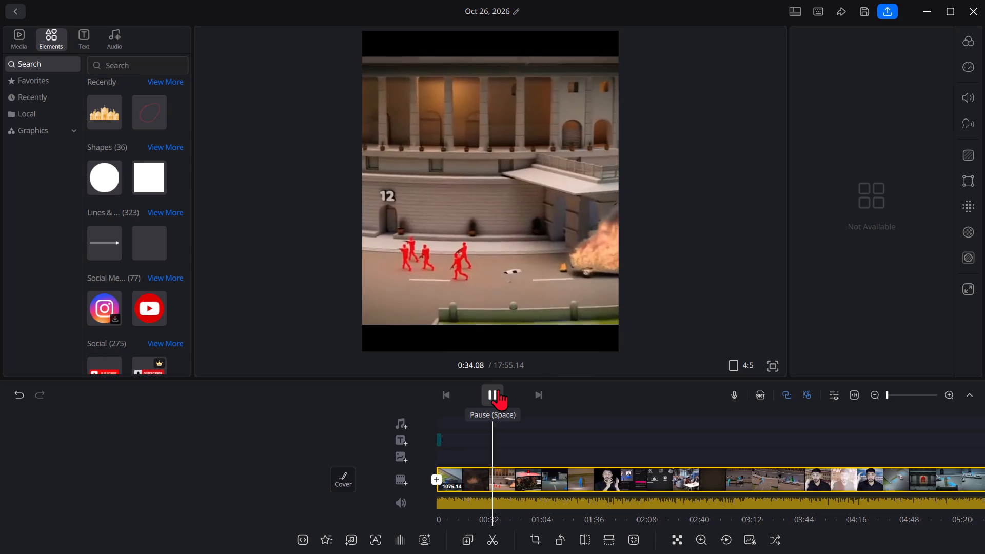
pyautogui.click(498, 389)
# Select the main video clip and advance the playhead through it to about 0:59, just before the one-minute mark.
pyautogui.click(497, 480)
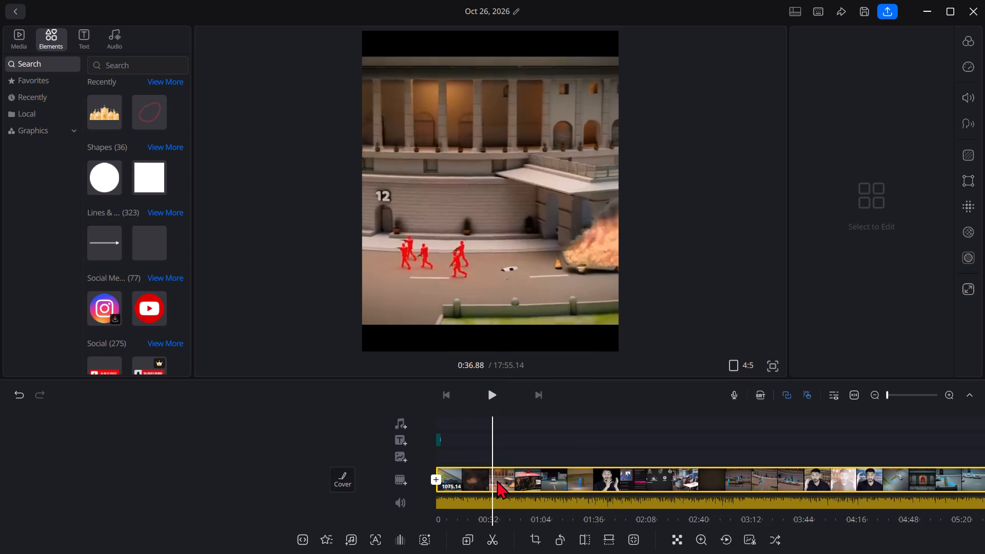
pyautogui.click(497, 480)
pyautogui.click(497, 480)
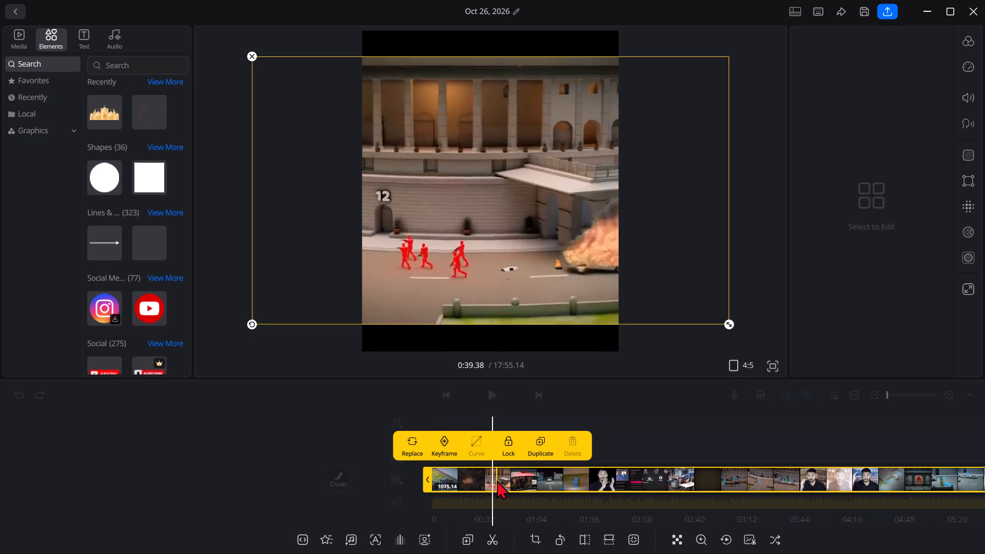
pyautogui.click(497, 480)
pyautogui.click(497, 480)
pyautogui.click(497, 480)
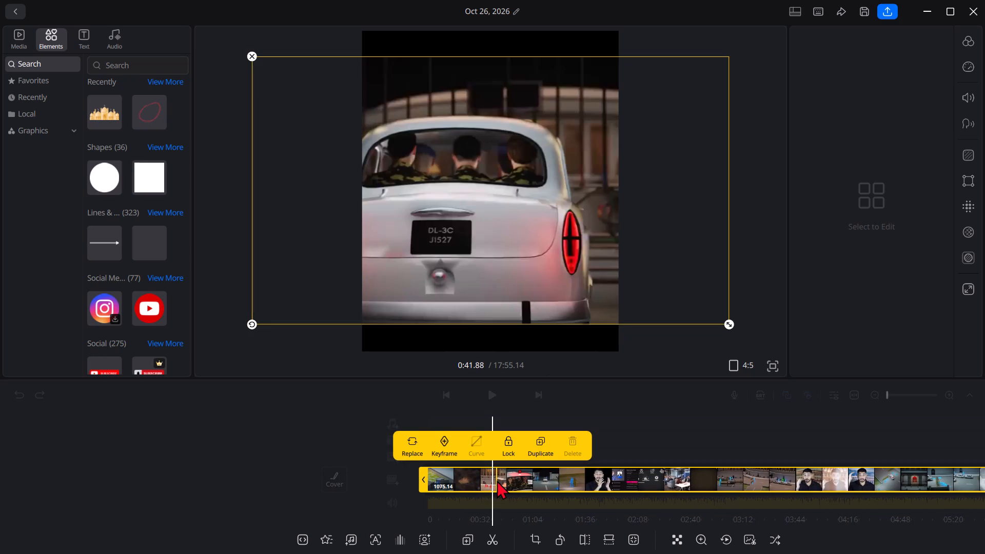
pyautogui.click(497, 480)
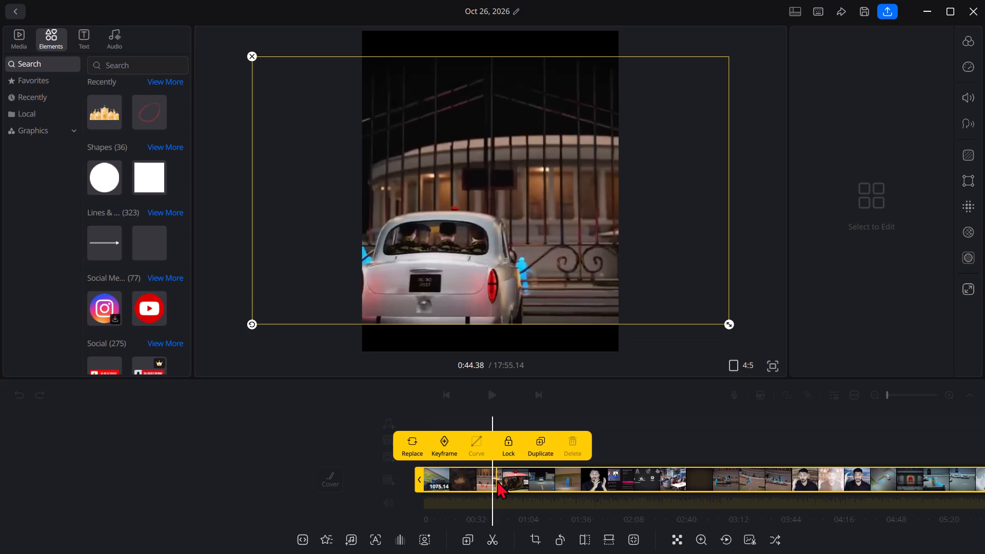
pyautogui.click(497, 480)
pyautogui.click(497, 480)
pyautogui.click(497, 480)
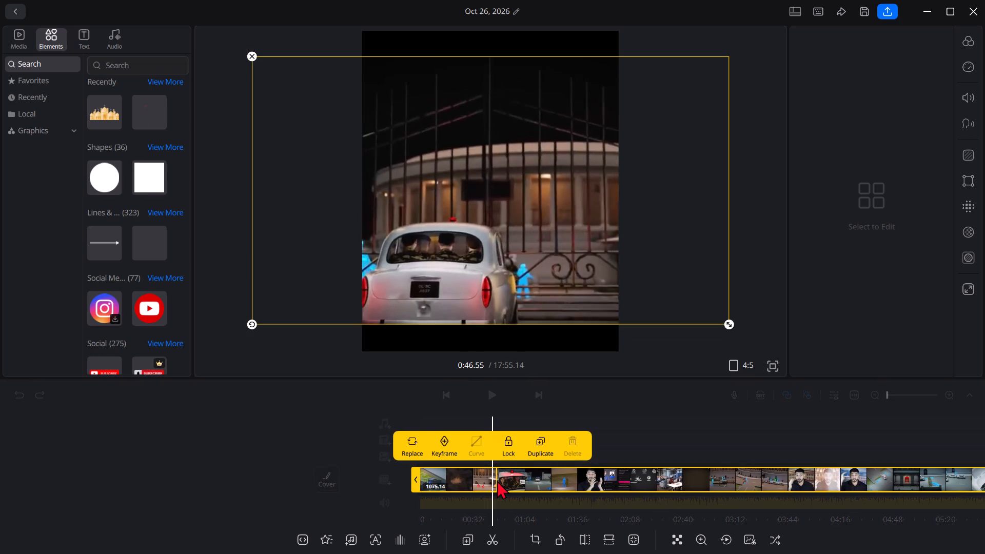
pyautogui.click(497, 480)
pyautogui.doubleClick(497, 480)
pyautogui.click(497, 480)
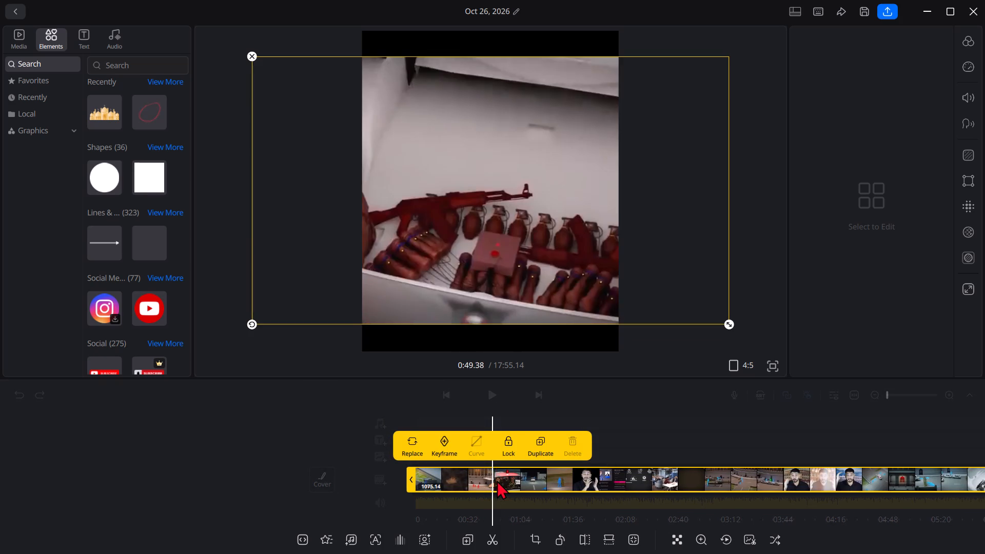
pyautogui.click(497, 480)
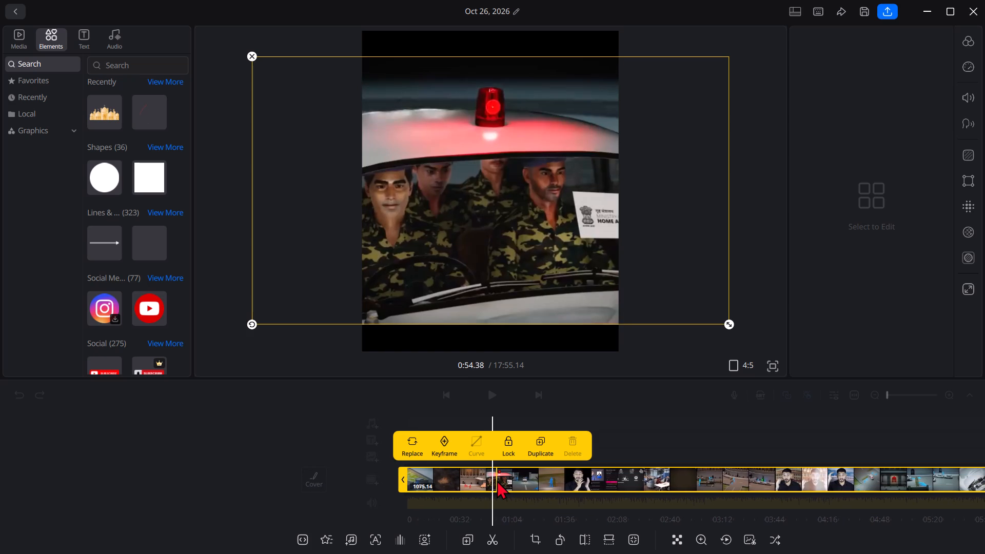
pyautogui.click(497, 480)
pyautogui.click(497, 480)
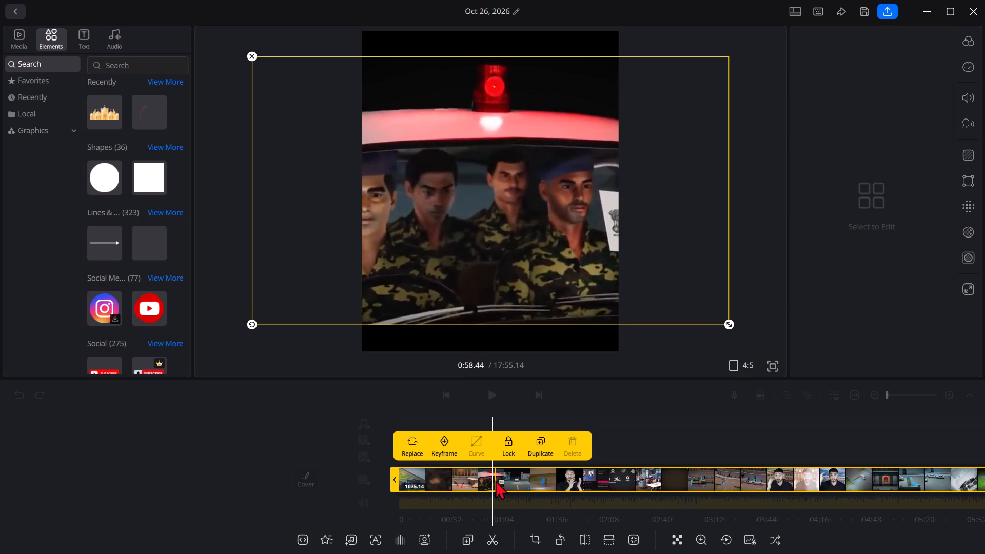
pyautogui.click(495, 480)
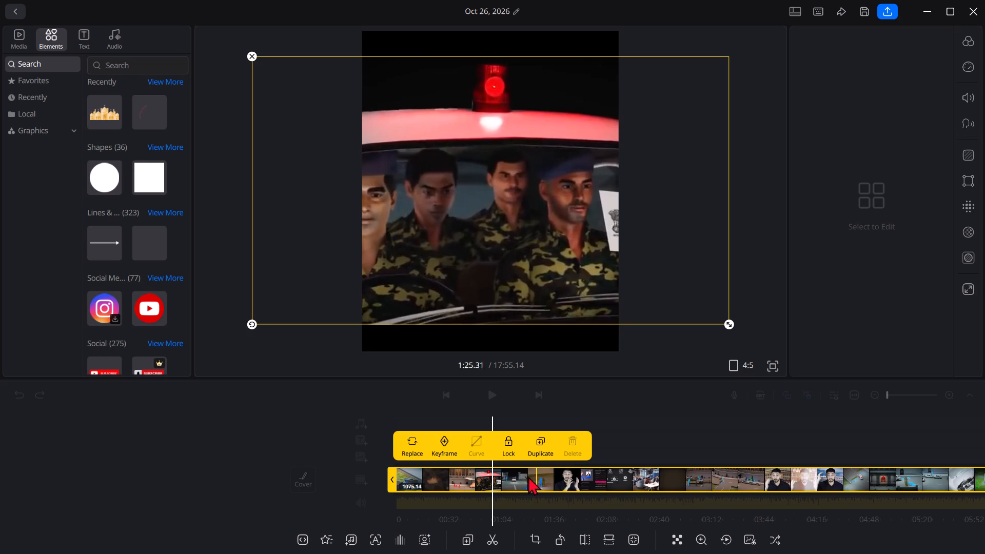
pyautogui.click(494, 481)
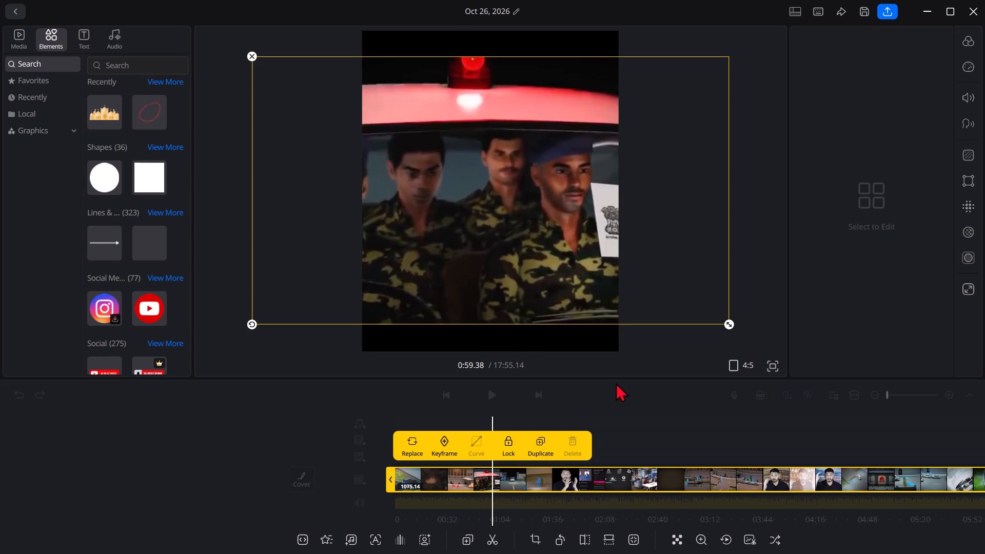
# Nudge the playhead forward frame by frame from about 0:59 toward the one-minute mark of the main clip.
pyautogui.press('Right')
pyautogui.press('Right')
pyautogui.press('Right')
pyautogui.press('Right')
pyautogui.press('Right')
pyautogui.press('Right')
pyautogui.press('Right')
pyautogui.press('Right')
pyautogui.press('Right')
pyautogui.press('Right')
pyautogui.press('Right')
pyautogui.press('Right')
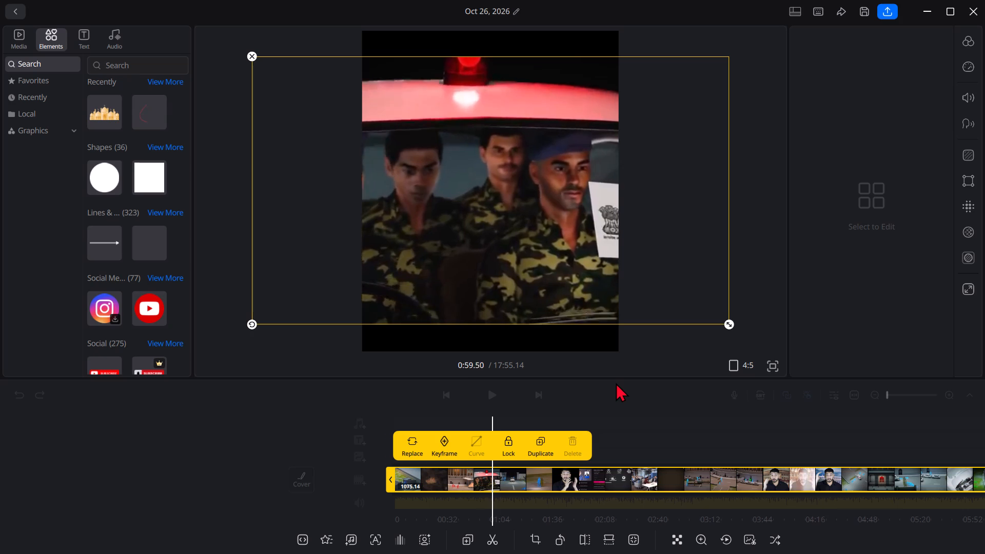
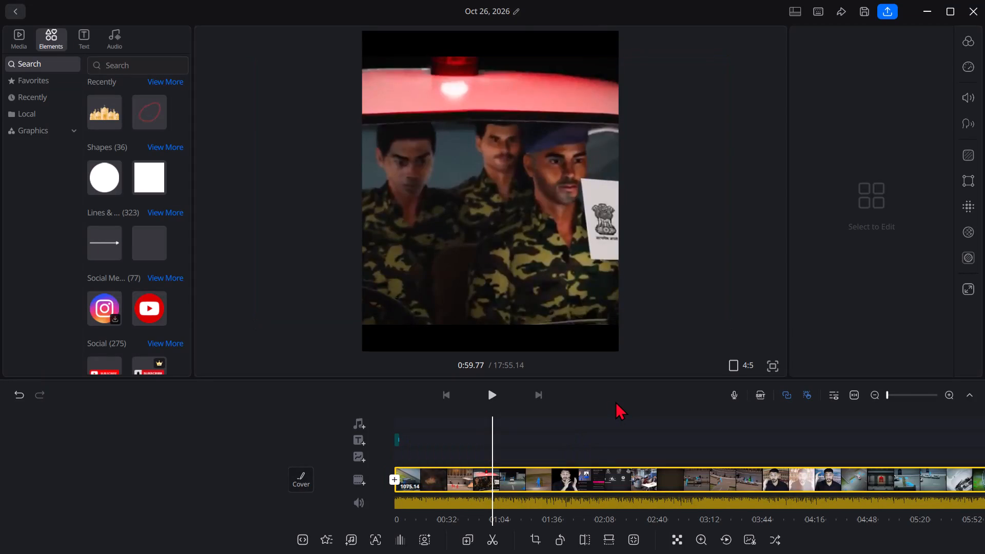
# Advance the playhead to exactly 1:00.00 and split the main video clip there.
pyautogui.press('Right')
pyautogui.press('Right')
pyautogui.press('Right')
pyautogui.press('Right')
pyautogui.press('Right')
pyautogui.press('Right')
pyautogui.press('Right')
pyautogui.press('Right')
pyautogui.press('Left')
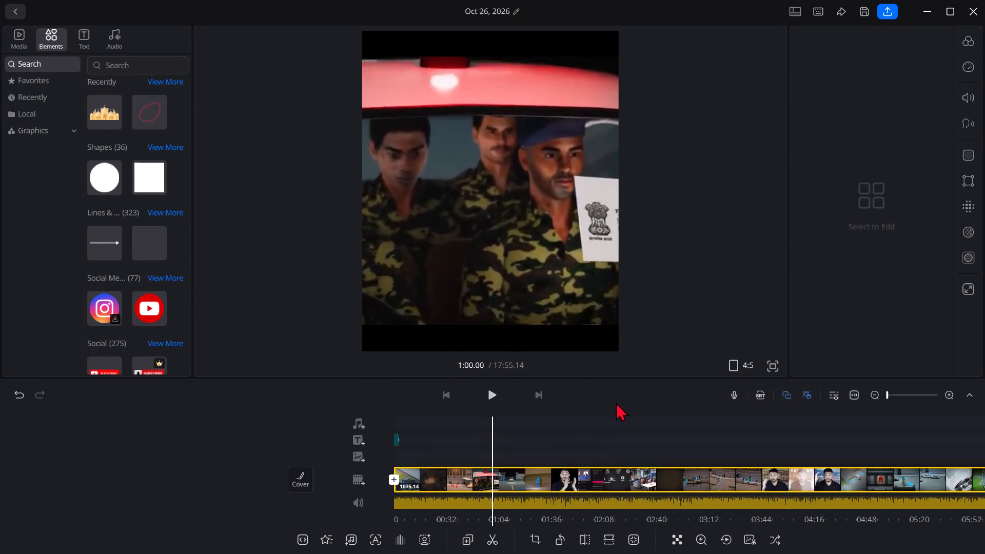
pyautogui.hotkey('ctrl', 'b')
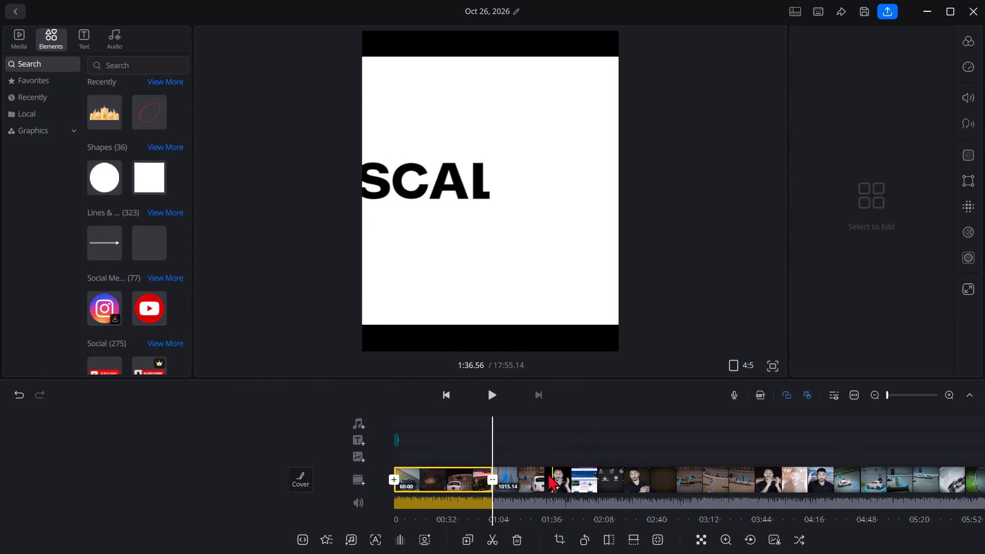
# Delete the long remainder of the main video after the one-minute cut, keeping only the first 60 seconds.
pyautogui.click(547, 473)
pyautogui.doubleClick(517, 480)
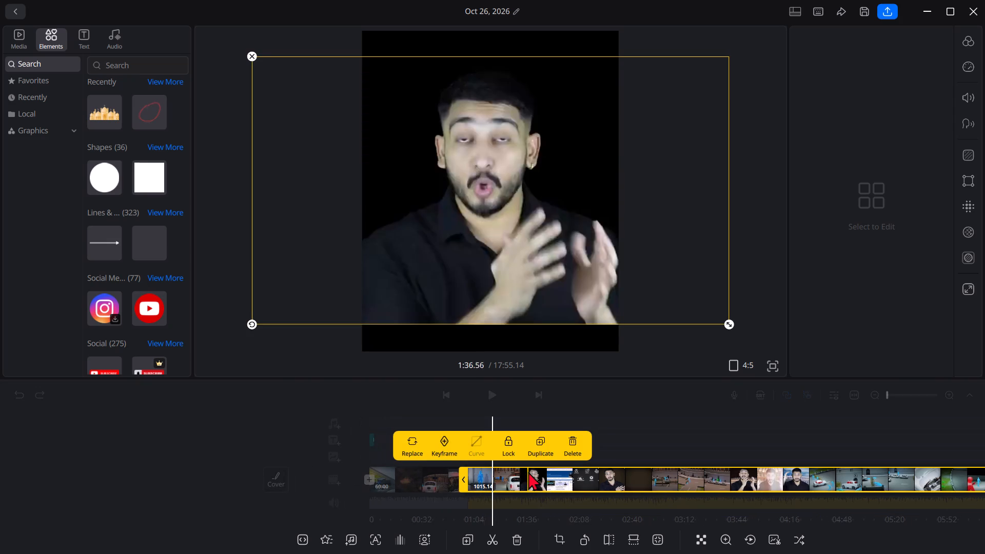
pyautogui.click(573, 443)
pyautogui.click(400, 384)
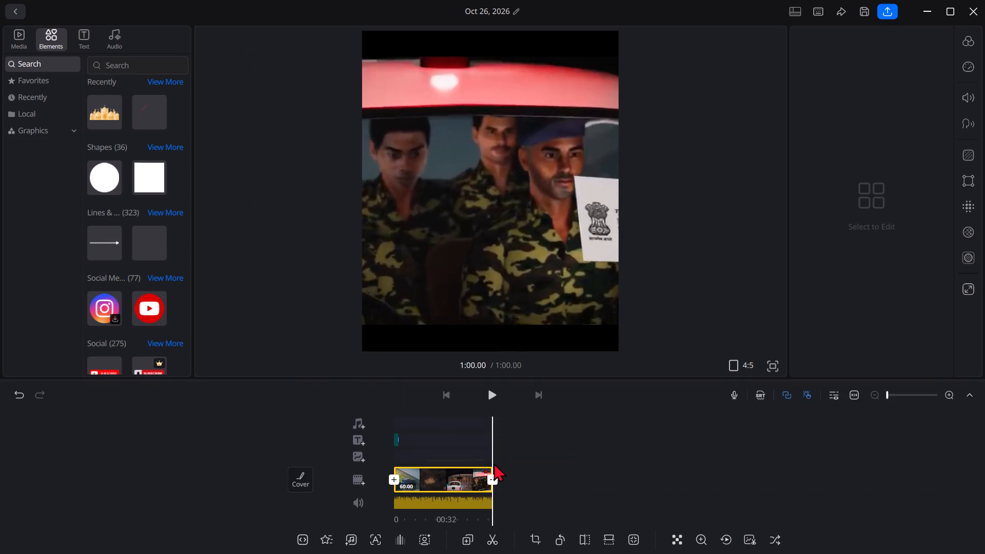
# Add a Black transition with a duration of 0.8 at the end of the one-minute clip.
pyautogui.click(496, 479)
pyautogui.click(443, 432)
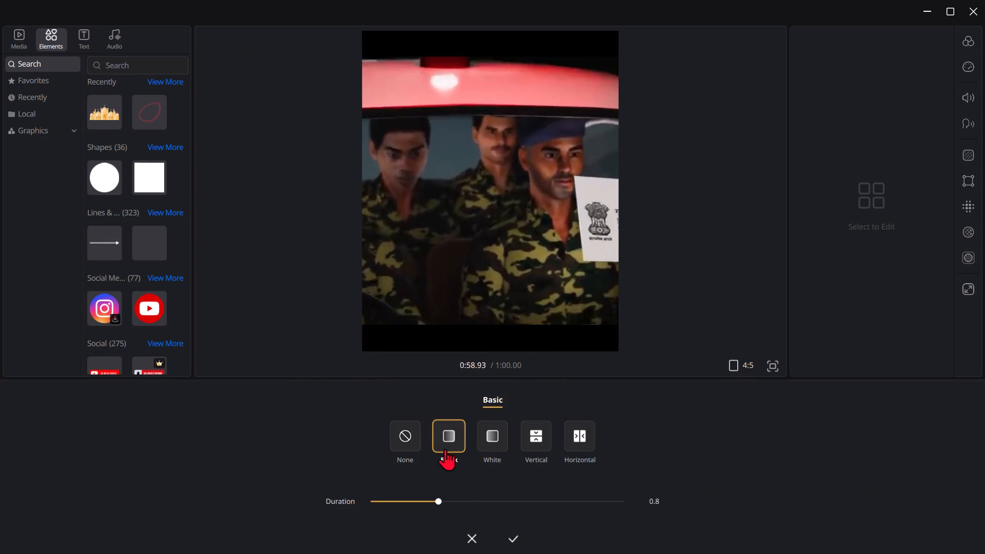
pyautogui.click(516, 537)
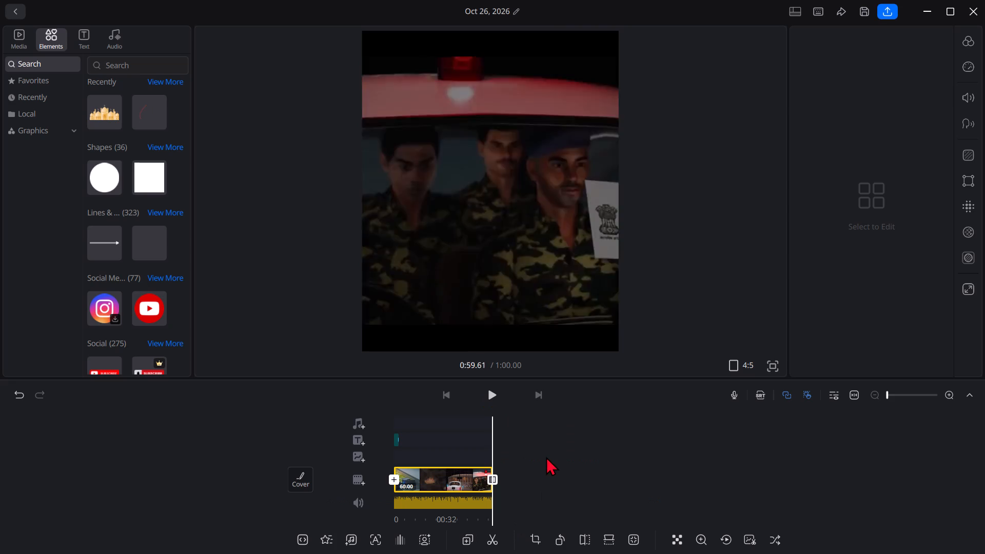
# Split the one-minute clip at about 0:33.75 and apply a Rotate 2 transition with a duration of 0.8 at the cut.
pyautogui.moveTo(546, 457); pyautogui.dragTo(599, 444)
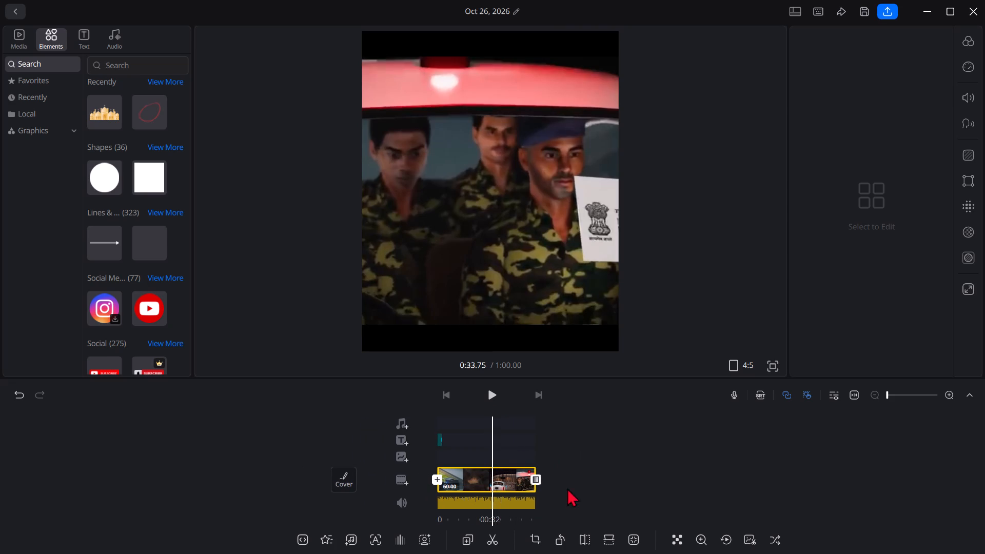
pyautogui.click(487, 536)
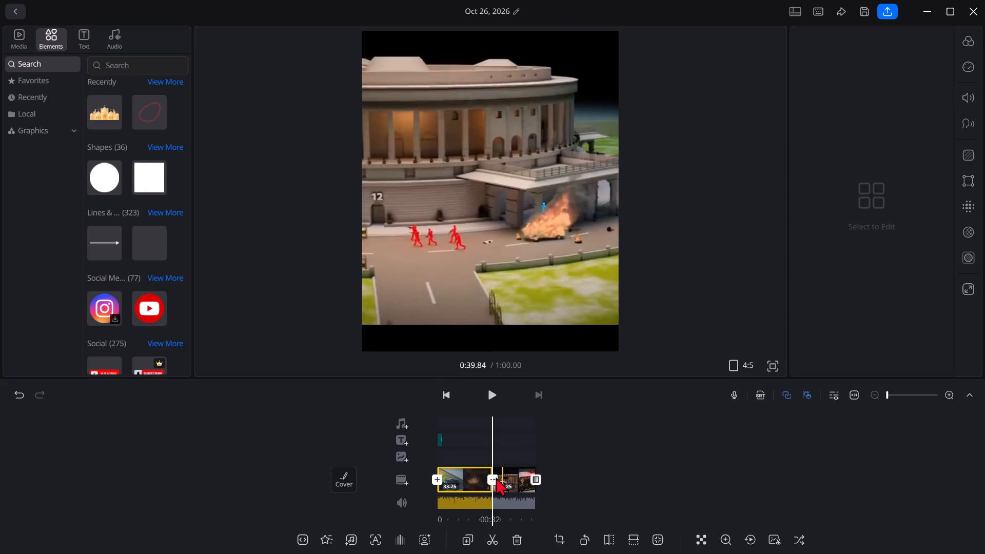
pyautogui.click(494, 478)
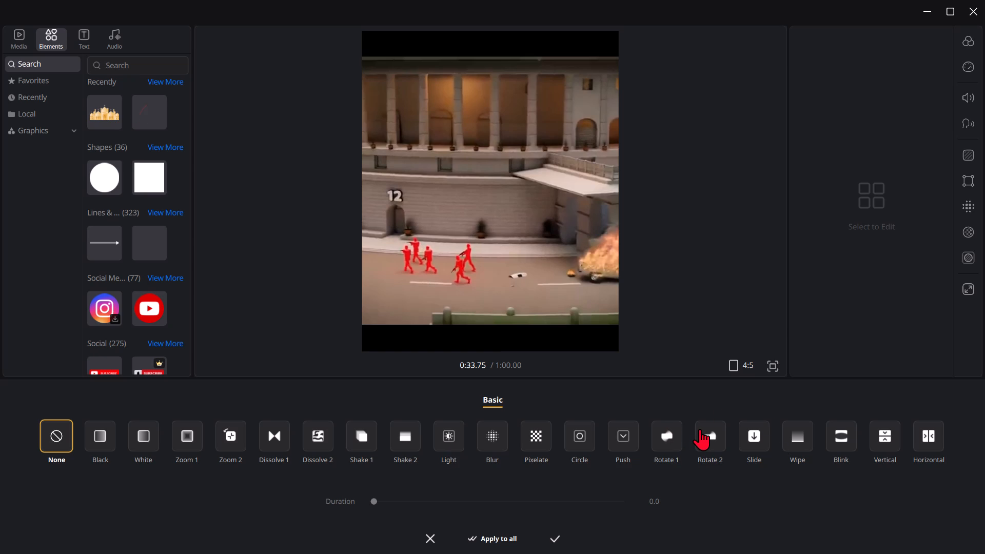
pyautogui.click(716, 440)
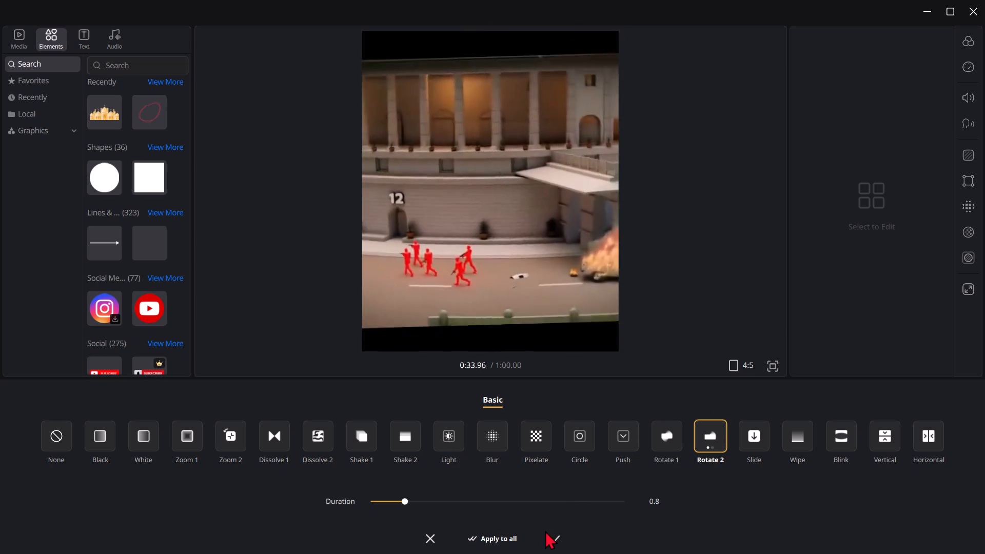
pyautogui.click(554, 533)
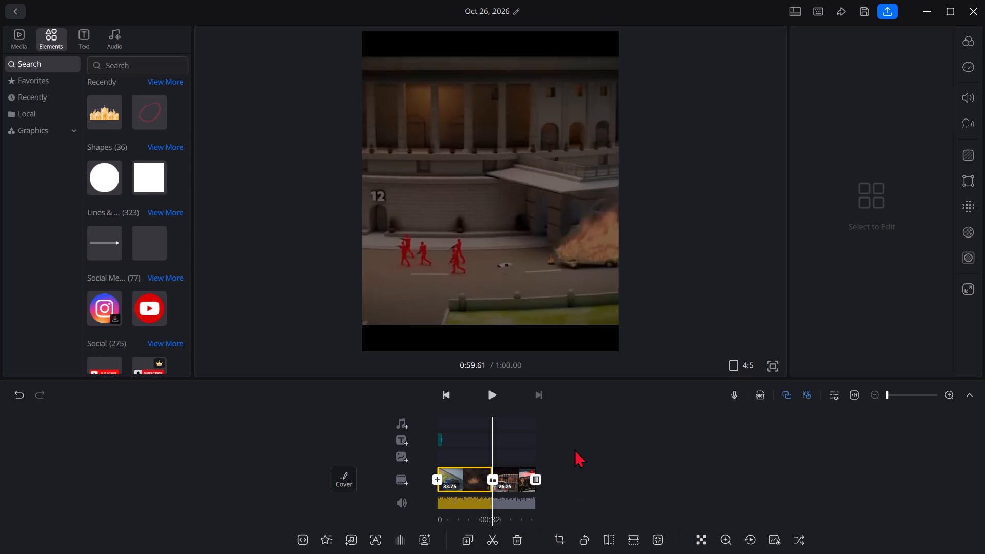
# Return the playhead to the start and briefly play the opening with the PART 2 title.
pyautogui.moveTo(576, 446); pyautogui.dragTo(770, 437)
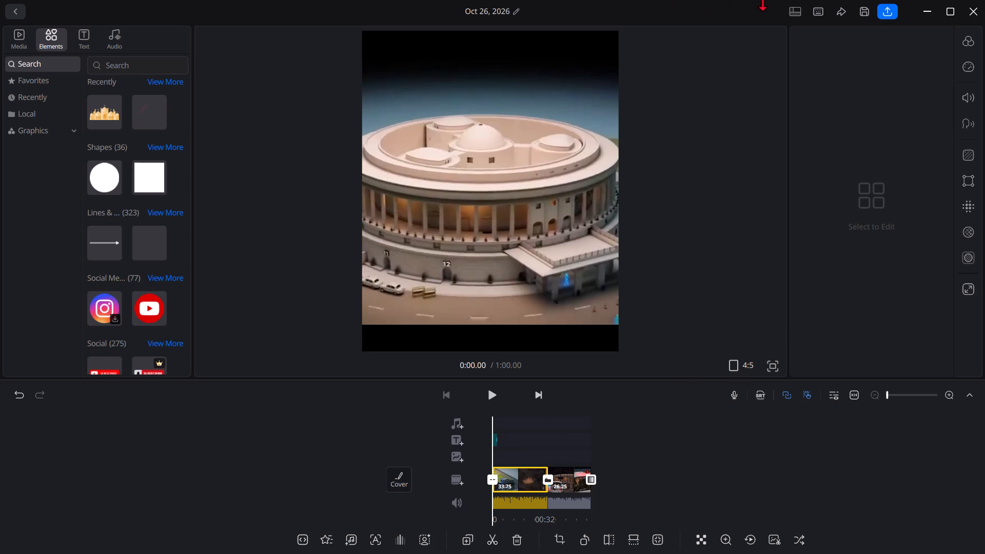
pyautogui.moveTo(638, 406); pyautogui.dragTo(781, 398)
pyautogui.moveTo(781, 398); pyautogui.dragTo(805, 406)
pyautogui.click(497, 399)
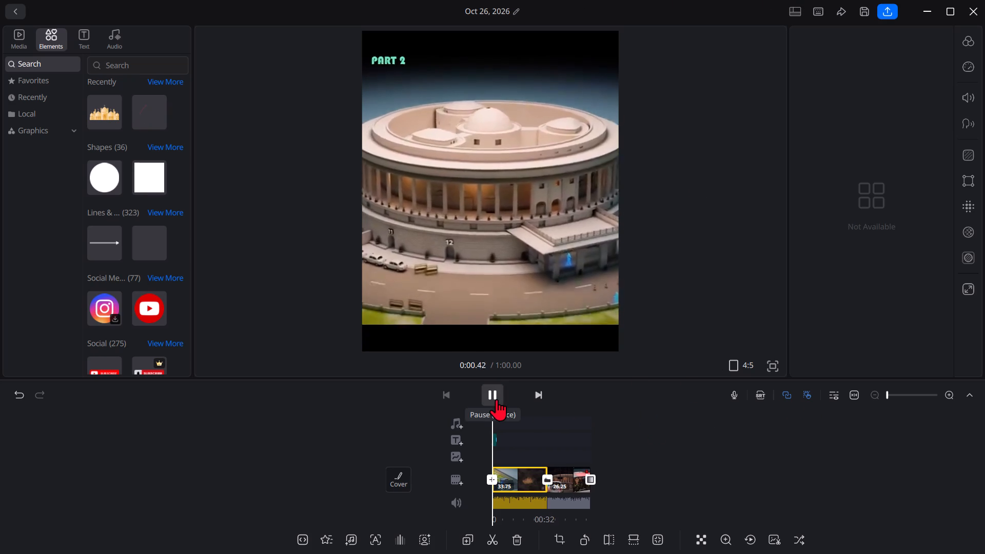
pyautogui.click(497, 399)
# Open the export settings for the finished PART 2 video.
pyautogui.click(887, 15)
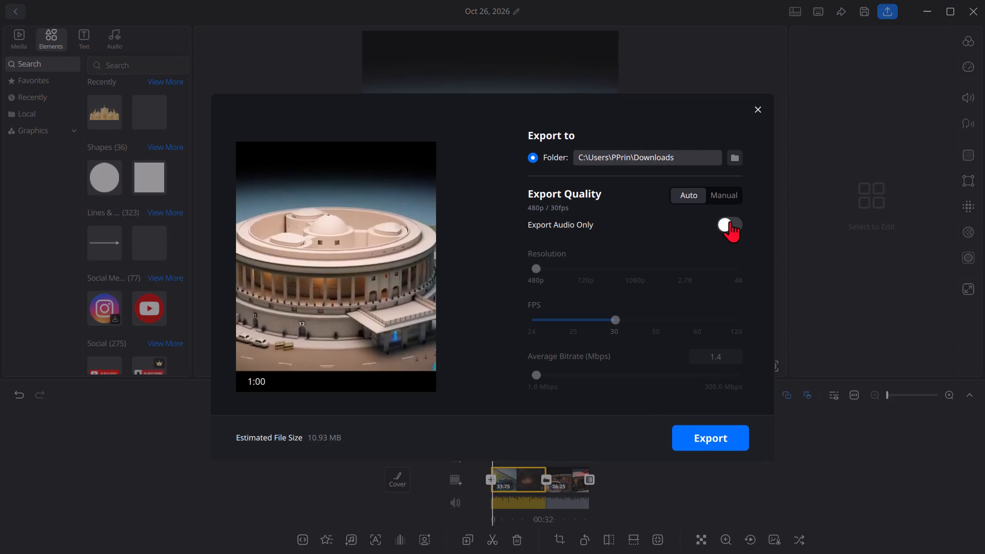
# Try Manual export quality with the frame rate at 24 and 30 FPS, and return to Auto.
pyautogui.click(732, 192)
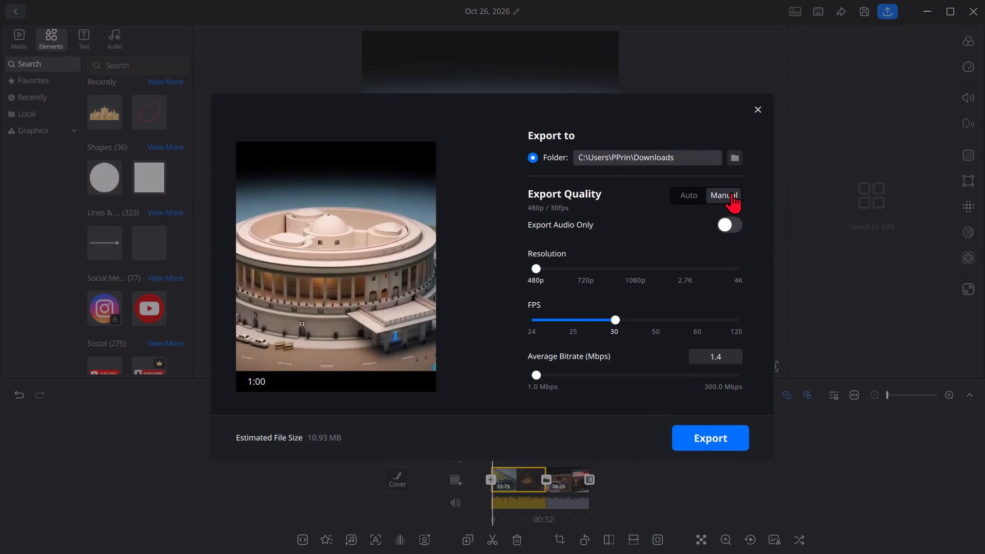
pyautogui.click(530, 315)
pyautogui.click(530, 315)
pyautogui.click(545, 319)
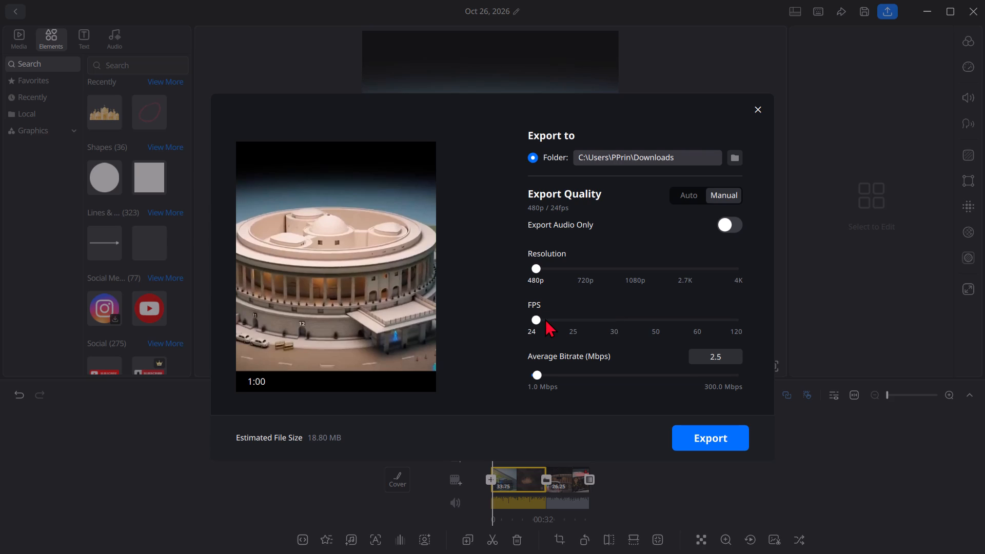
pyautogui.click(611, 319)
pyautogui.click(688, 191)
# Export the one-minute PART 2 video to the Downloads folder with Auto quality.
pyautogui.click(700, 442)
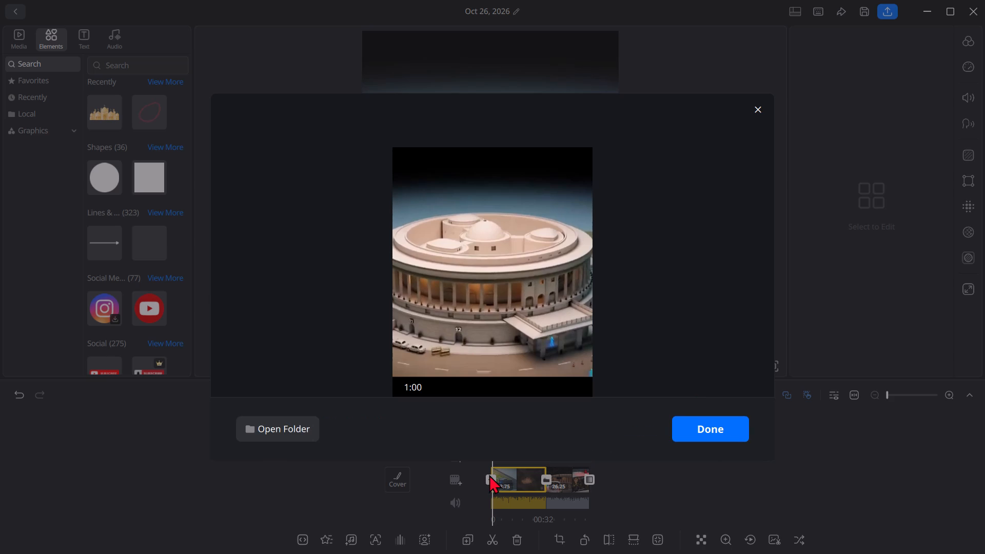
# Rename the newly exported video in the Downloads folder as PART 2, accept the suggested numbered name, and return to the editor to finish the export.
pyautogui.click(260, 420)
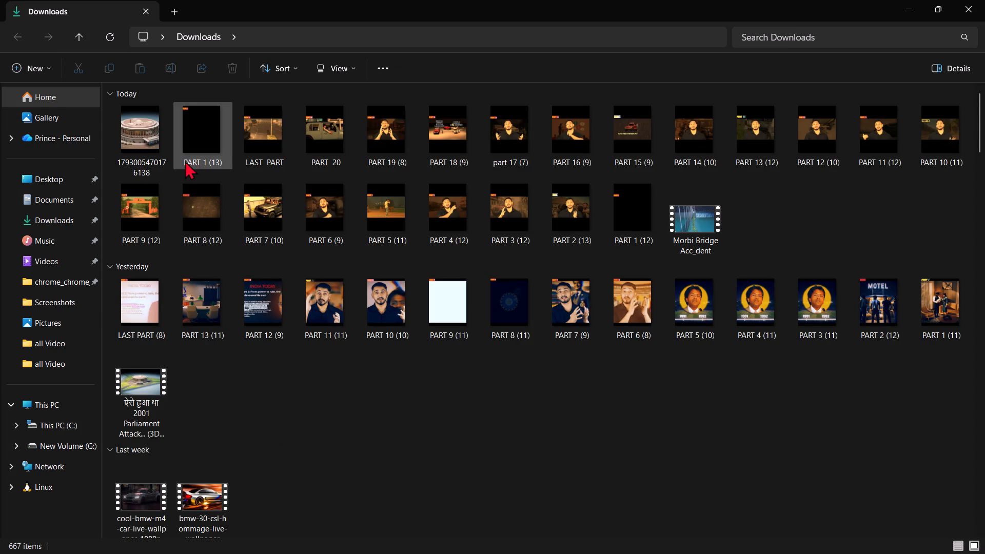
pyautogui.click(157, 166)
pyautogui.click(172, 61)
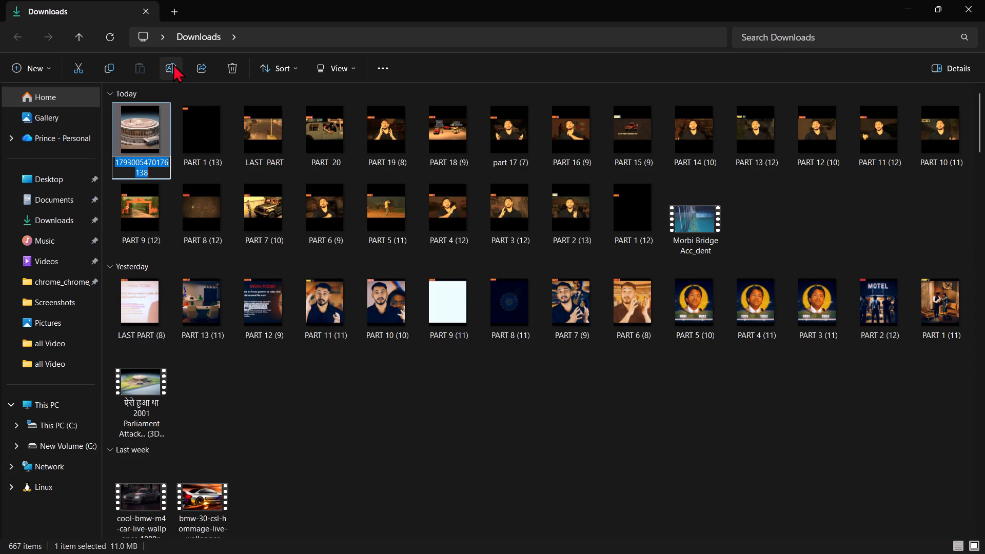
pyautogui.write('PART 2')
pyautogui.press('Return')
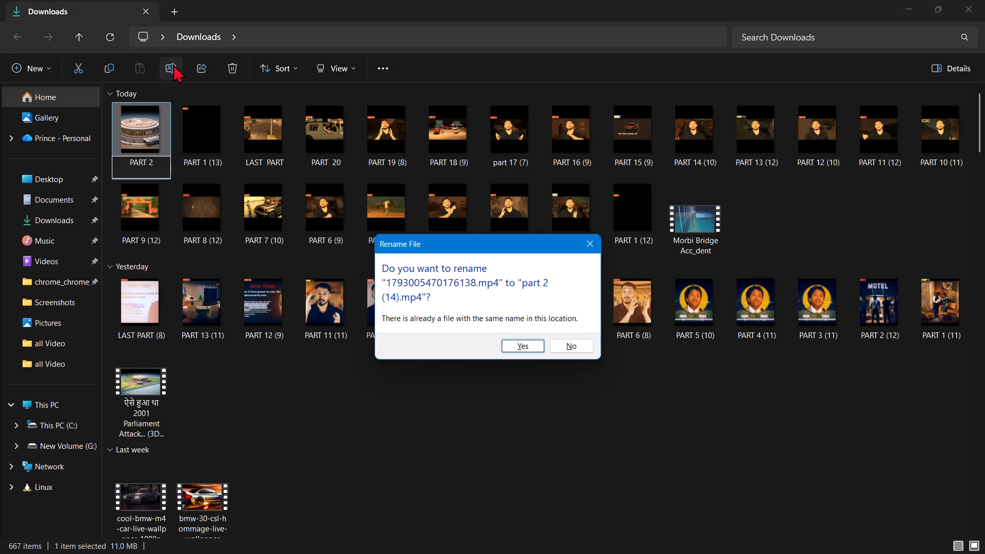
pyautogui.press('Return')
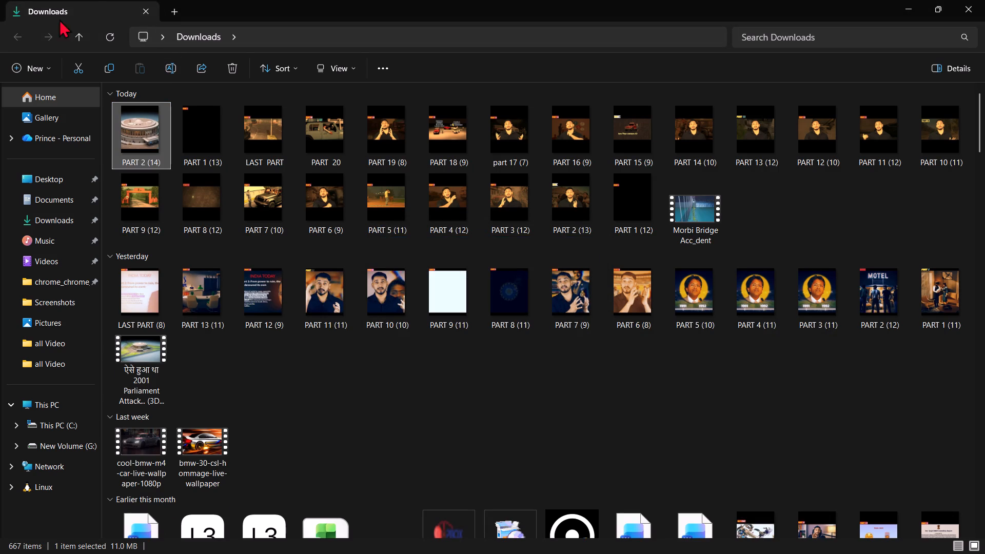
pyautogui.click(106, 35)
pyautogui.click(984, 0)
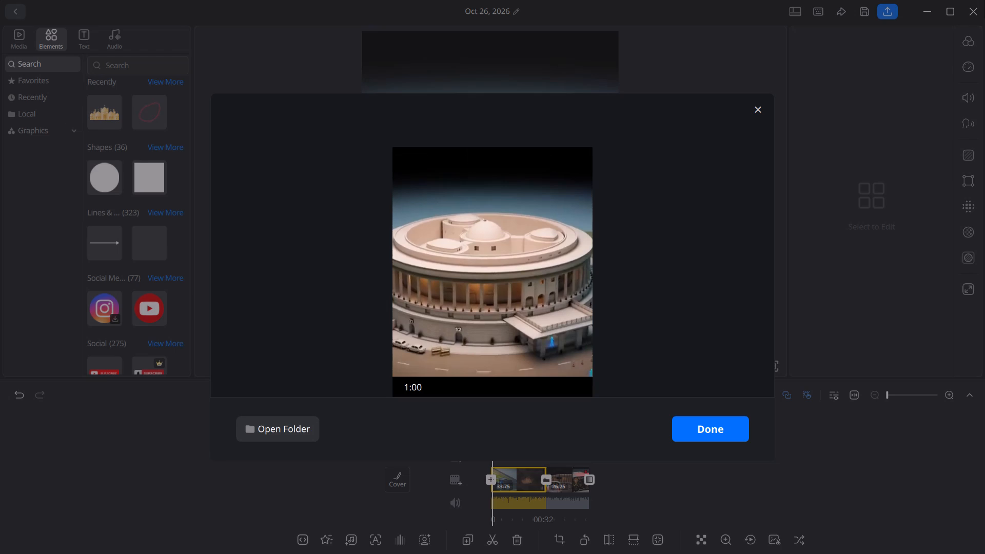
pyautogui.click(735, 424)
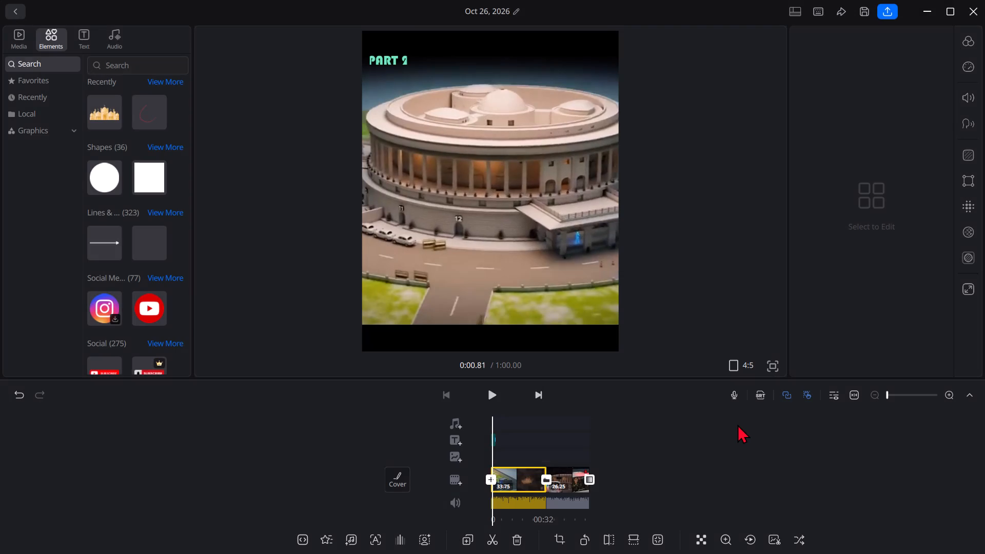
# Undo the last four edits back to the one-minute split, bringing back the deleted footage after it.
pyautogui.hotkey('ctrl', 'z')
pyautogui.hotkey('ctrl', 'z')
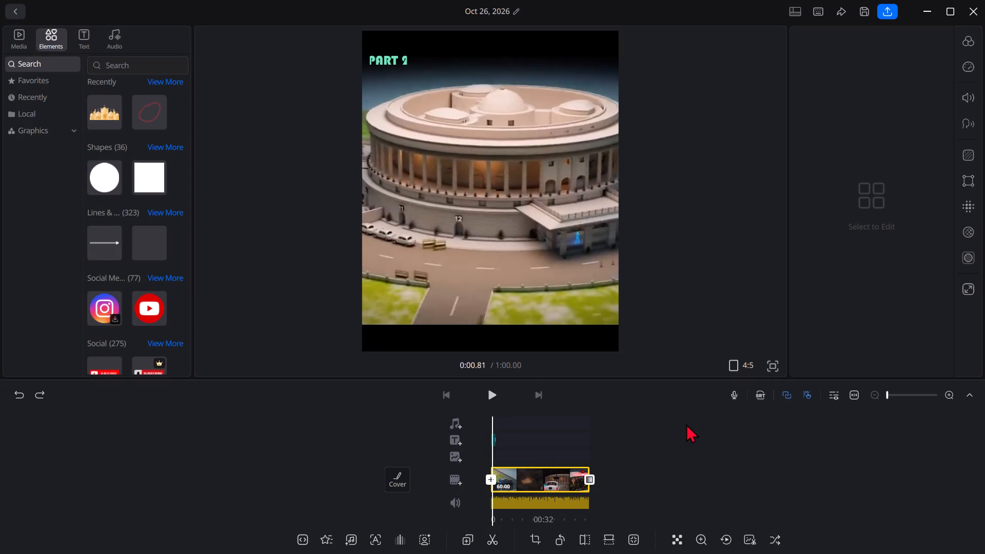
pyautogui.hotkey('ctrl', 'z')
pyautogui.hotkey('ctrl', 'z')
# Delete the already exported first 60-second clip so the remaining footage starts the timeline.
pyautogui.click(547, 479)
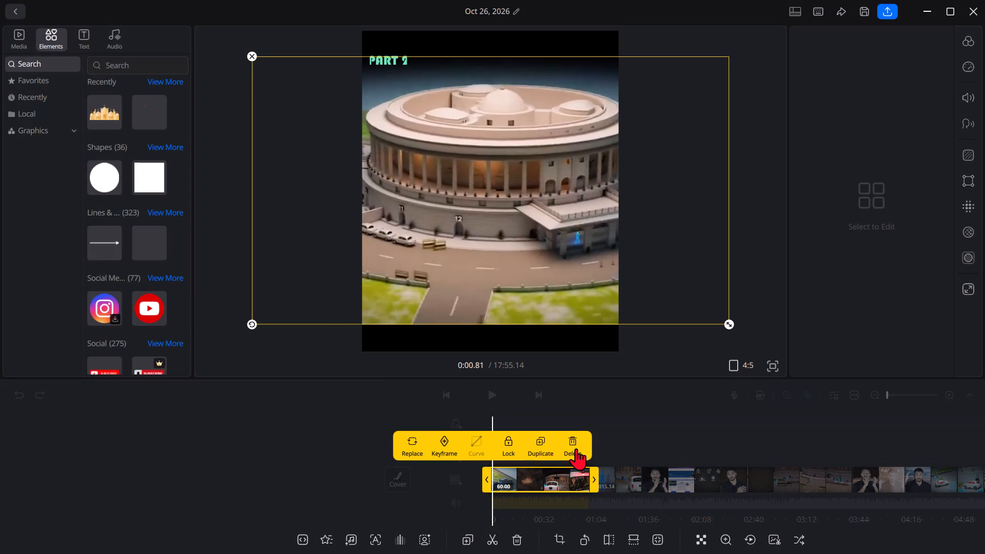
pyautogui.click(576, 448)
pyautogui.click(109, 413)
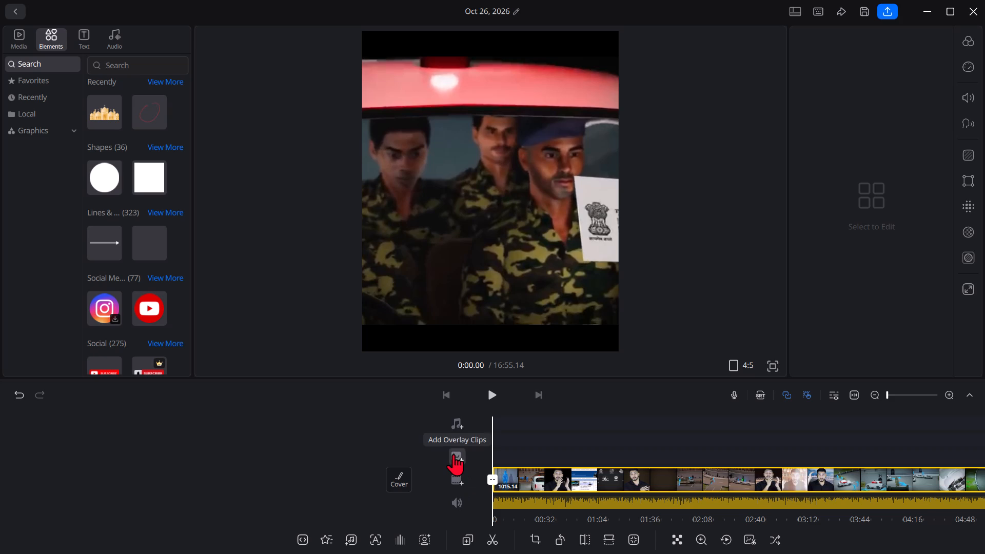
# Add a title at the start of the remaining footage with the text PART 3.
pyautogui.click(458, 437)
pyautogui.click(413, 418)
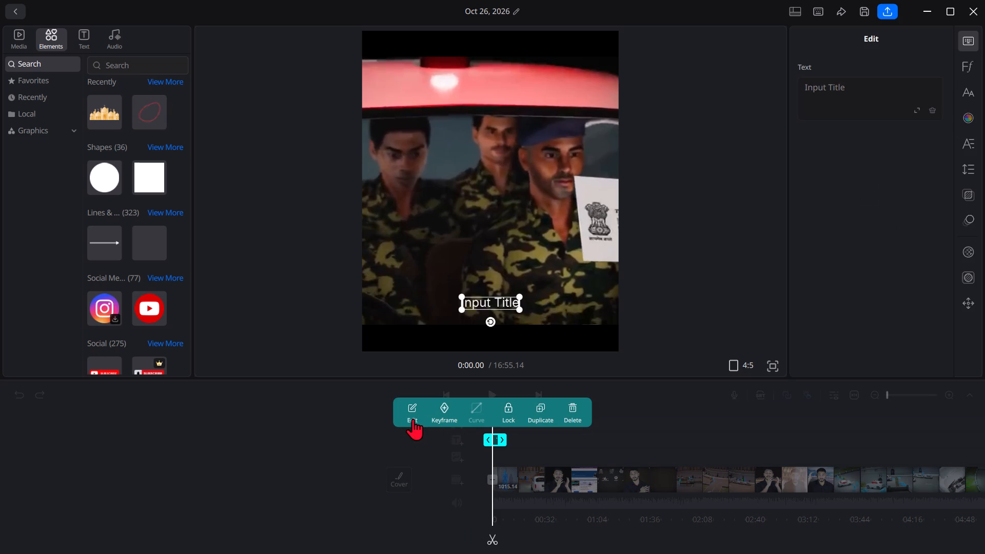
pyautogui.click(818, 98)
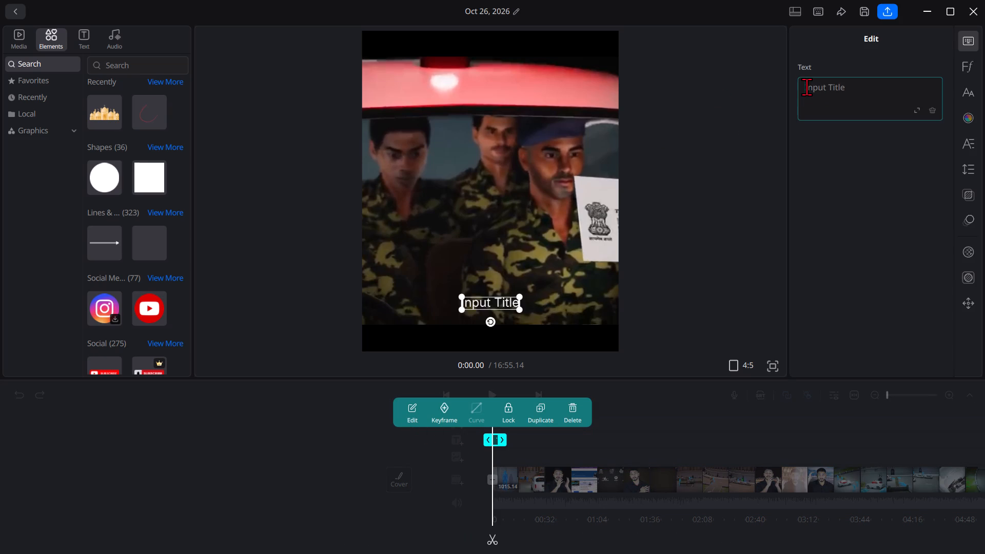
pyautogui.write('PART 3')
pyautogui.press('Return')
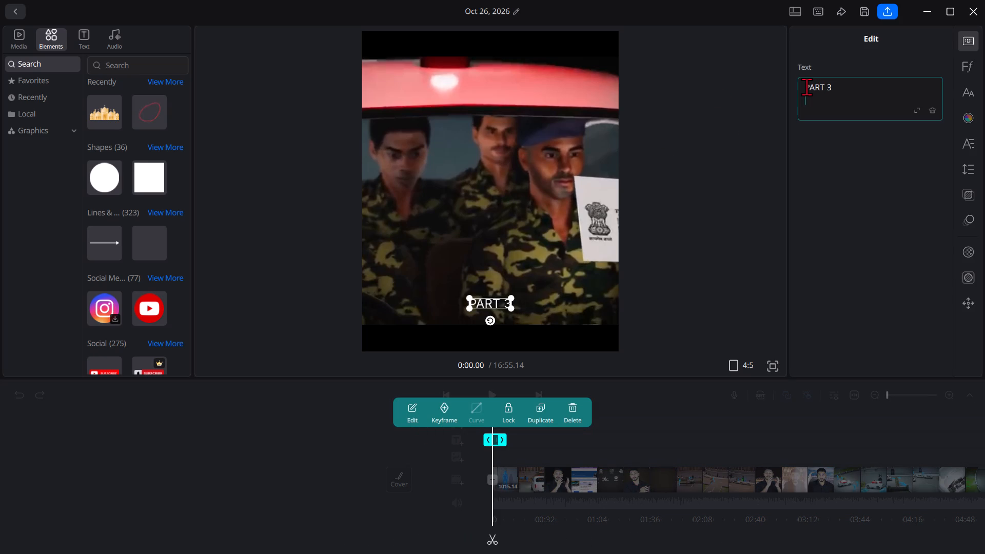
pyautogui.press('Return')
# Style the PART 3 title in Bauhaus 93 Regular with the white-on-red colour style, bold and italic.
pyautogui.click(980, 72)
pyautogui.click(977, 58)
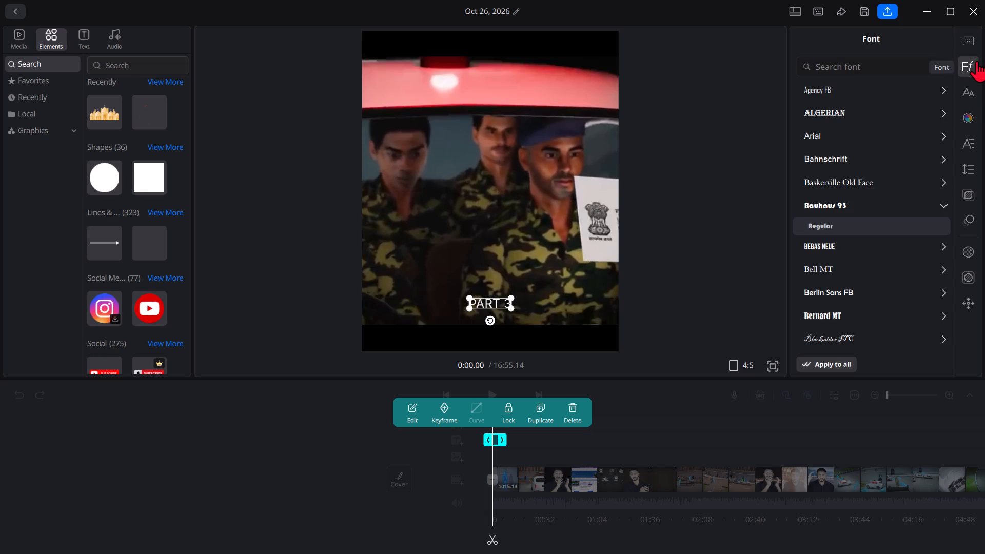
pyautogui.click(850, 211)
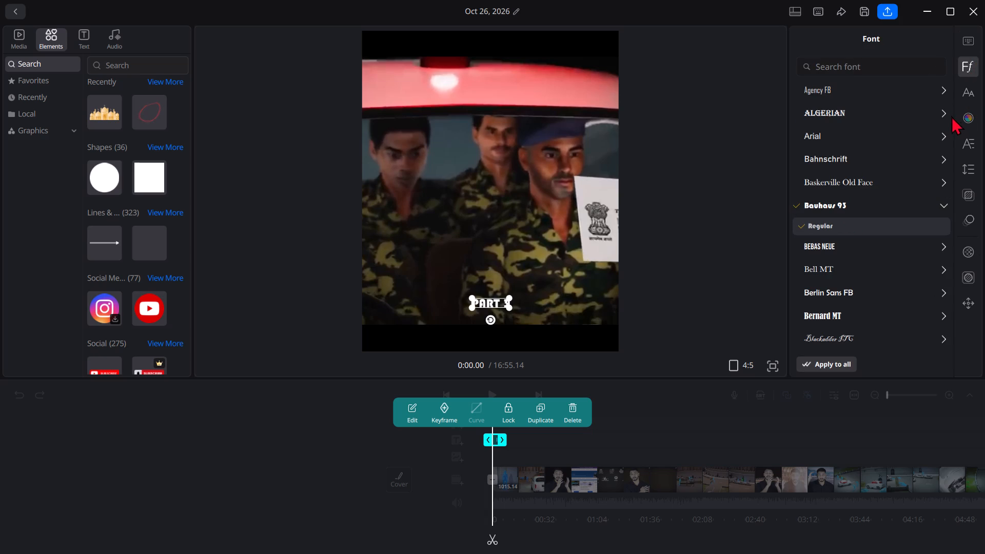
pyautogui.click(961, 117)
pyautogui.click(852, 123)
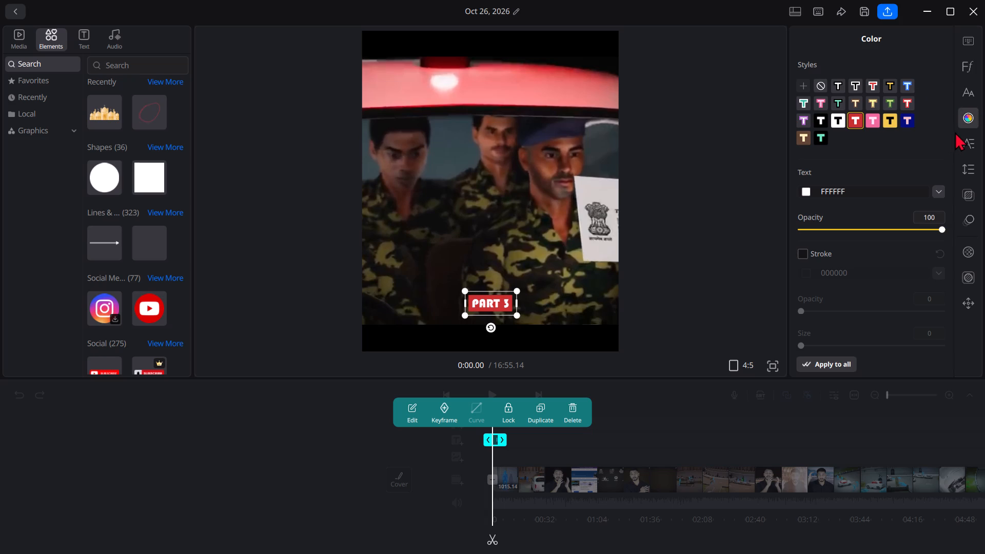
pyautogui.click(964, 147)
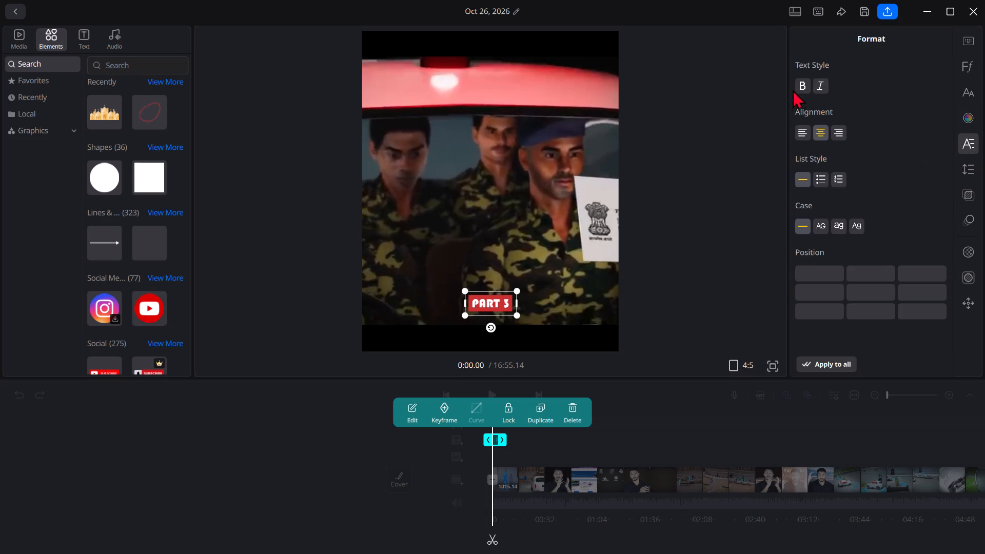
pyautogui.click(800, 87)
pyautogui.click(819, 86)
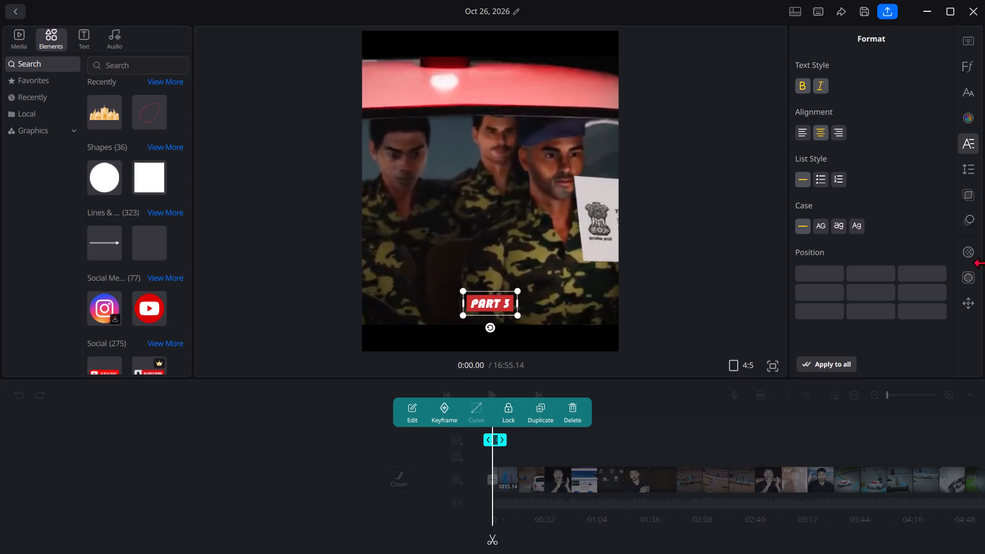
# Apply the Active caption animation with enlarged yellow word highlighting to the PART 3 title.
pyautogui.click(971, 214)
pyautogui.click(857, 172)
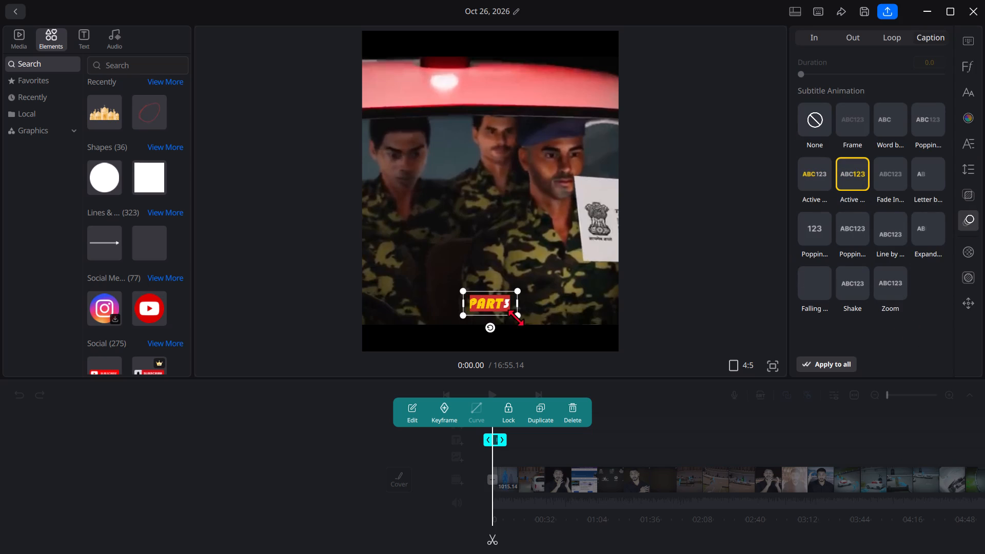
# Move the PART 3 title to the upper-left corner of the video frame, against the left edge in the black band.
pyautogui.moveTo(485, 309); pyautogui.dragTo(379, 46)
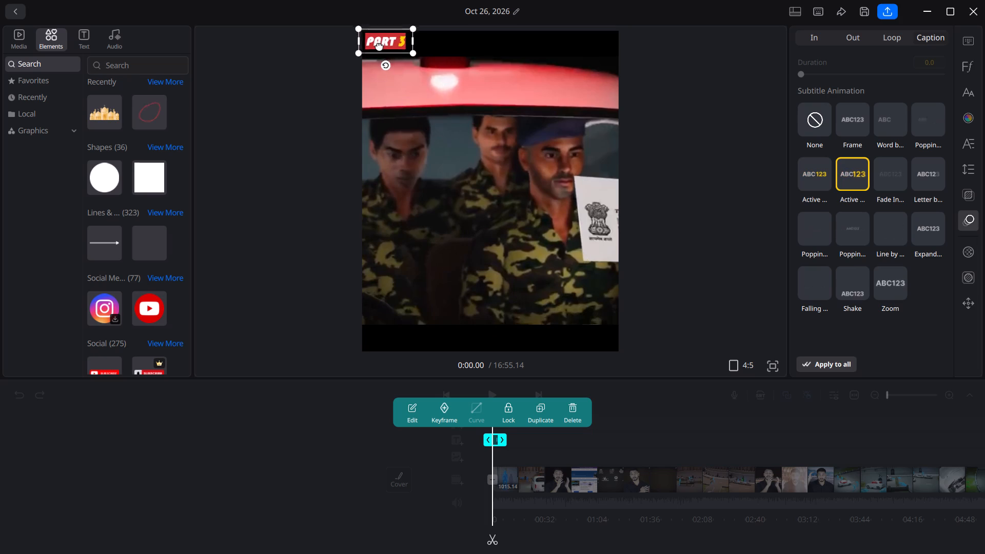
pyautogui.moveTo(379, 46); pyautogui.dragTo(376, 57)
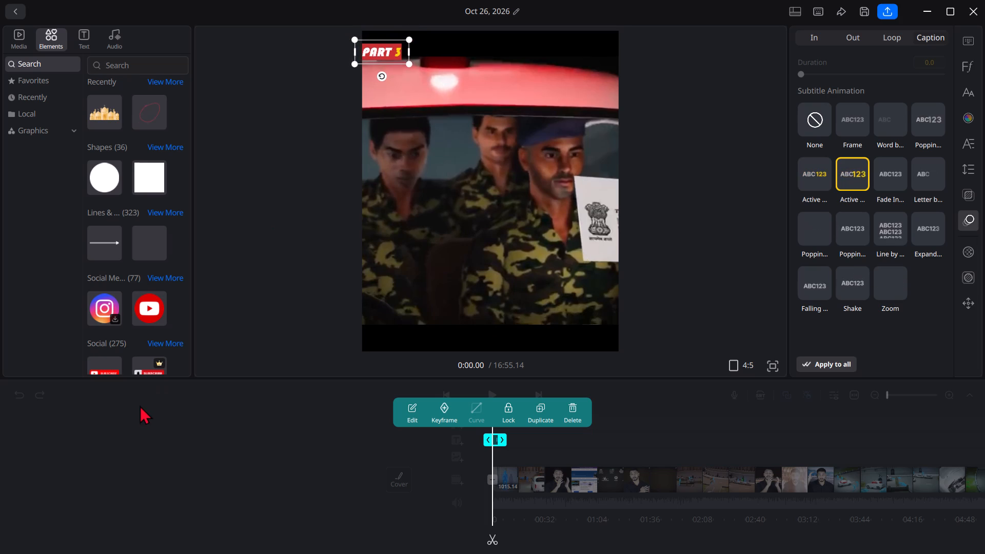
pyautogui.click(191, 438)
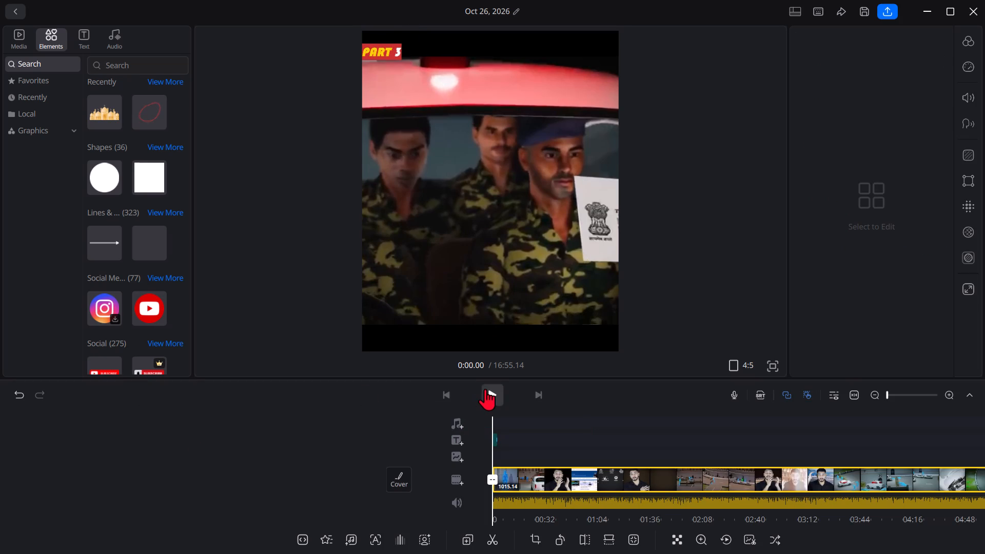
# Add a Black transition at the start of the remaining footage.
pyautogui.click(486, 390)
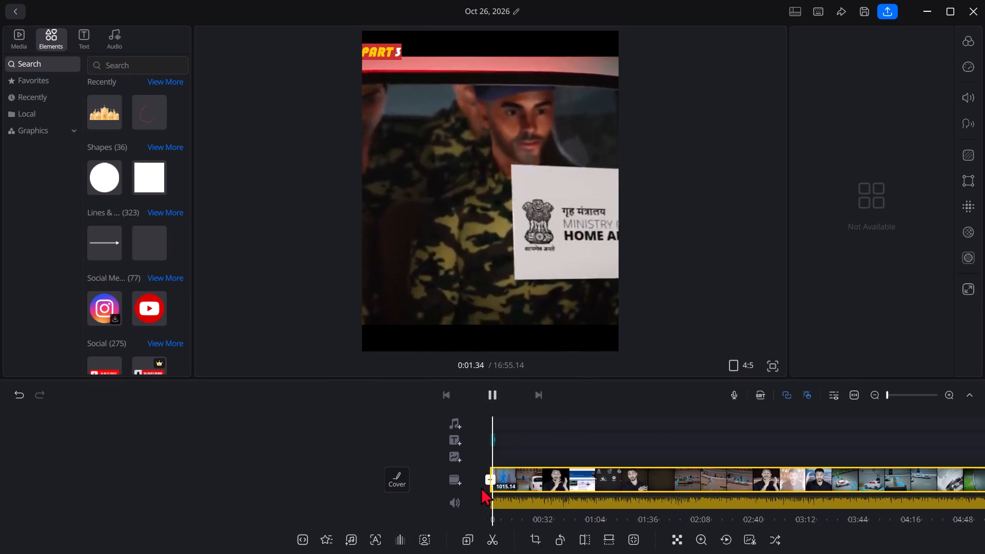
pyautogui.click(490, 479)
pyautogui.click(440, 439)
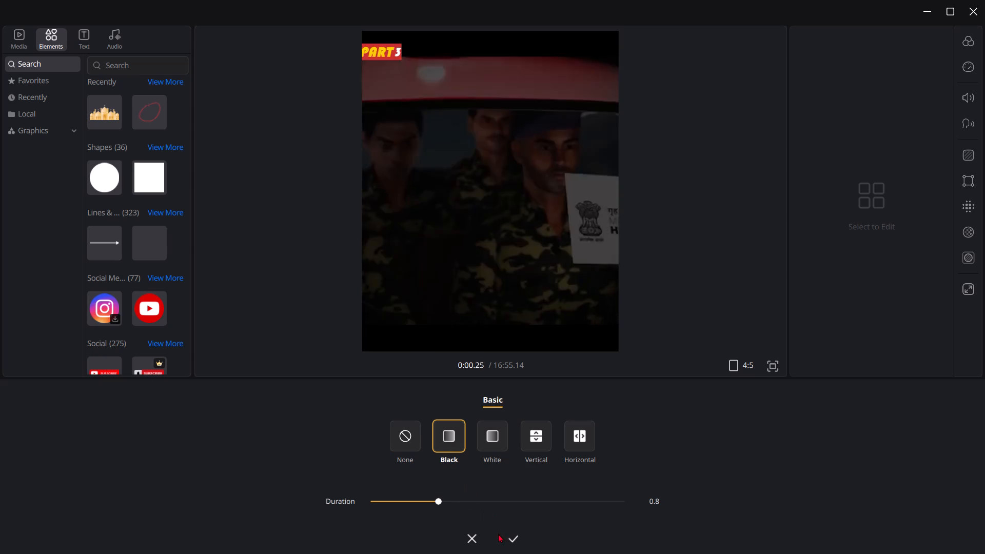
pyautogui.click(522, 540)
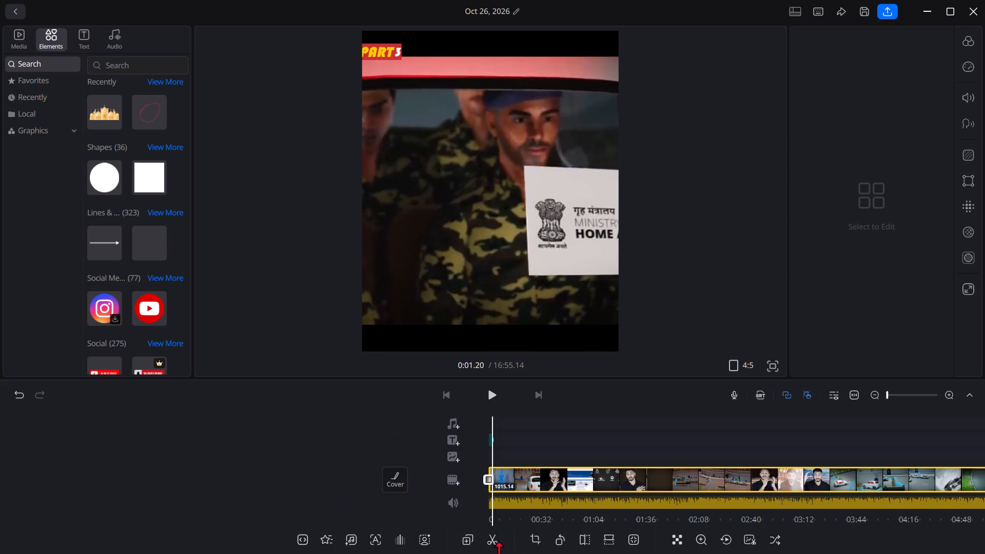
# Play PART 3 from the beginning to check the title and opening transition.
pyautogui.moveTo(520, 448); pyautogui.dragTo(603, 430)
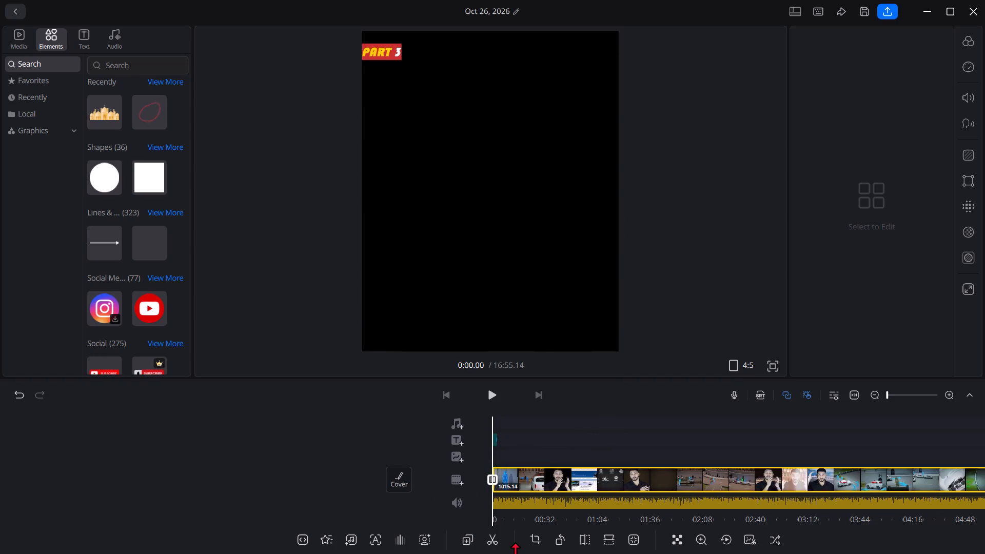
pyautogui.press('space')
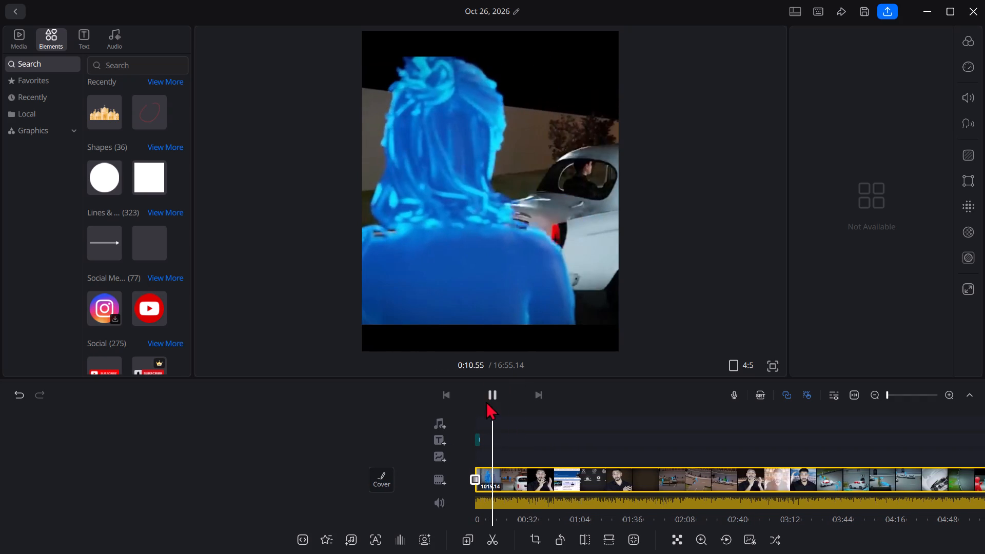
pyautogui.click(492, 389)
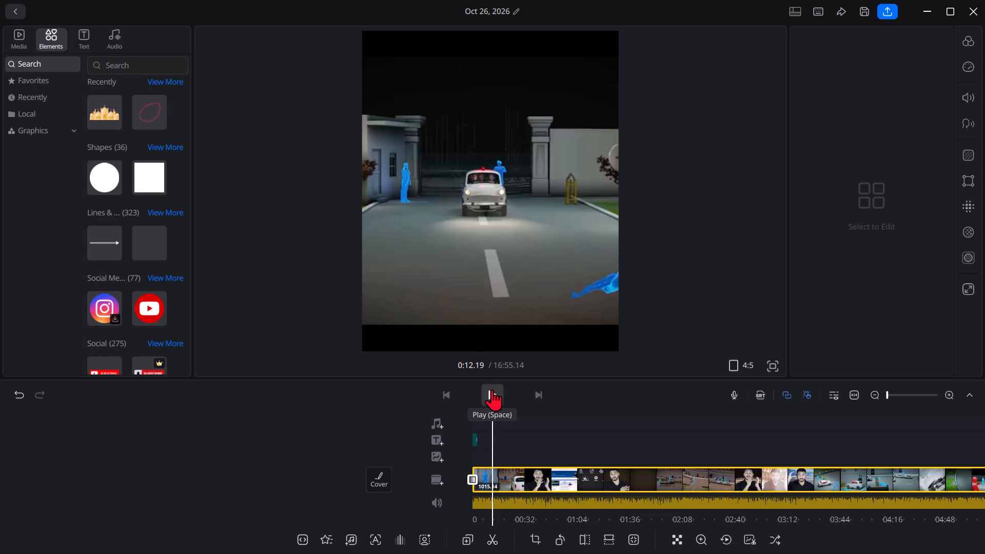
pyautogui.click(492, 389)
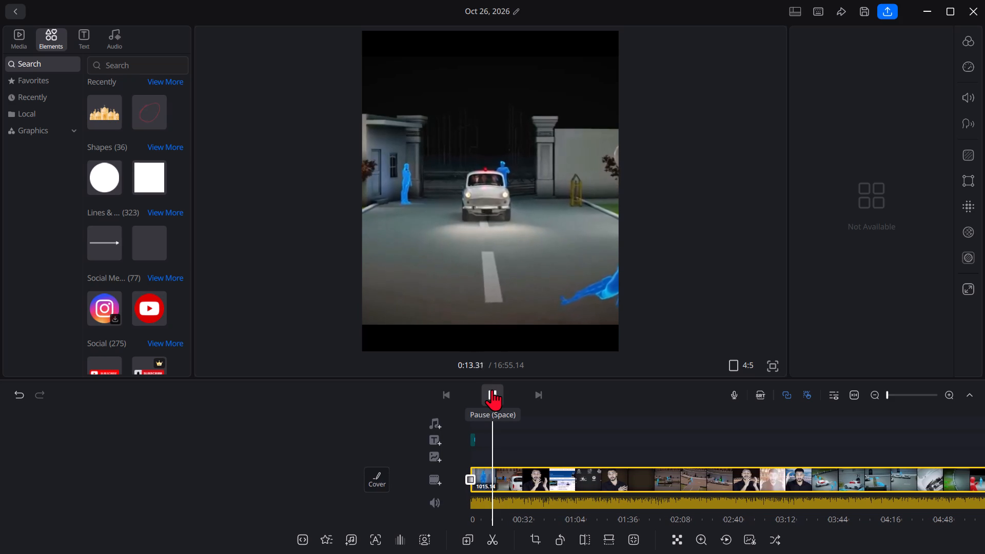
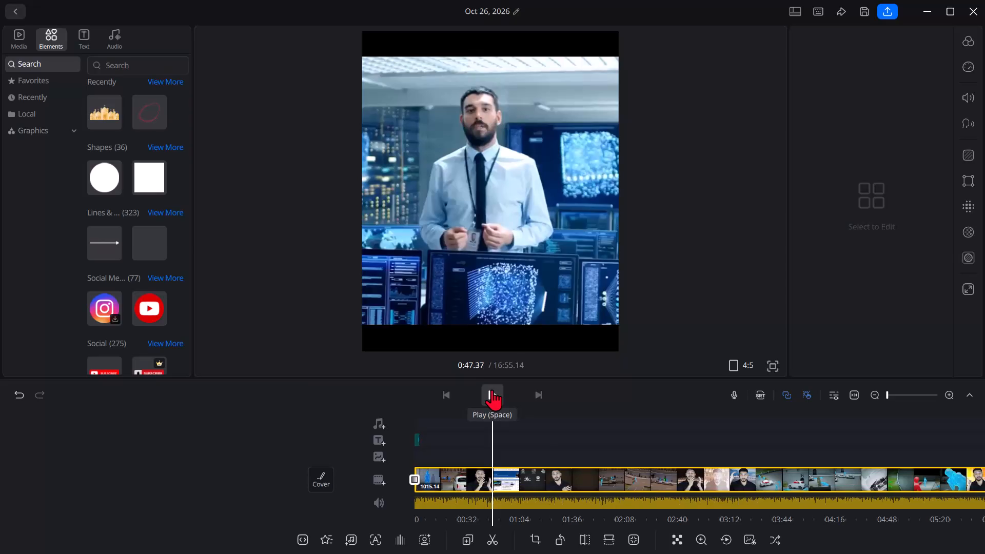
# Split the PART 3 footage at 0:42.97.
pyautogui.click(485, 491)
pyautogui.click(485, 482)
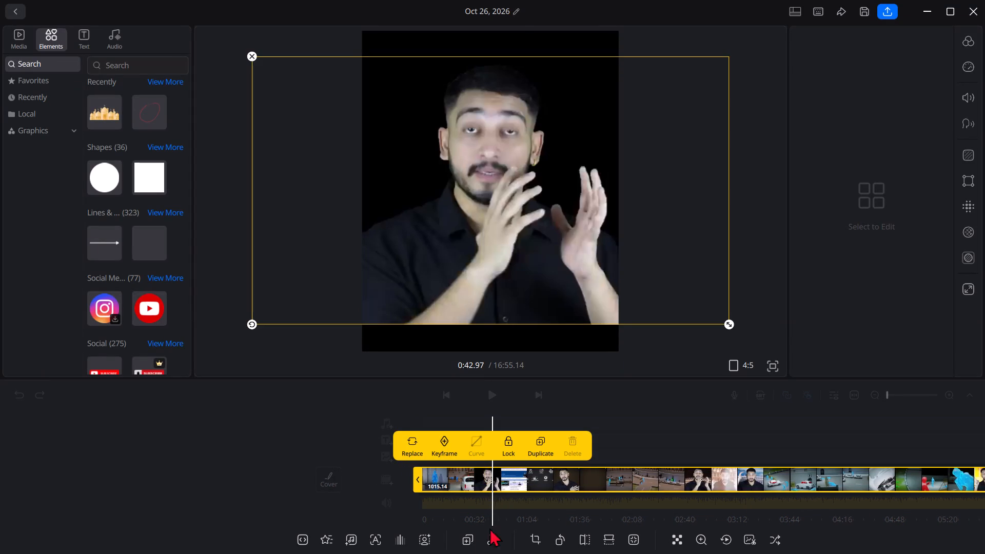
pyautogui.click(489, 544)
pyautogui.click(667, 311)
# Play through the footage after the first cut and split it again at about 2:00.6.
pyautogui.click(518, 401)
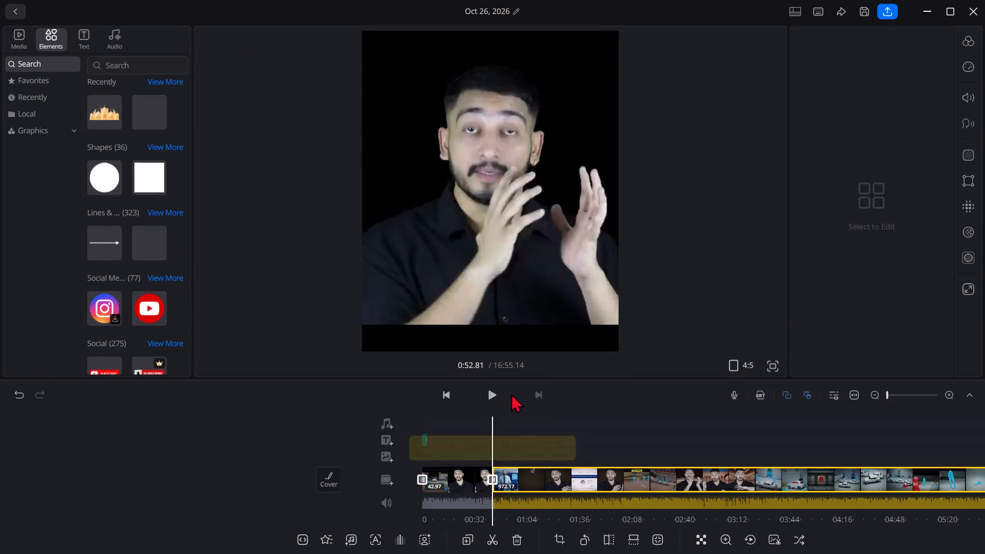
pyautogui.doubleClick(526, 484)
pyautogui.doubleClick(525, 482)
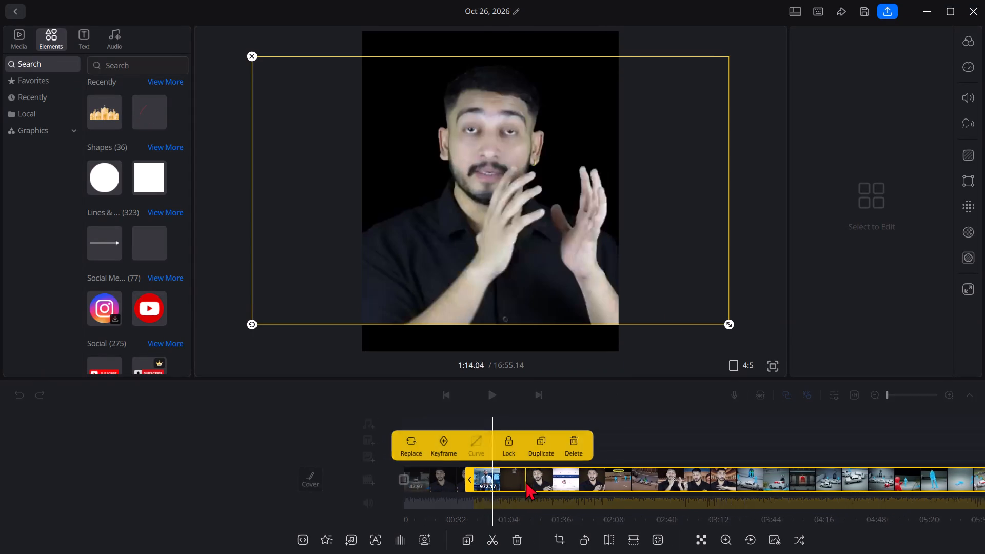
pyautogui.click(525, 481)
pyautogui.click(485, 387)
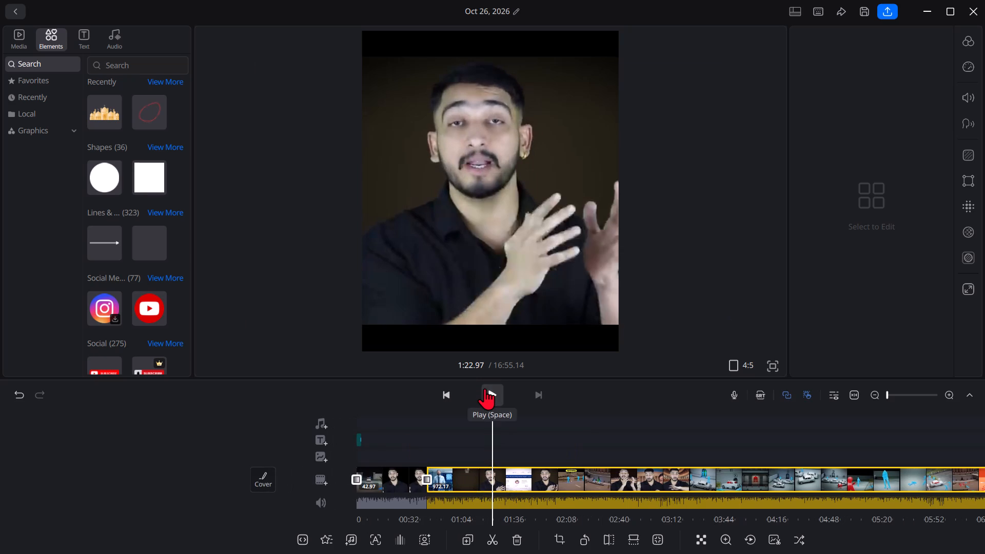
pyautogui.click(485, 388)
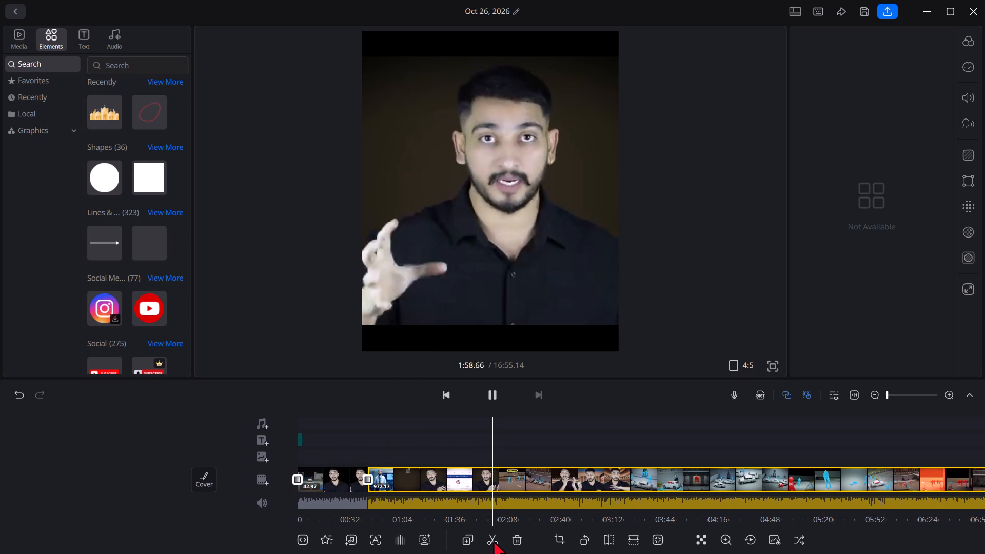
pyautogui.click(493, 540)
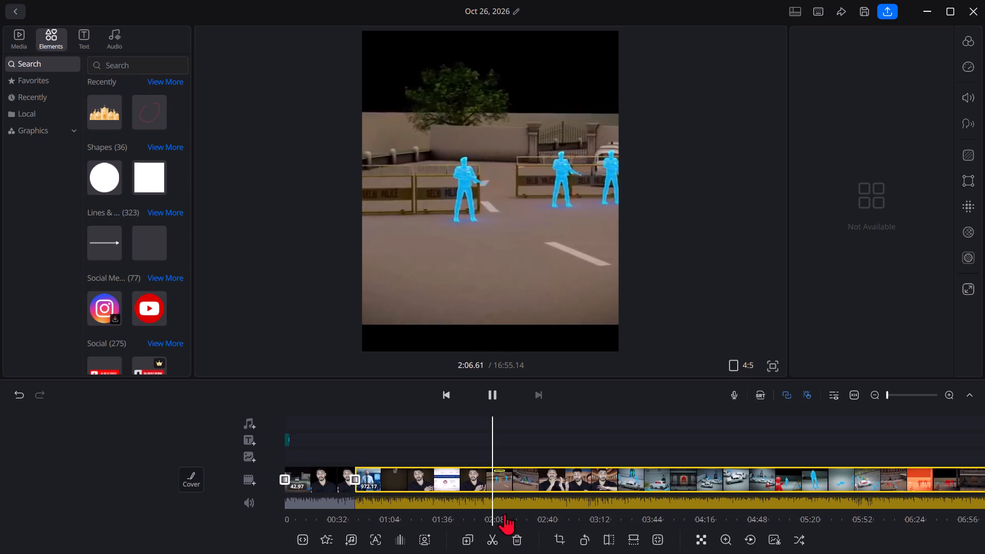
pyautogui.click(477, 483)
pyautogui.click(477, 483)
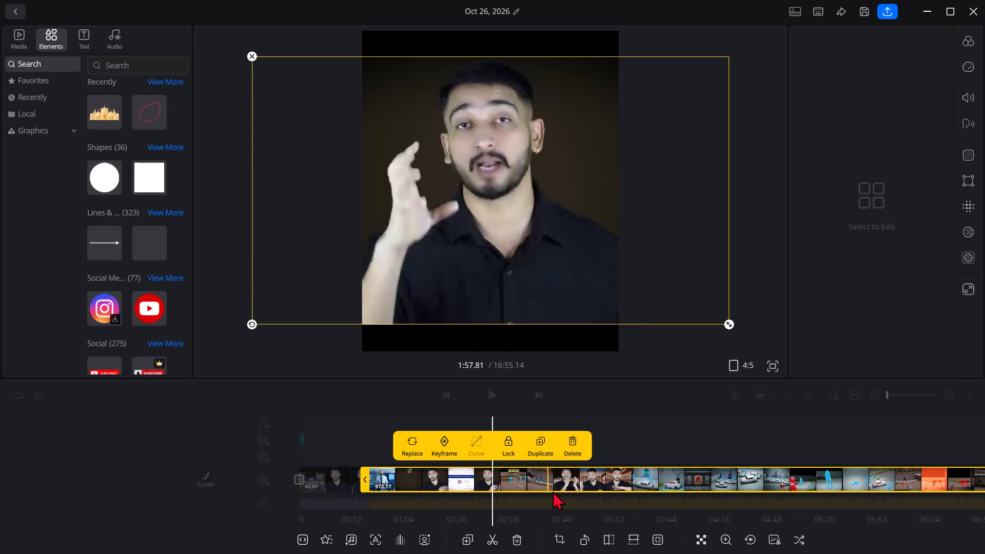
pyautogui.click(601, 412)
pyautogui.press('space')
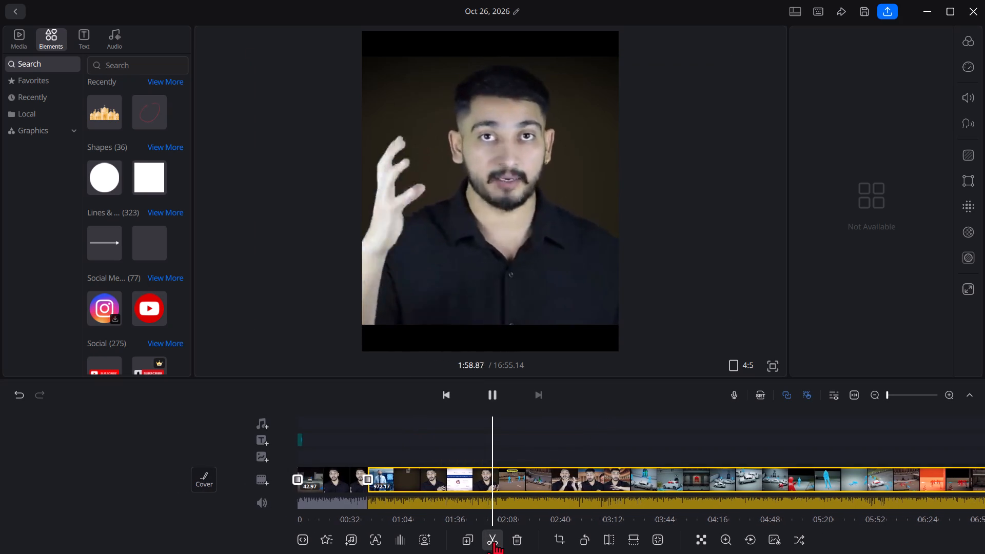
pyautogui.click(495, 541)
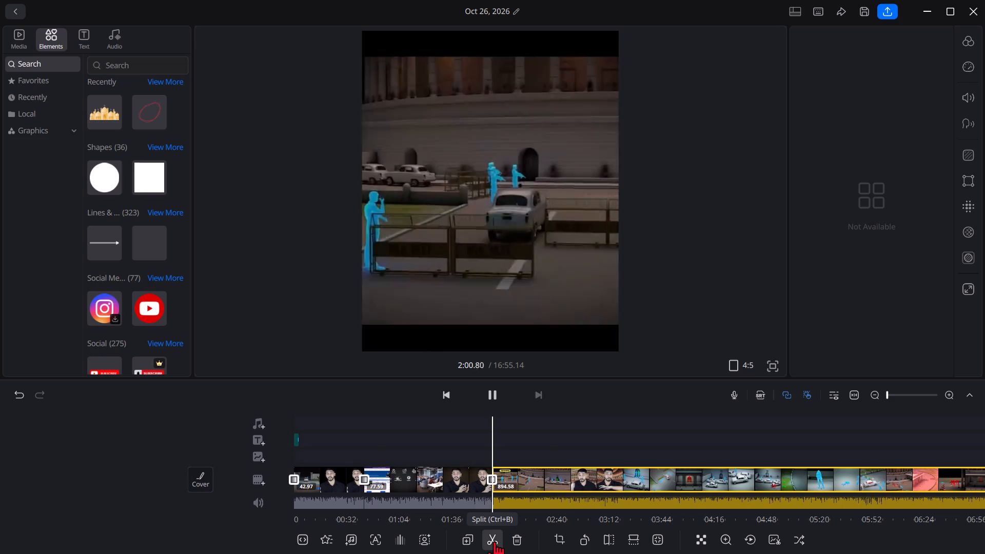
pyautogui.press('space')
# Delete the 77.59-second section between the two splits.
pyautogui.click(475, 489)
pyautogui.doubleClick(485, 476)
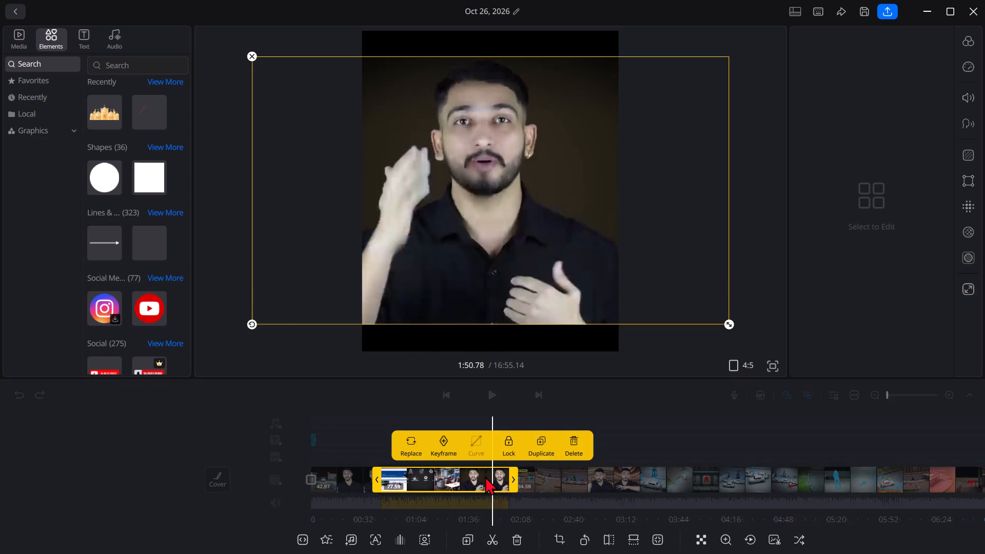
pyautogui.click(579, 446)
pyautogui.click(625, 384)
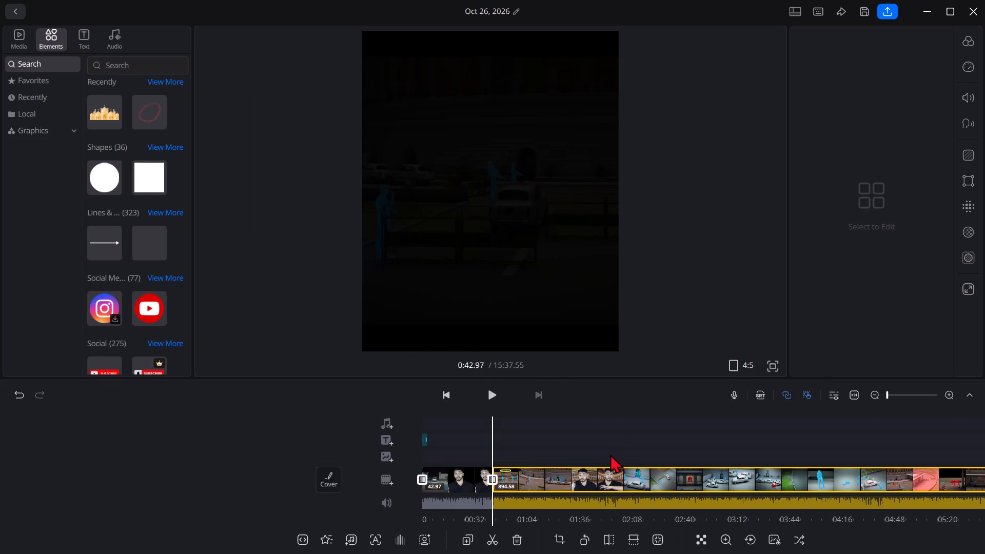
# Play on from the join to find where PART 3 should end, and split the footage at 1:35.04.
pyautogui.press('space')
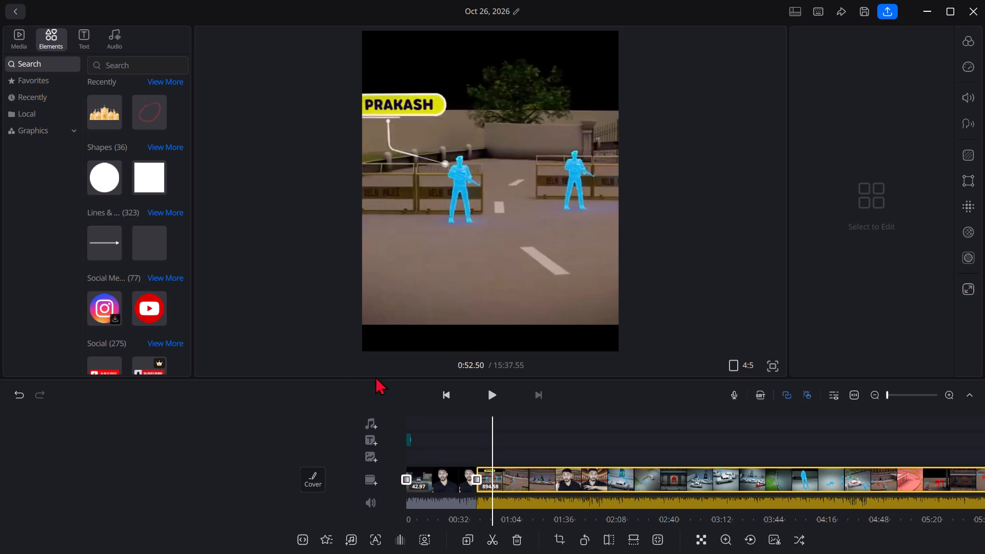
pyautogui.click(489, 387)
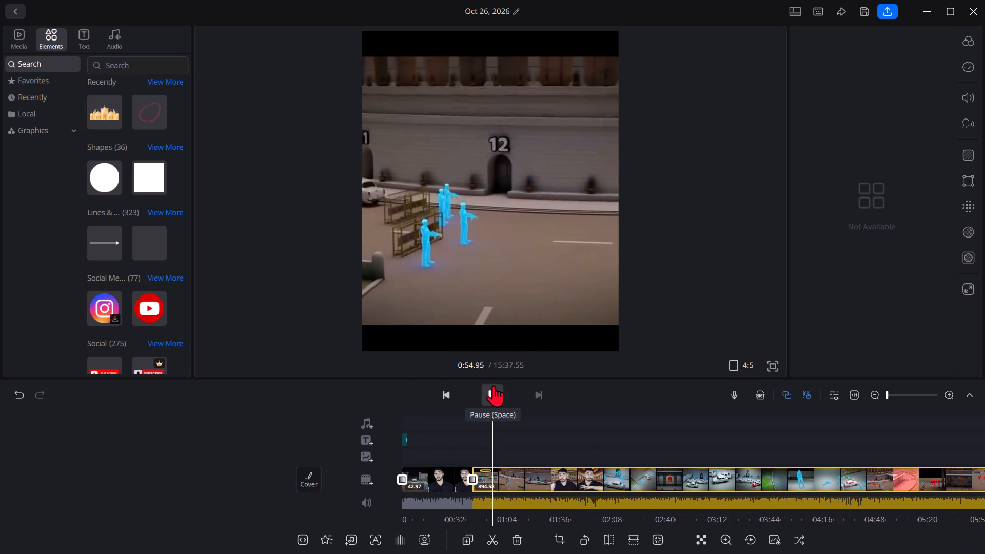
pyautogui.click(495, 385)
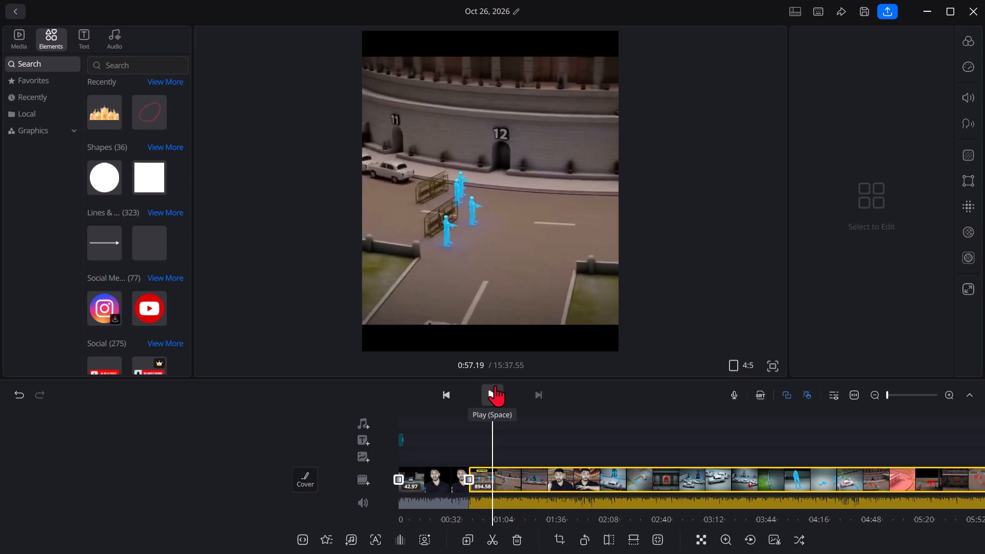
pyautogui.click(495, 385)
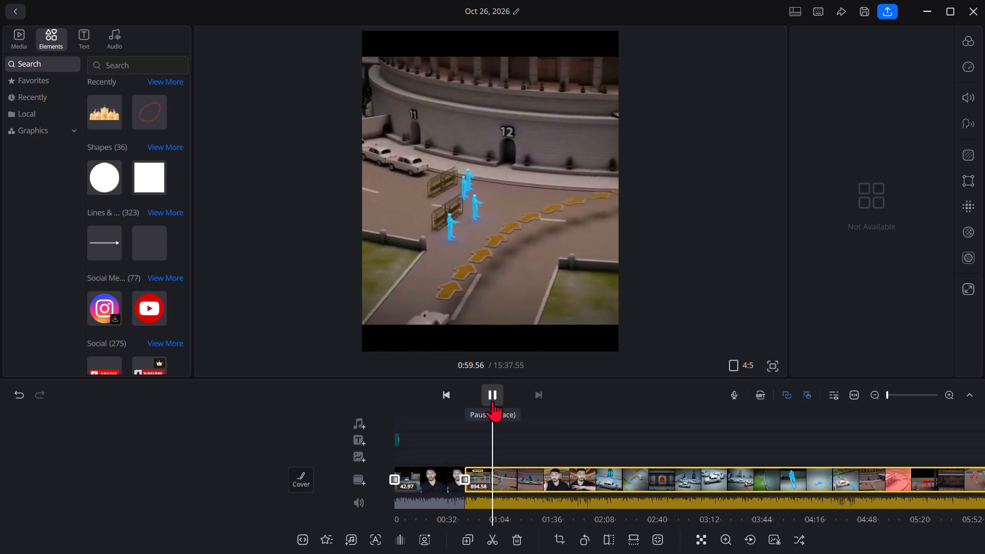
pyautogui.click(490, 397)
pyautogui.click(490, 397)
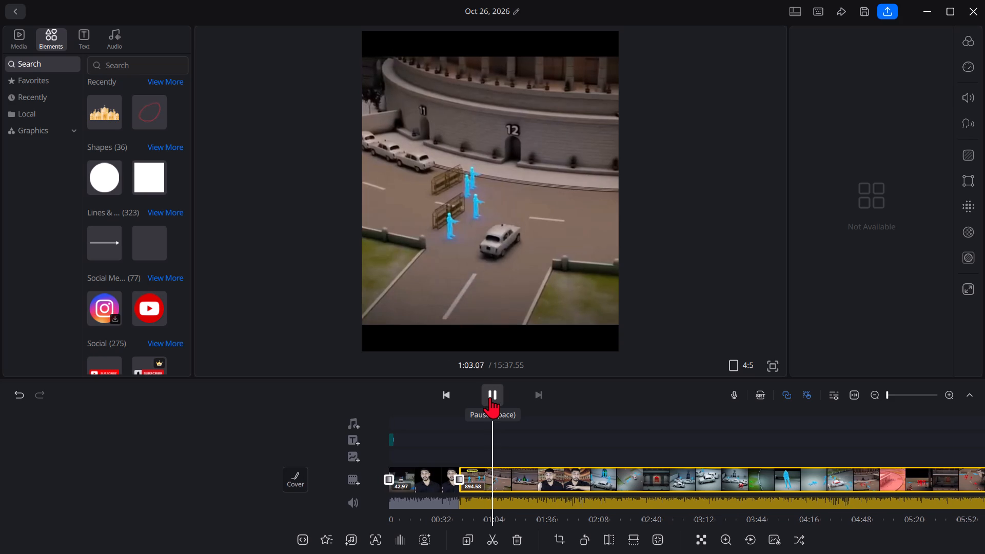
pyautogui.click(490, 397)
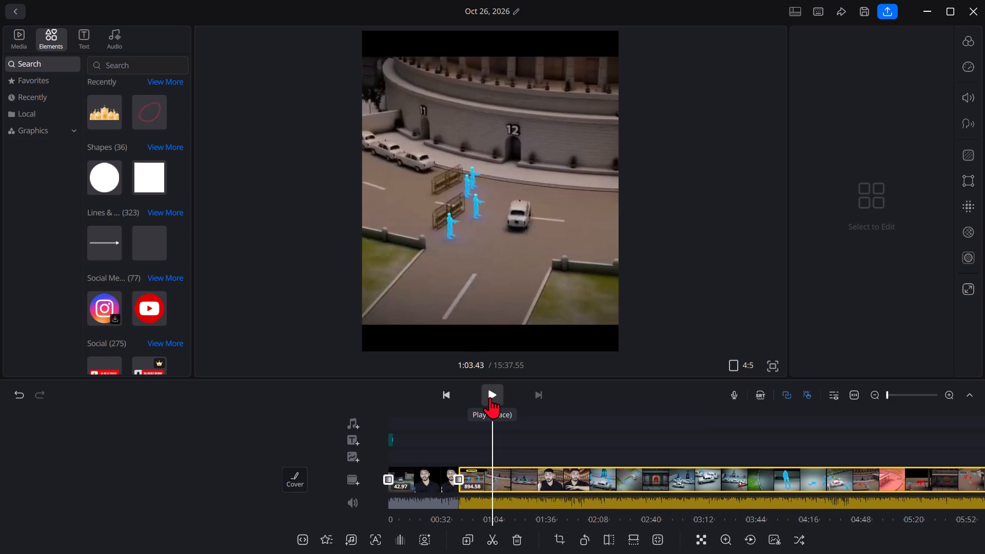
pyautogui.click(490, 397)
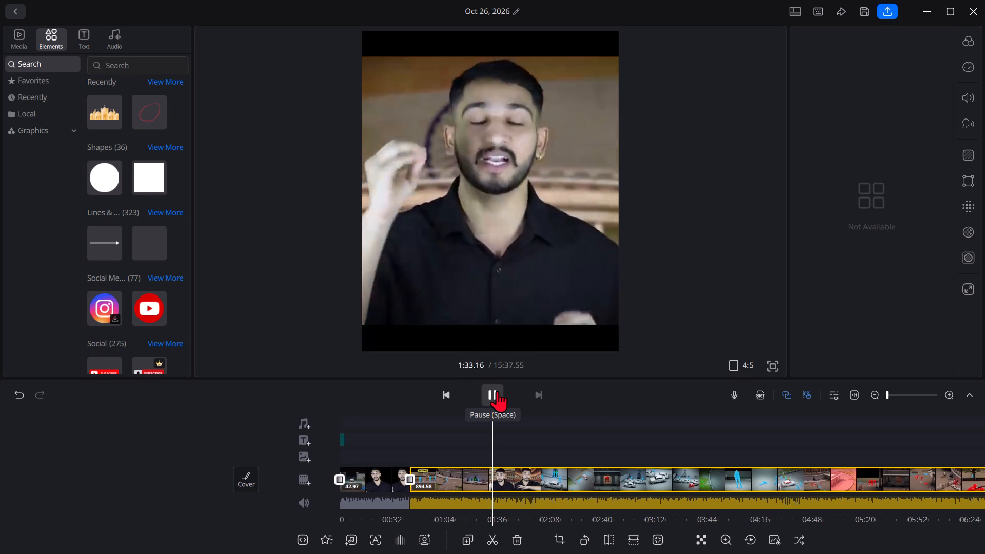
pyautogui.click(497, 391)
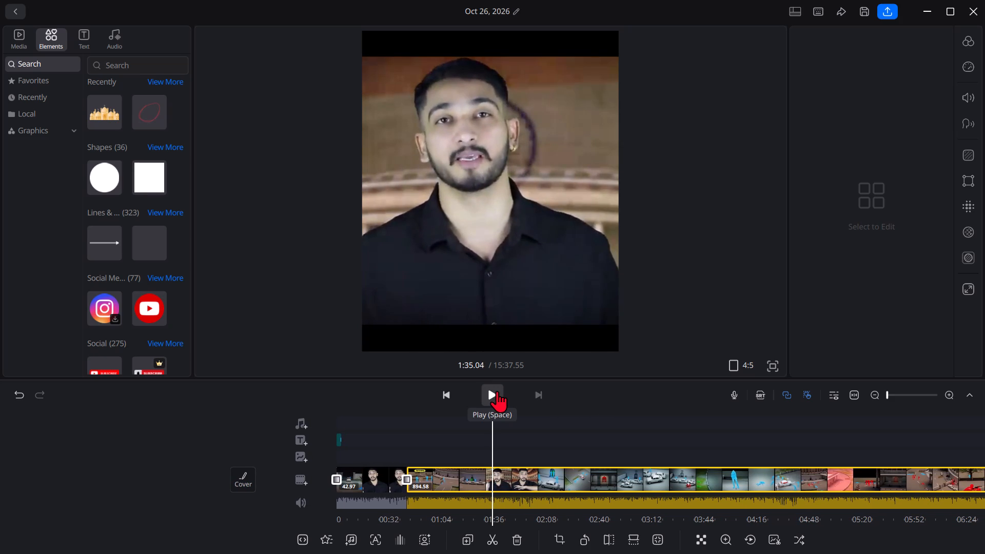
pyautogui.click(488, 533)
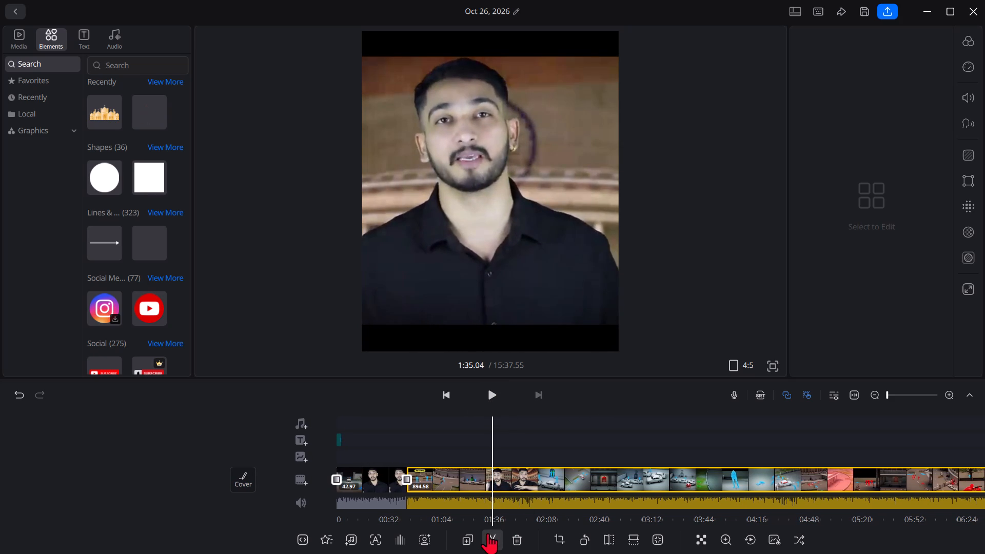
# Delete all the footage after the 1:35.04 split.
pyautogui.click(519, 473)
pyautogui.doubleClick(509, 473)
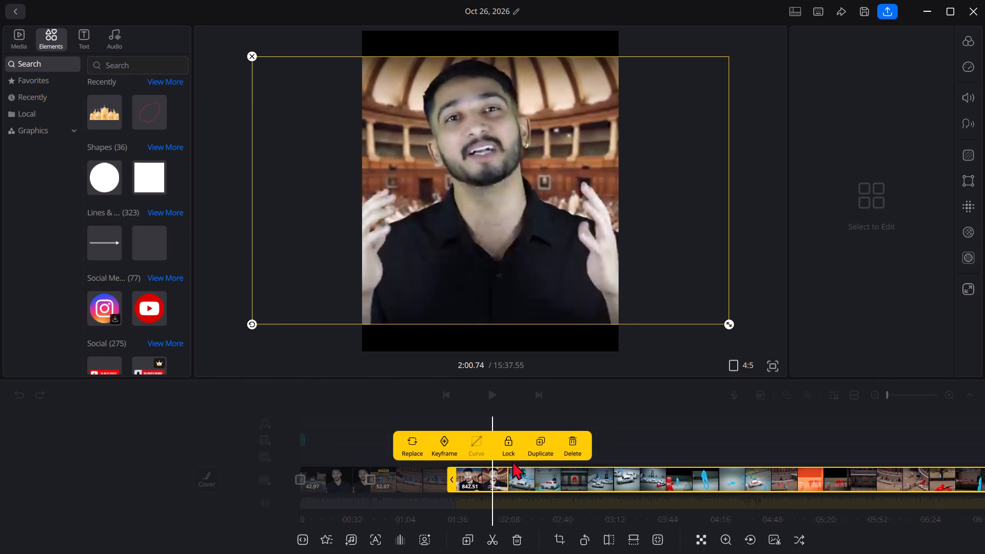
pyautogui.click(592, 448)
pyautogui.click(489, 482)
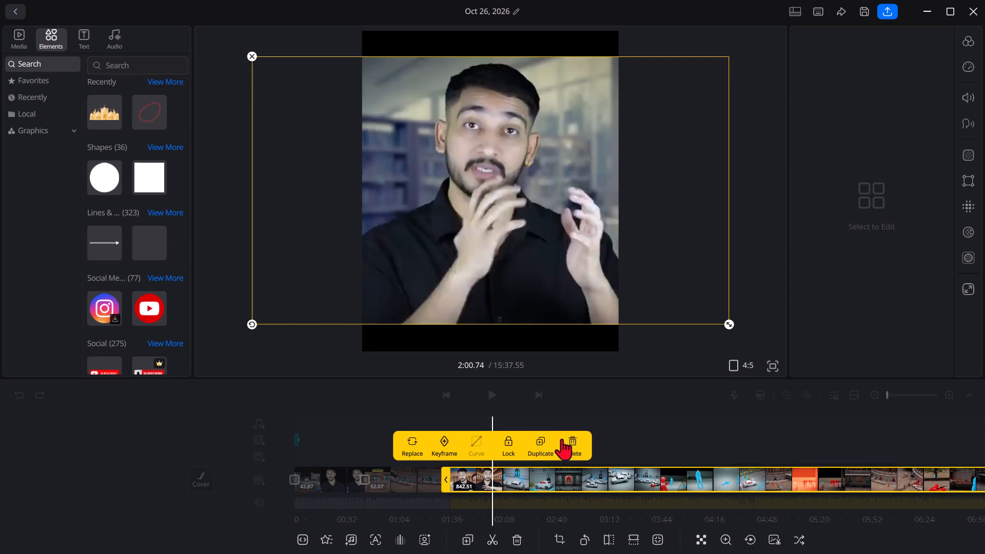
pyautogui.click(569, 451)
pyautogui.click(616, 379)
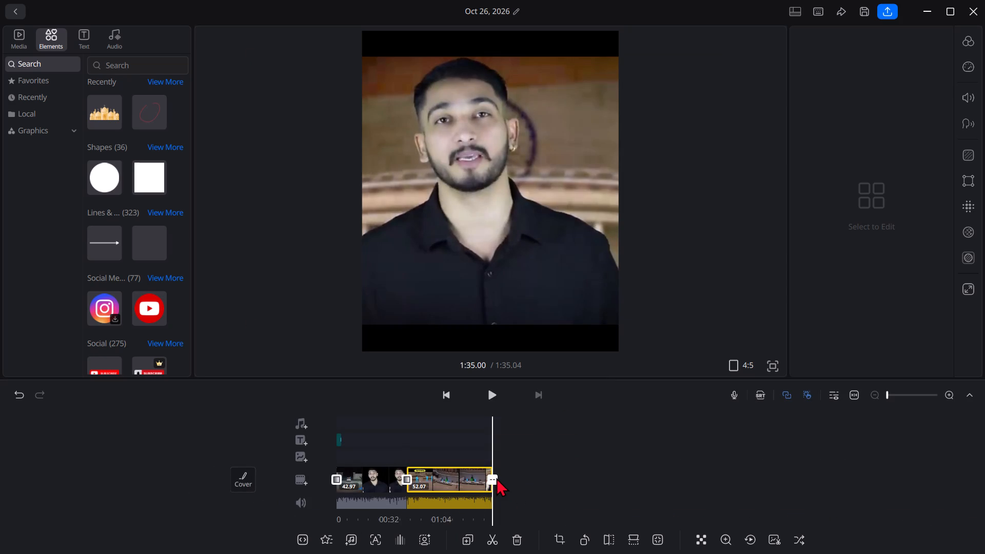
# Add a Horizontal transition at the end of the last PART 3 clip.
pyautogui.click(496, 478)
pyautogui.click(591, 444)
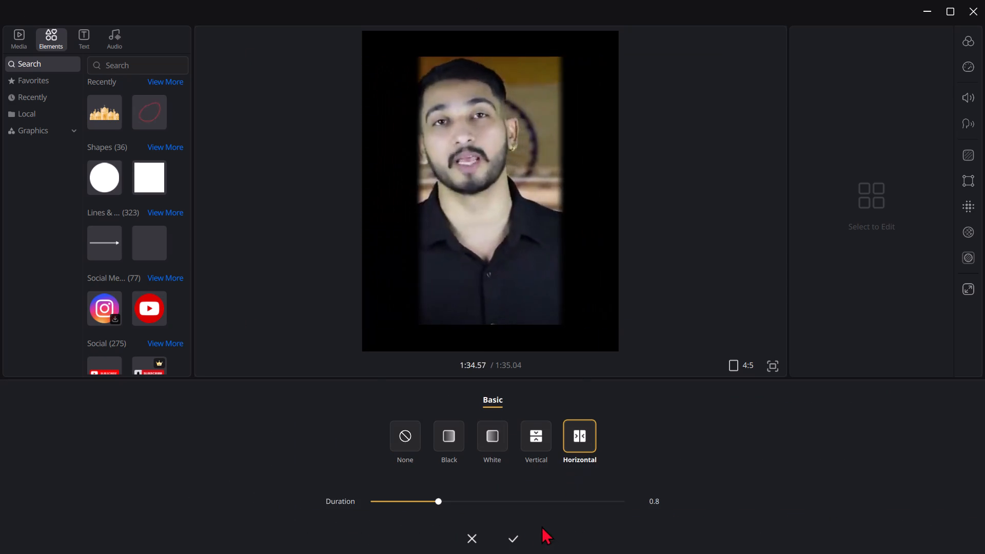
pyautogui.click(516, 535)
# Scrub back through PART 3 to check the ending transition and the join between its two clips.
pyautogui.moveTo(508, 478); pyautogui.dragTo(535, 485)
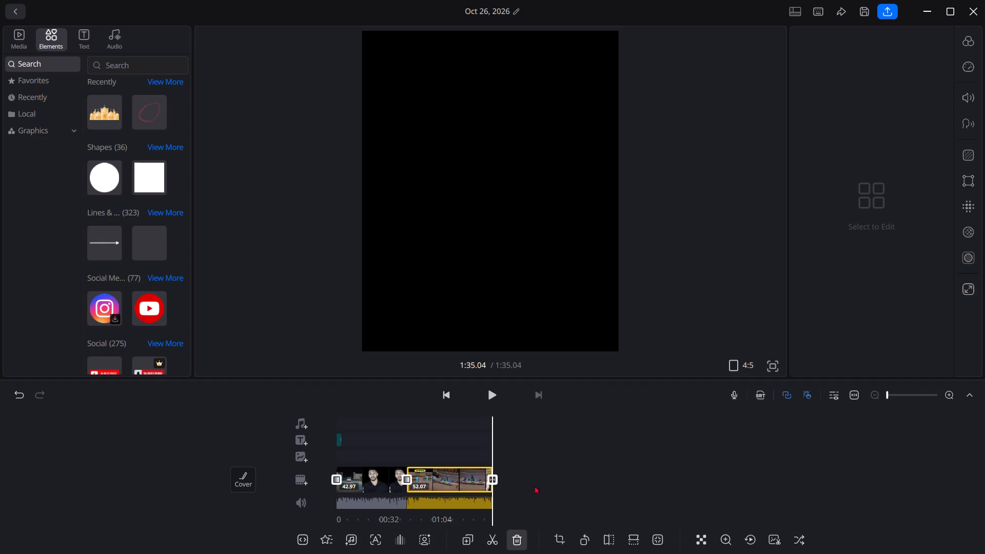
pyautogui.moveTo(535, 485); pyautogui.dragTo(576, 491)
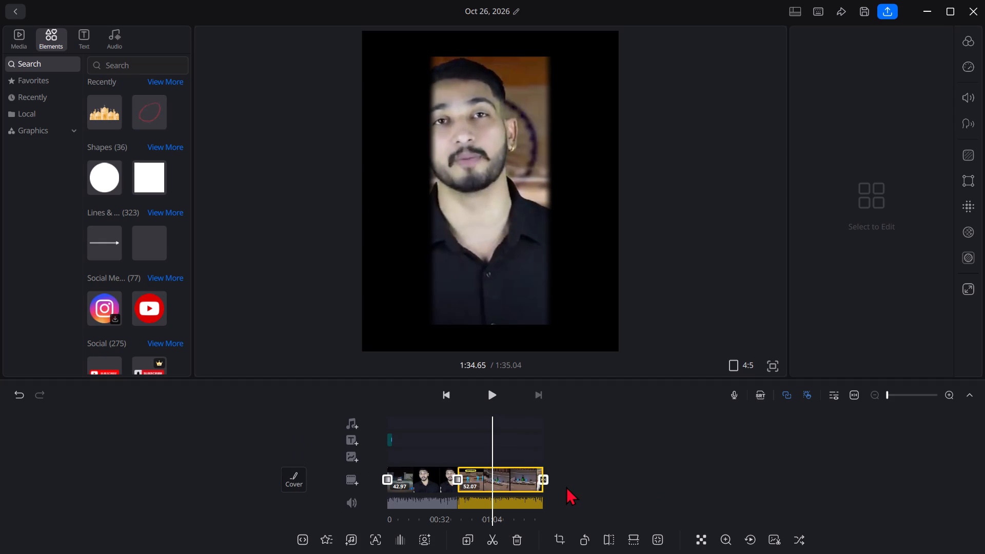
pyautogui.moveTo(517, 478); pyautogui.dragTo(568, 480)
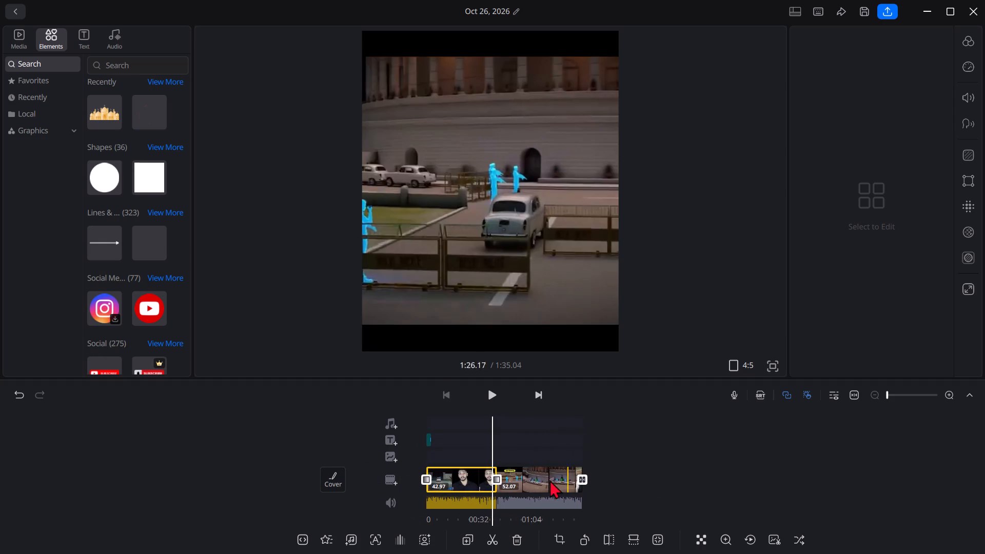
pyautogui.click(498, 476)
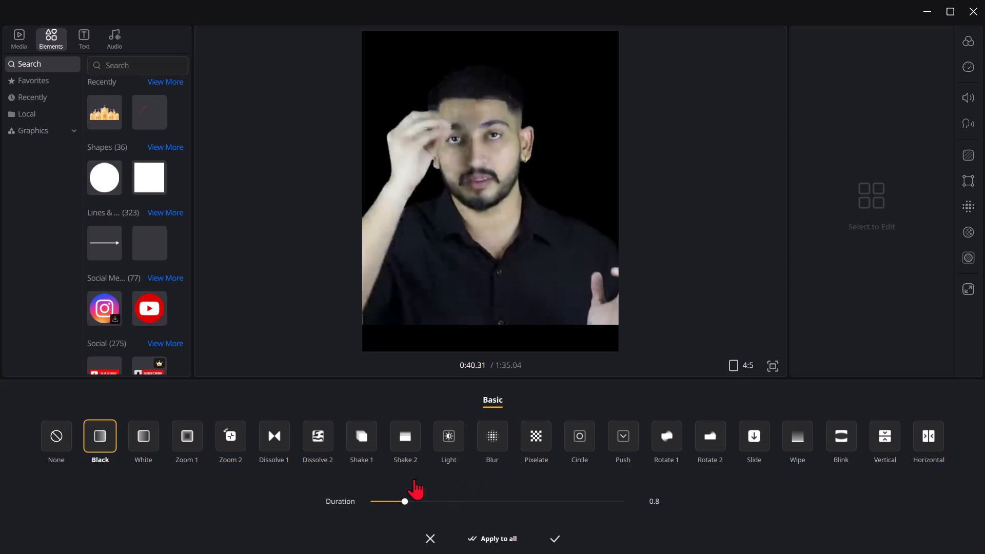
# Apply the Shake 1 transition at the join between the two PART 3 clips.
pyautogui.click(359, 440)
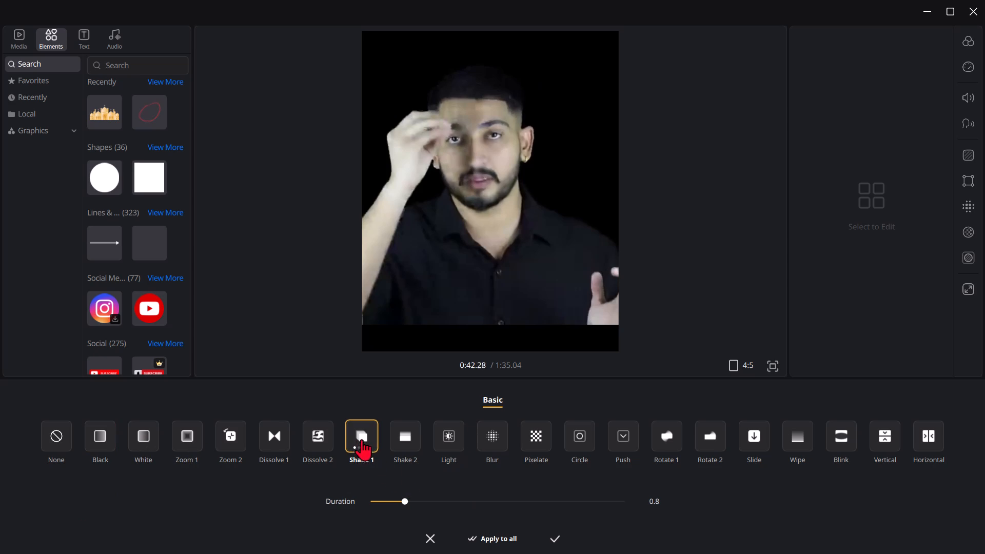
pyautogui.click(560, 532)
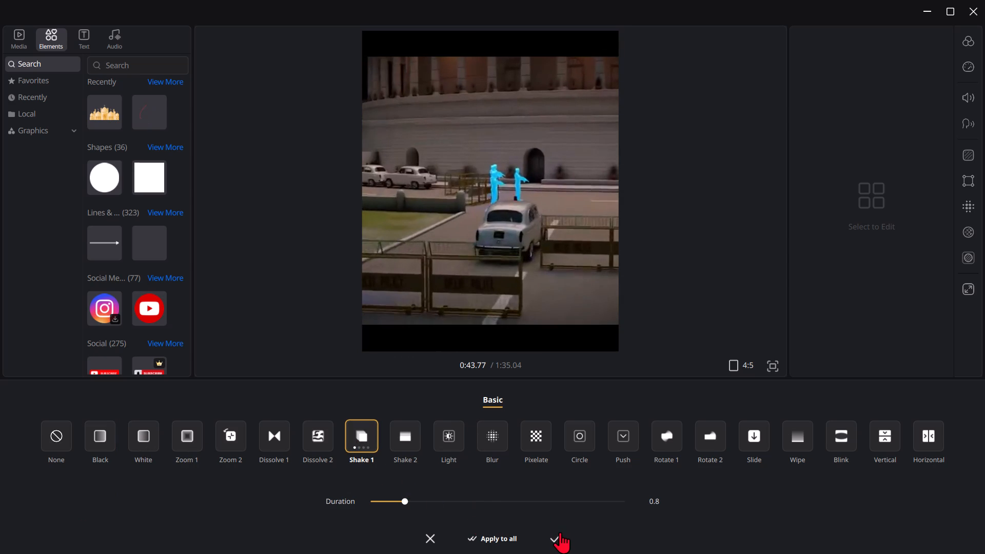
# Return to the start of the timeline and export the PART 3 video.
pyautogui.moveTo(652, 423); pyautogui.dragTo(607, 438)
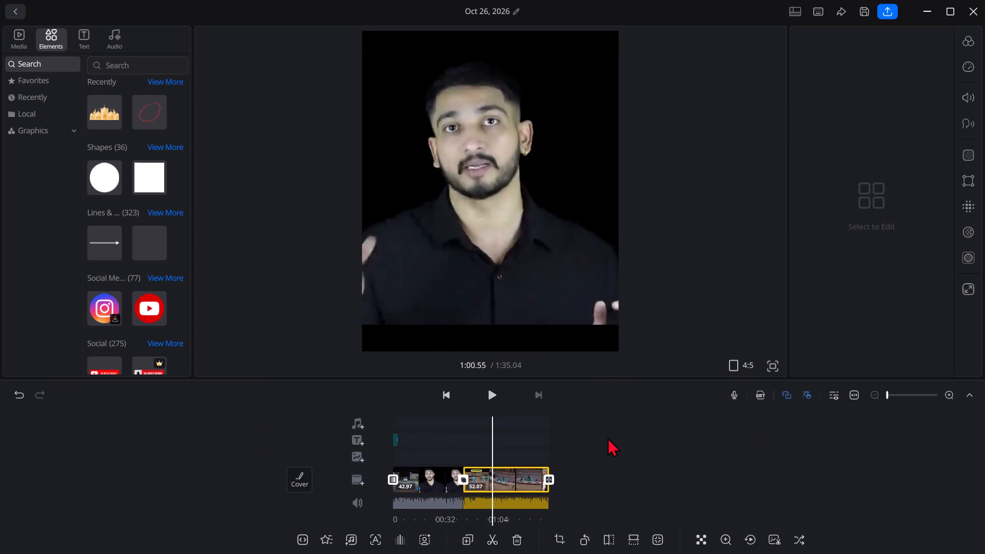
pyautogui.moveTo(607, 438); pyautogui.dragTo(884, 400)
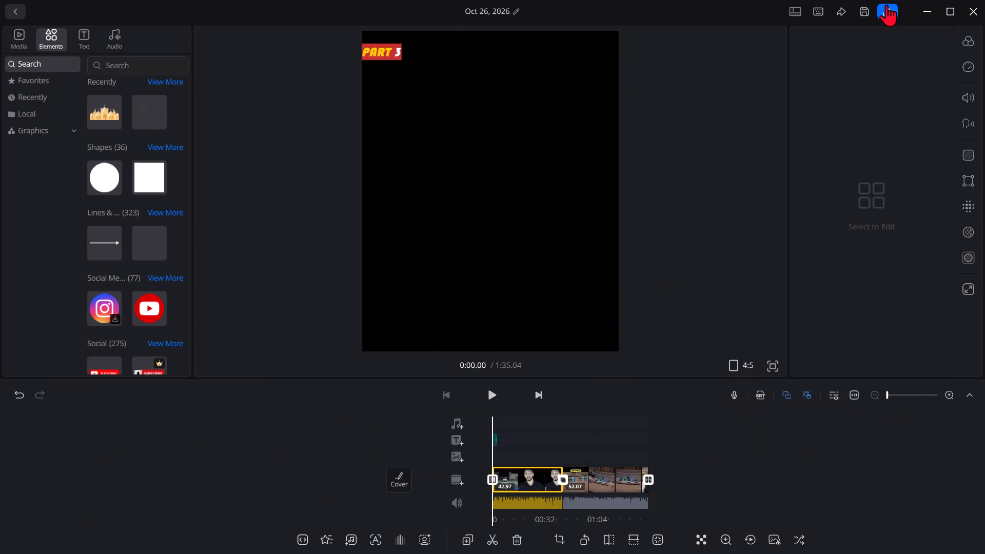
pyautogui.click(892, 6)
pyautogui.click(740, 436)
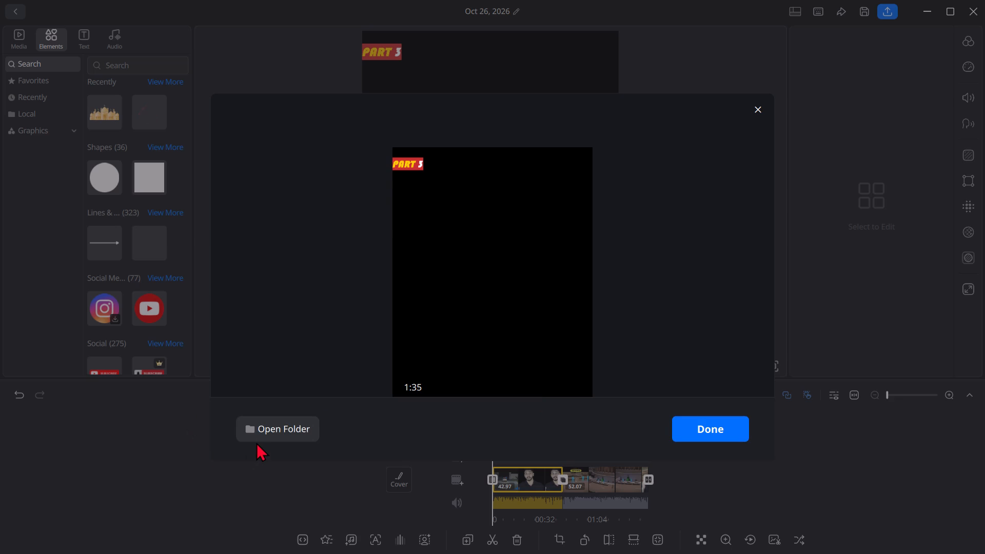
# Open the export folder in File Explorer and rename the newly exported video as PART 3, accepting the suggested numbered name.
pyautogui.click(256, 442)
pyautogui.click(260, 428)
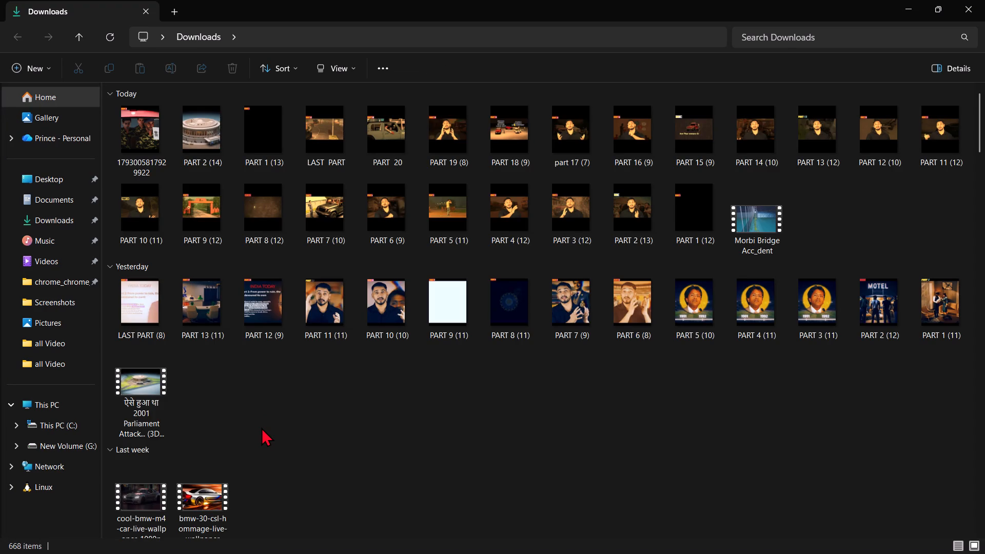
pyautogui.click(125, 148)
pyautogui.click(165, 66)
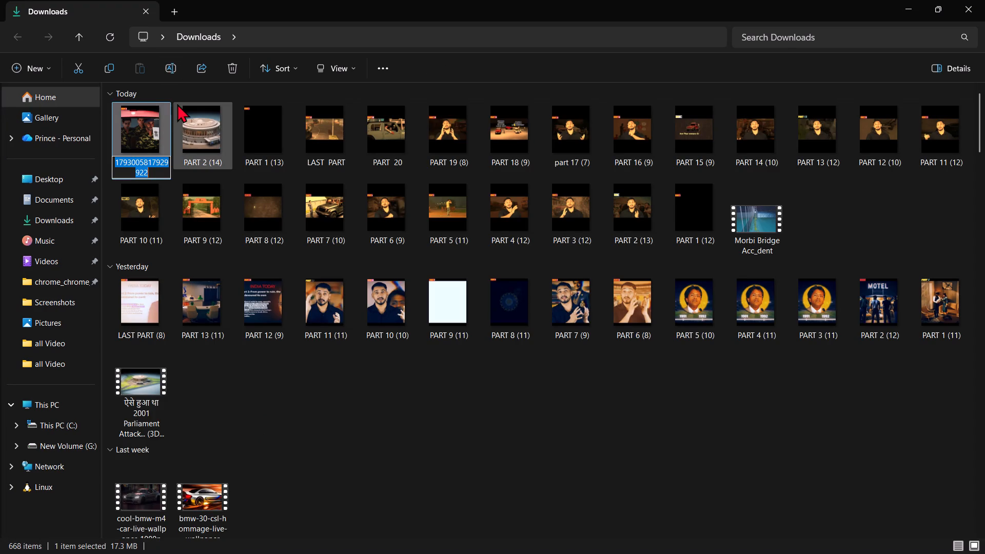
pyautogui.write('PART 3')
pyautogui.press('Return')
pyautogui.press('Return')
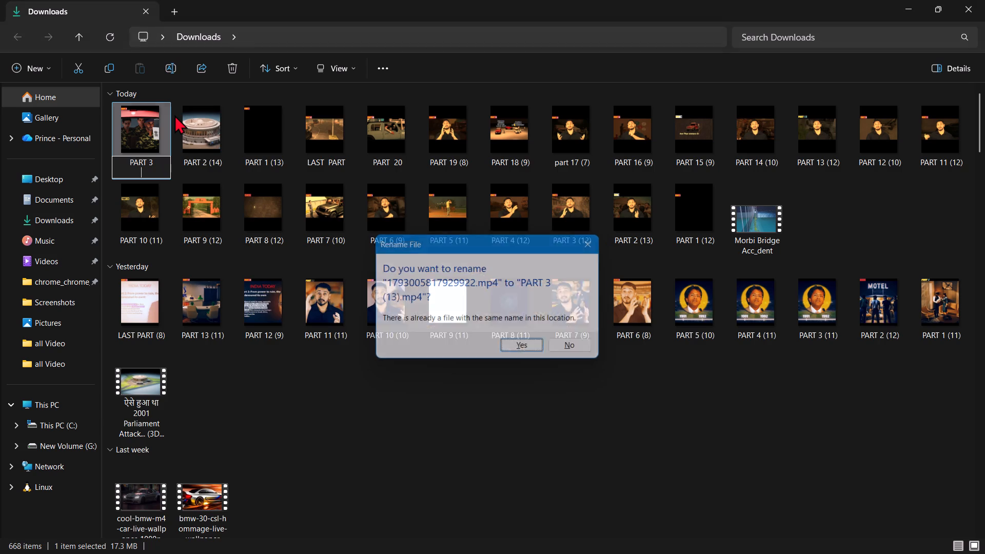
# Close the Downloads folder and finish the PART 3 export in the video editor.
pyautogui.click(984, 0)
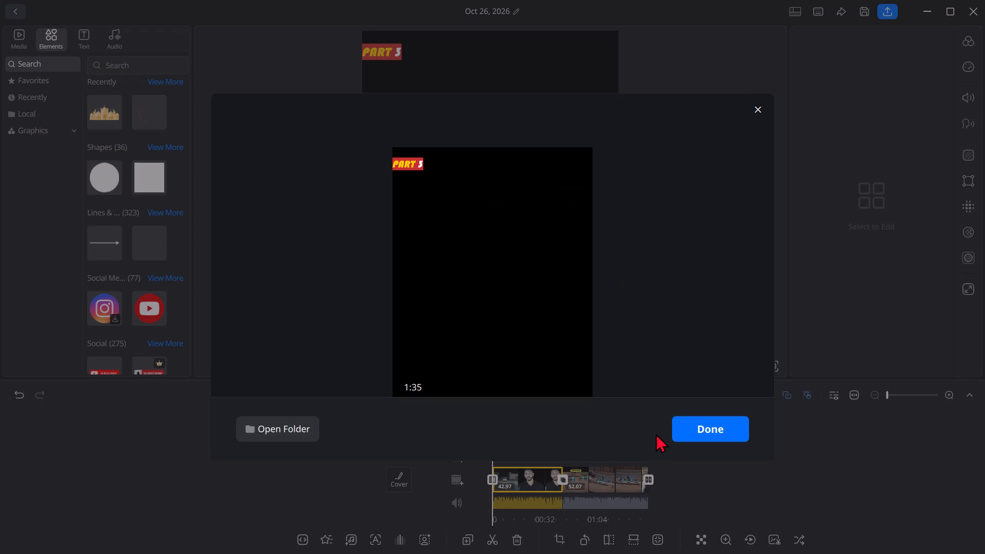
pyautogui.click(713, 434)
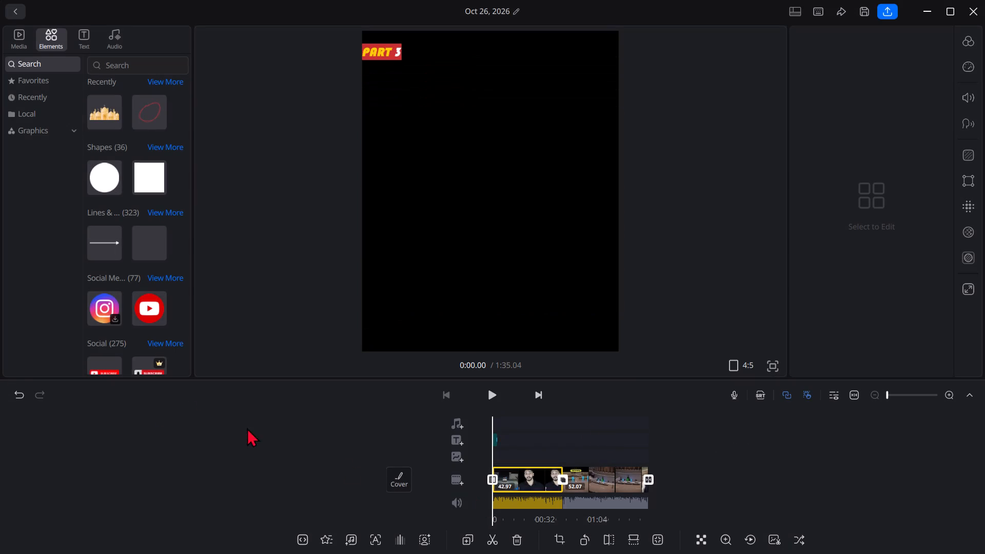
# Undo the ending transition and the deletion of the footage after 1:35.04.
pyautogui.click(15, 399)
pyautogui.click(15, 397)
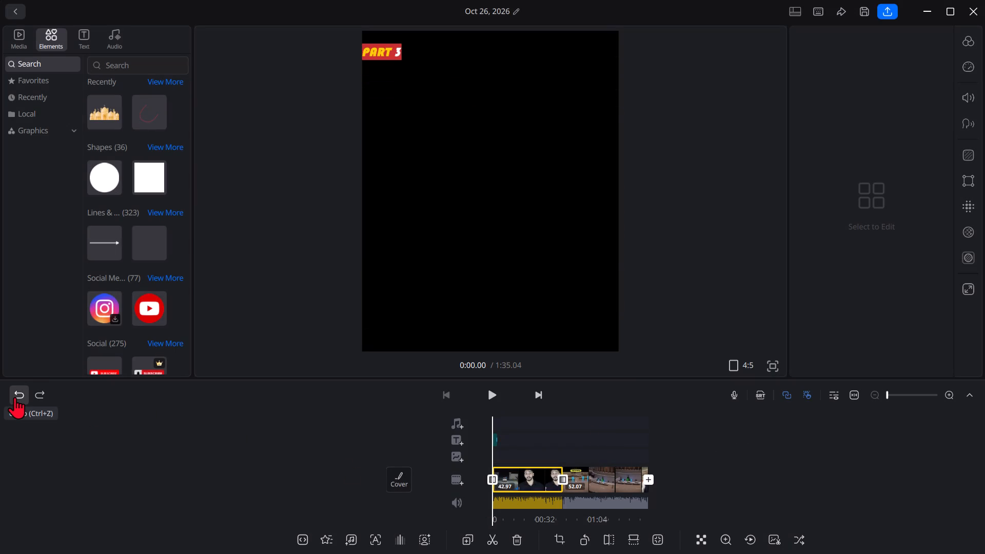
pyautogui.click(15, 397)
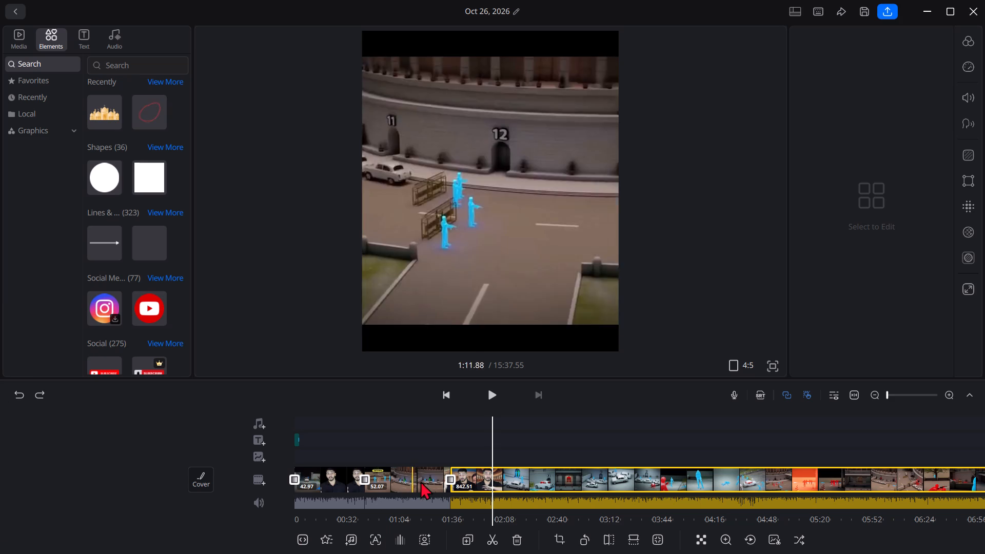
# Delete the 52.07 and 42.97 second PART 3 clips from the start of the timeline, keeping the 842.51 second clip.
pyautogui.doubleClick(424, 478)
pyautogui.click(581, 446)
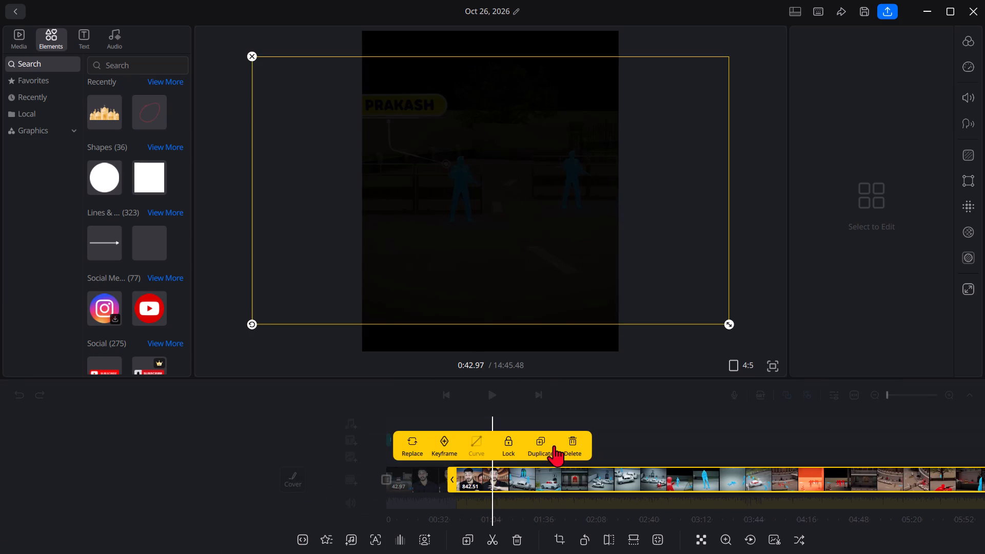
pyautogui.click(411, 490)
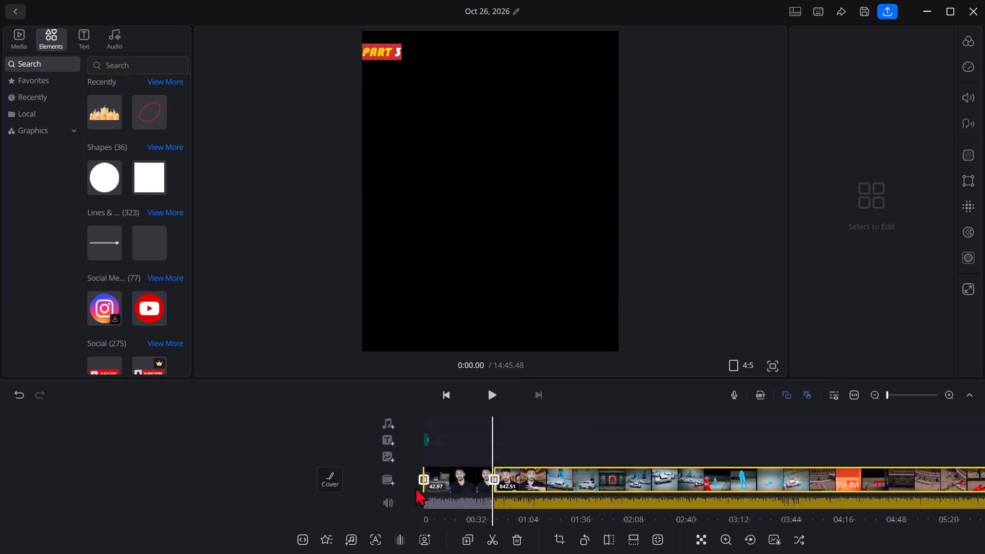
pyautogui.click(438, 485)
pyautogui.click(474, 476)
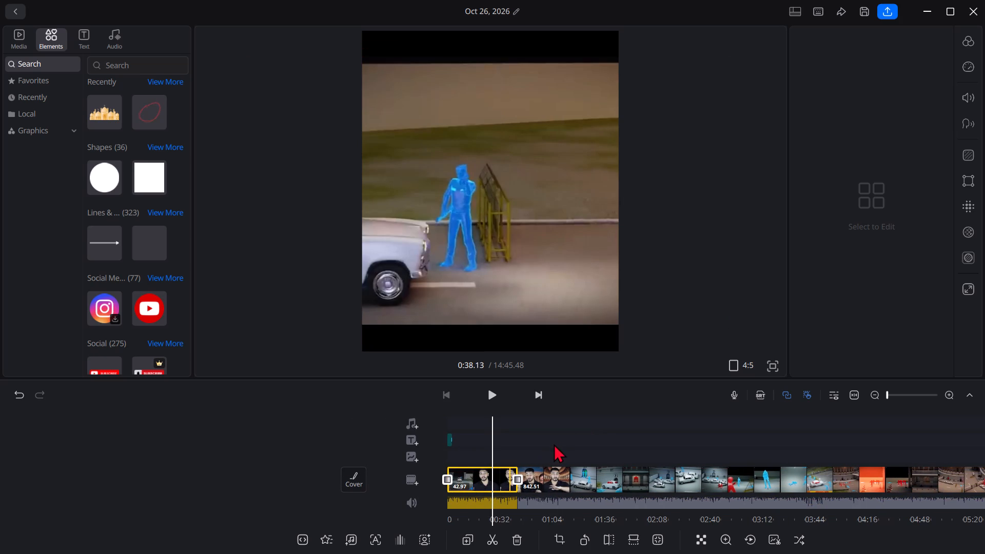
pyautogui.doubleClick(477, 469)
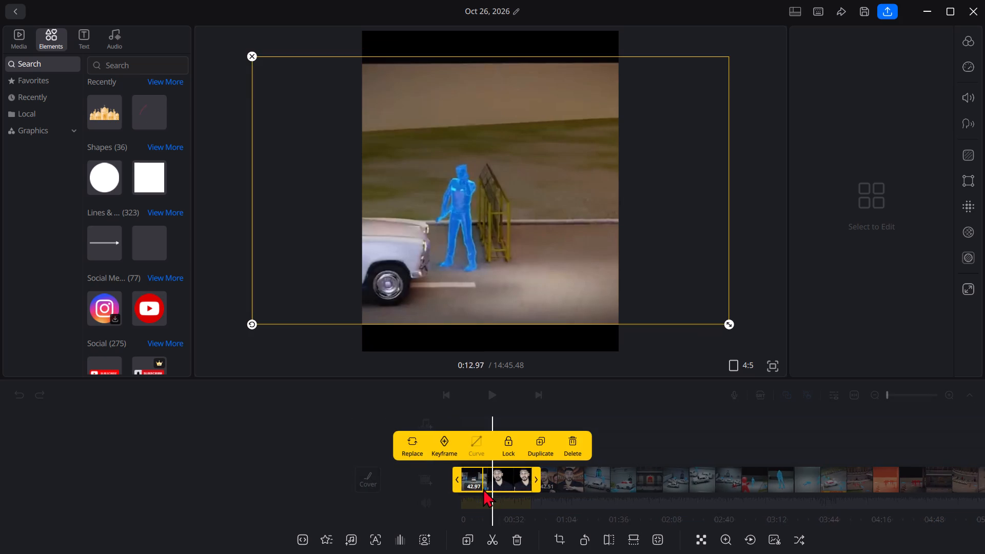
pyautogui.click(578, 440)
pyautogui.click(172, 414)
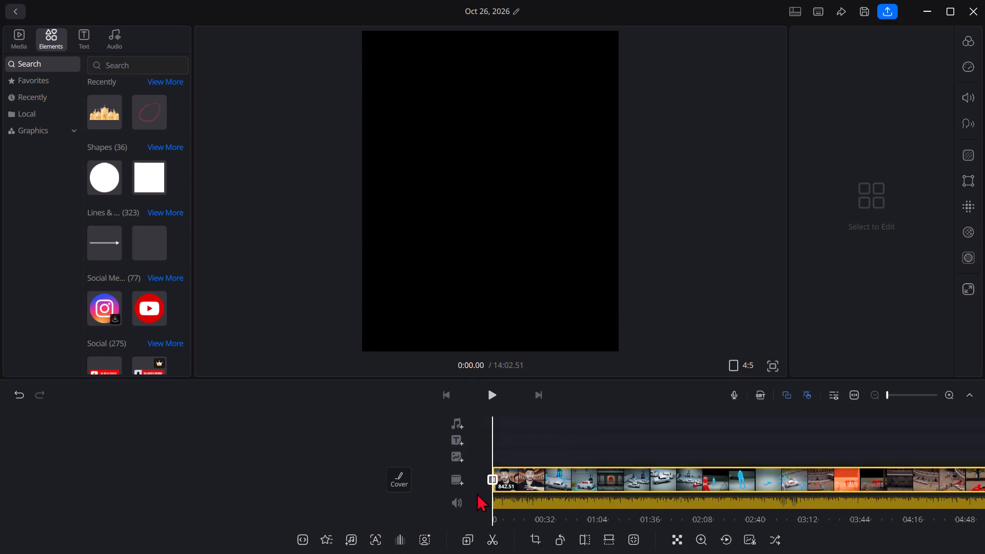
# Add a text title reading "PART 4" at the start of the timeline.
pyautogui.click(454, 440)
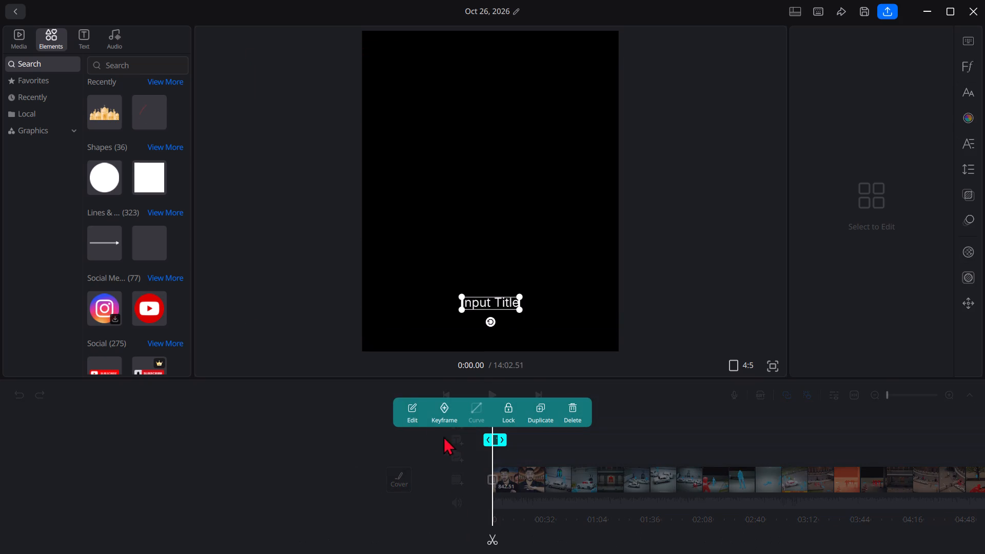
pyautogui.click(418, 402)
pyautogui.click(838, 85)
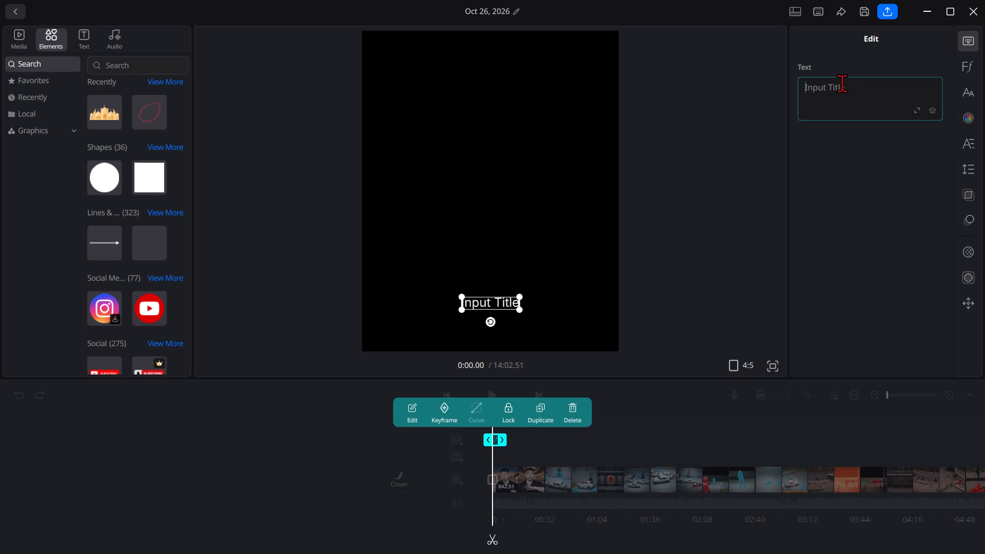
pyautogui.write('PART 4')
pyautogui.press('Return')
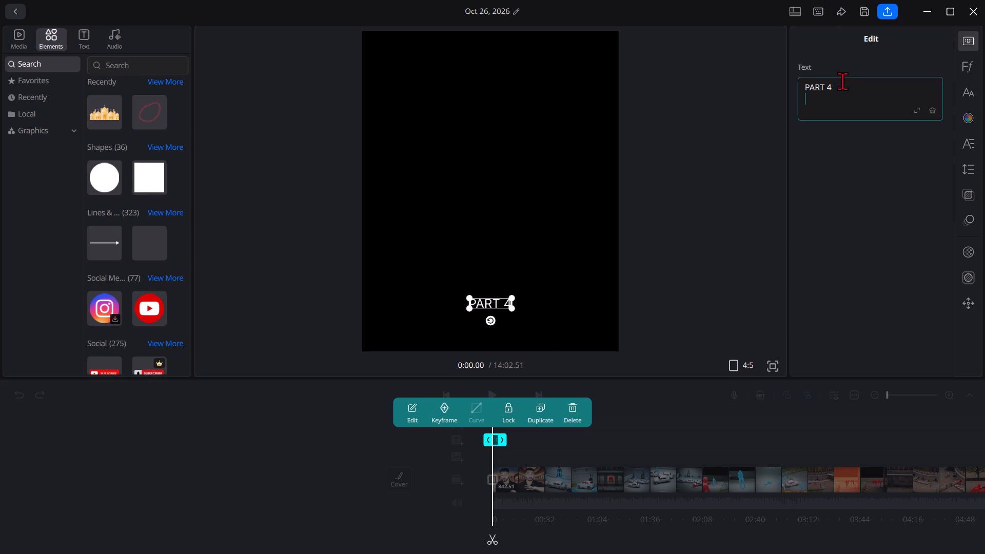
# Look over the exported part files in the Downloads folder and return to the video editor.
pyautogui.press('super+e')
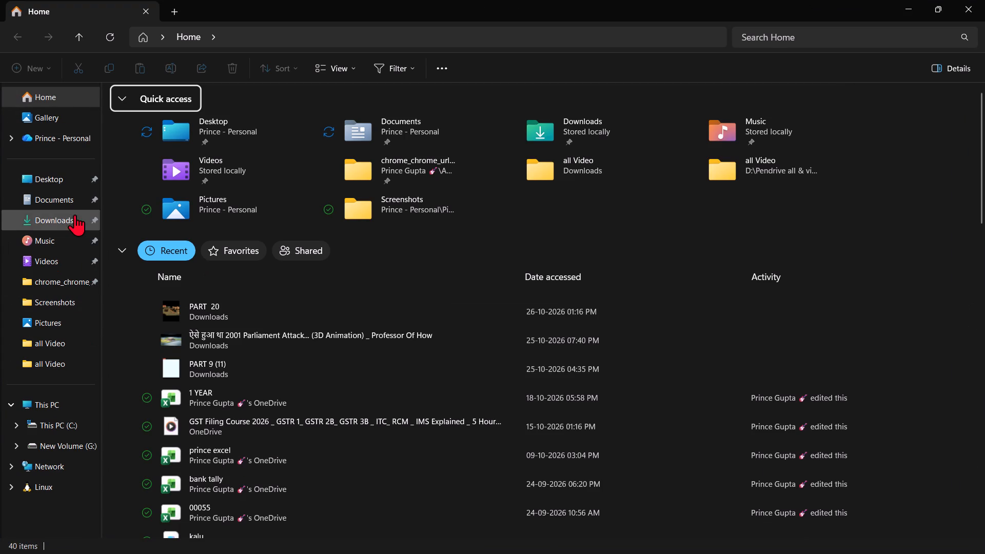
pyautogui.click(71, 222)
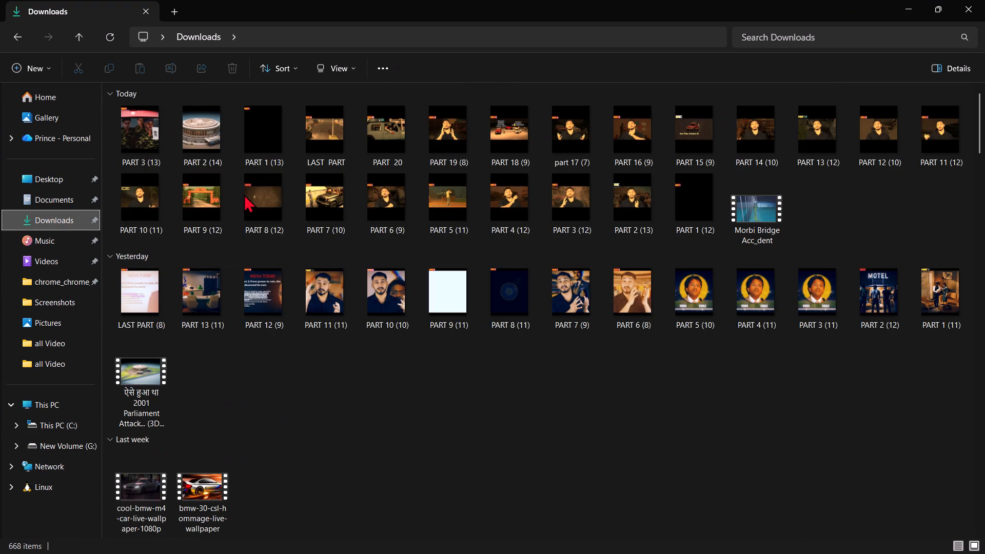
pyautogui.click(984, 0)
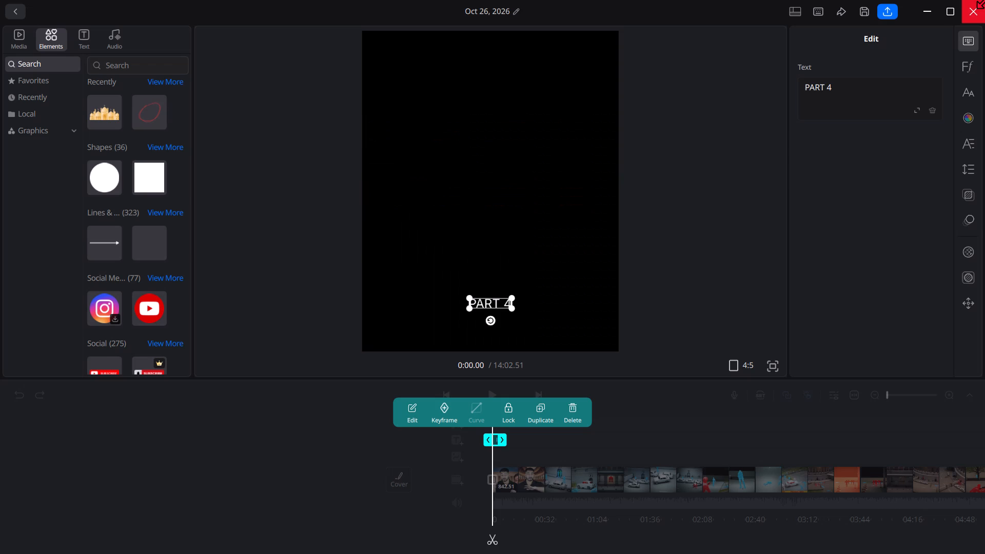
# Set the PART 4 title's font to Bauhaus 93 Regular.
pyautogui.click(977, 67)
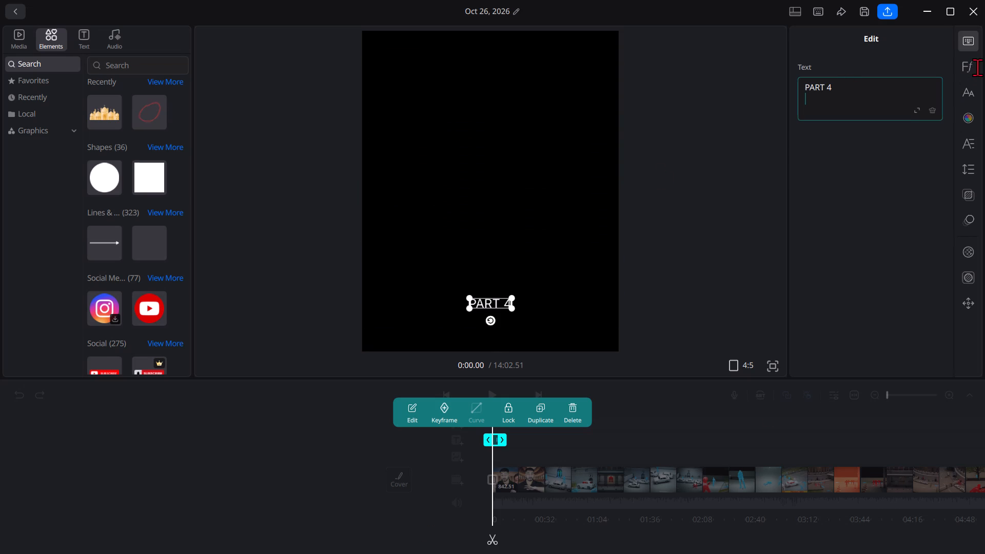
pyautogui.click(972, 67)
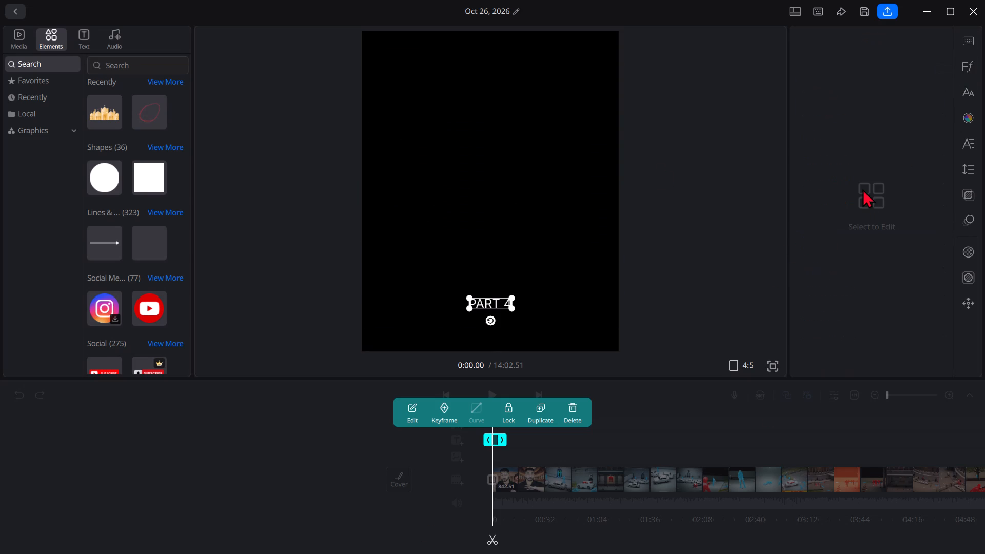
pyautogui.click(963, 66)
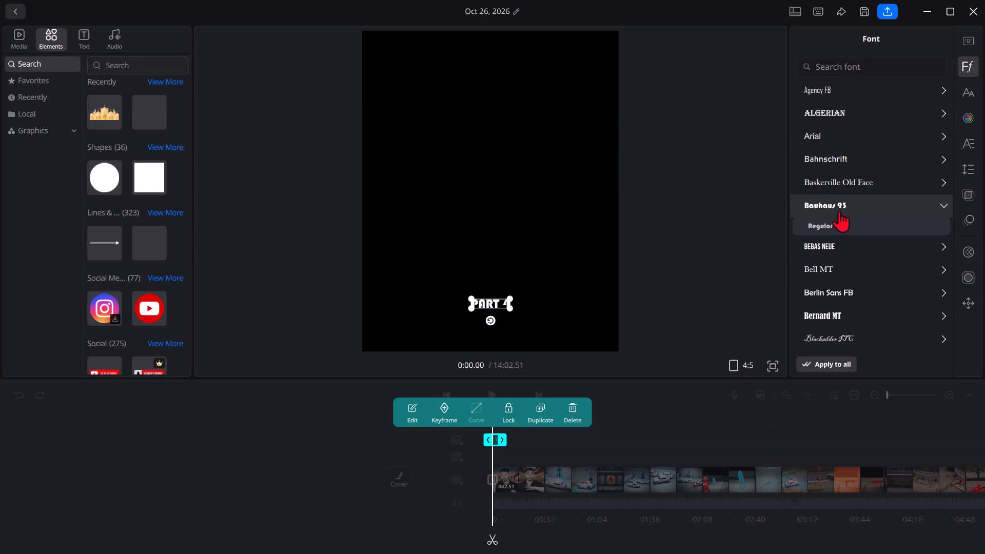
pyautogui.click(841, 209)
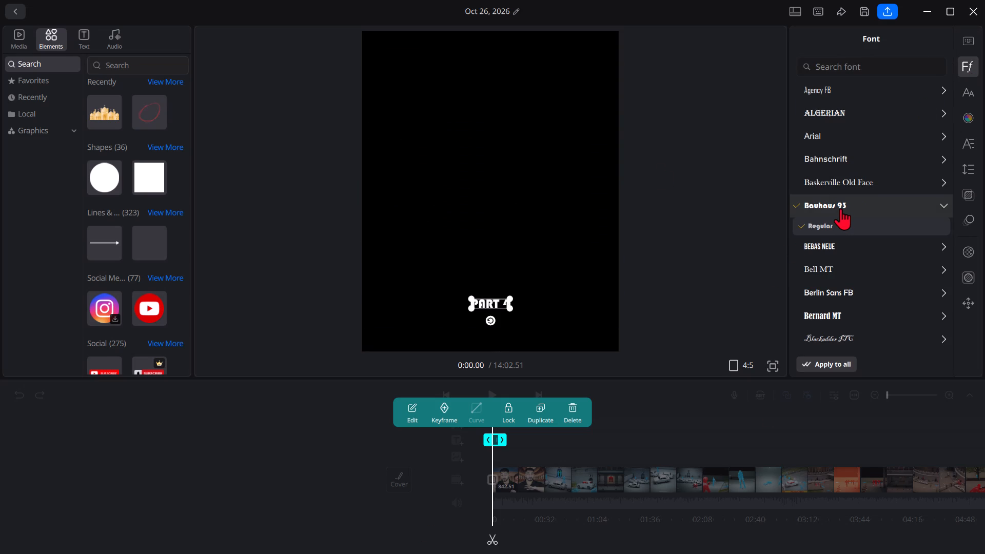
pyautogui.click(841, 208)
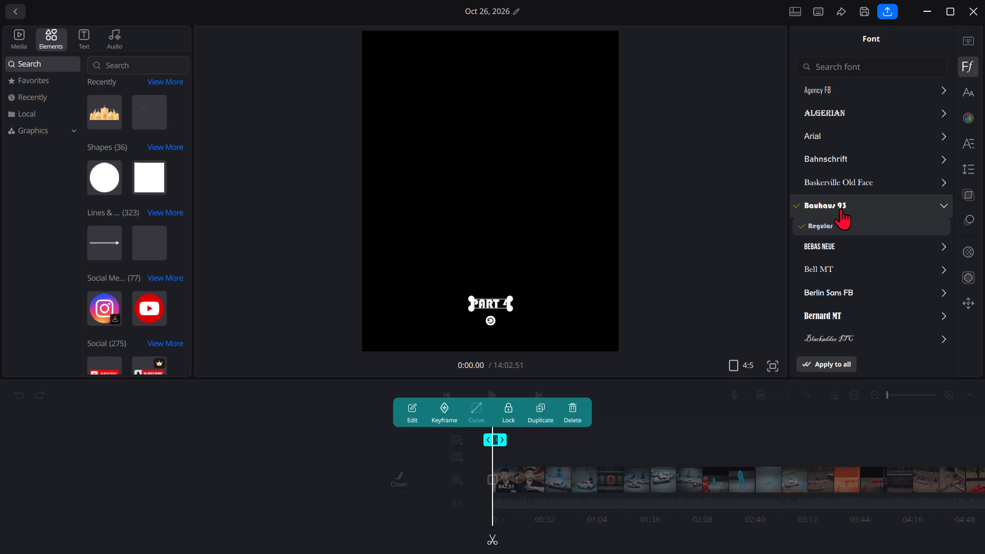
pyautogui.click(841, 208)
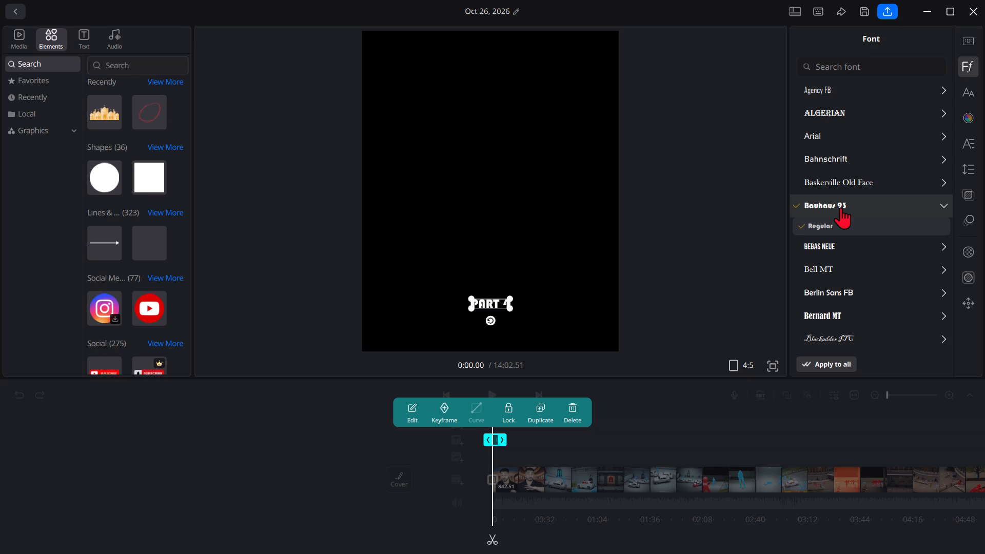
pyautogui.click(841, 207)
pyautogui.tripleClick(841, 207)
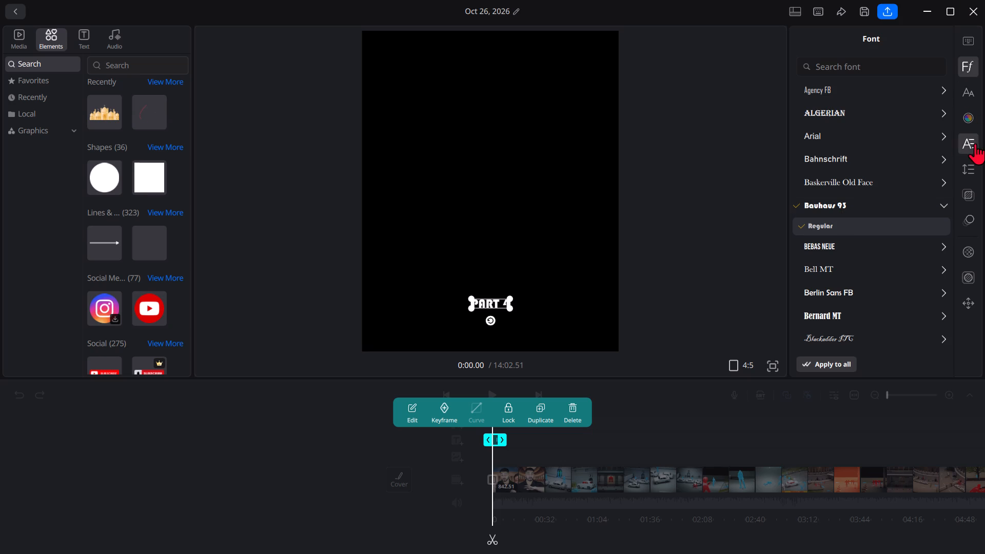
# Format the PART 4 title as bold and italic.
pyautogui.click(963, 122)
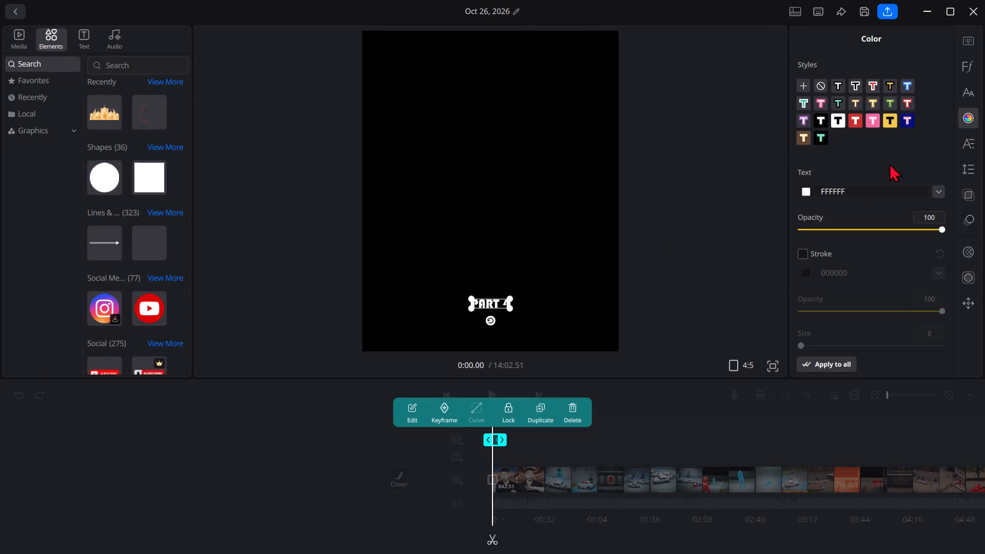
pyautogui.click(970, 143)
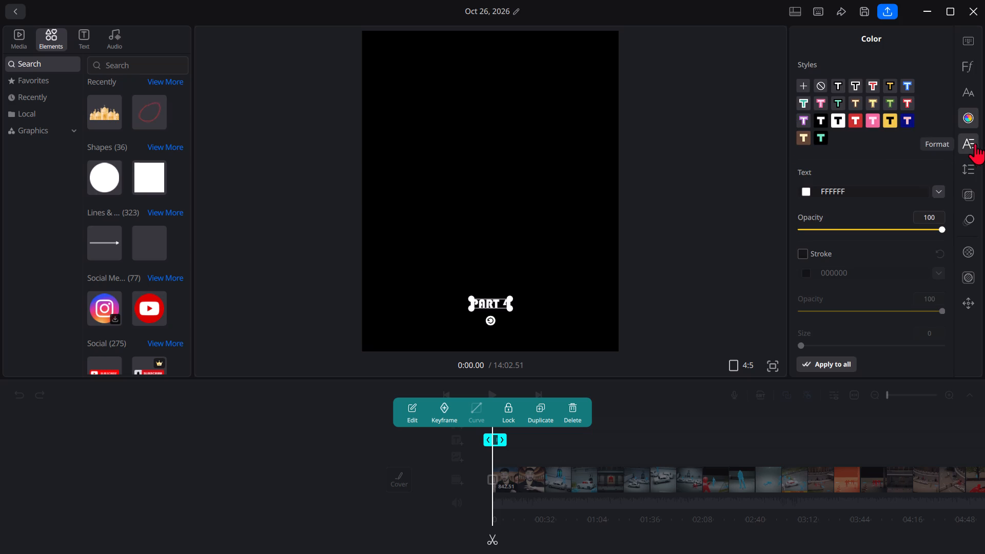
pyautogui.click(801, 85)
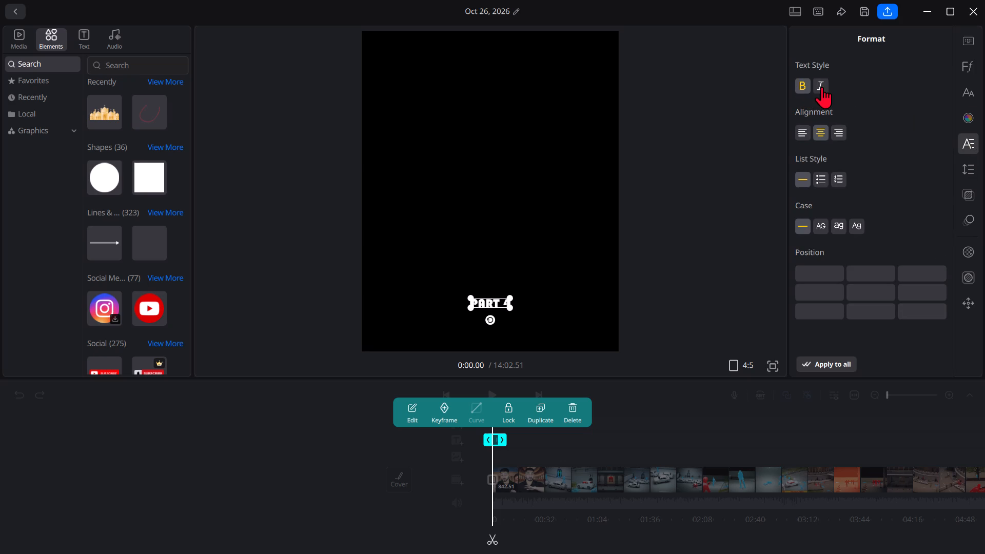
pyautogui.click(822, 86)
# Apply the second Active caption animation, with the enlarged yellow word, to the PART 4 title.
pyautogui.click(971, 216)
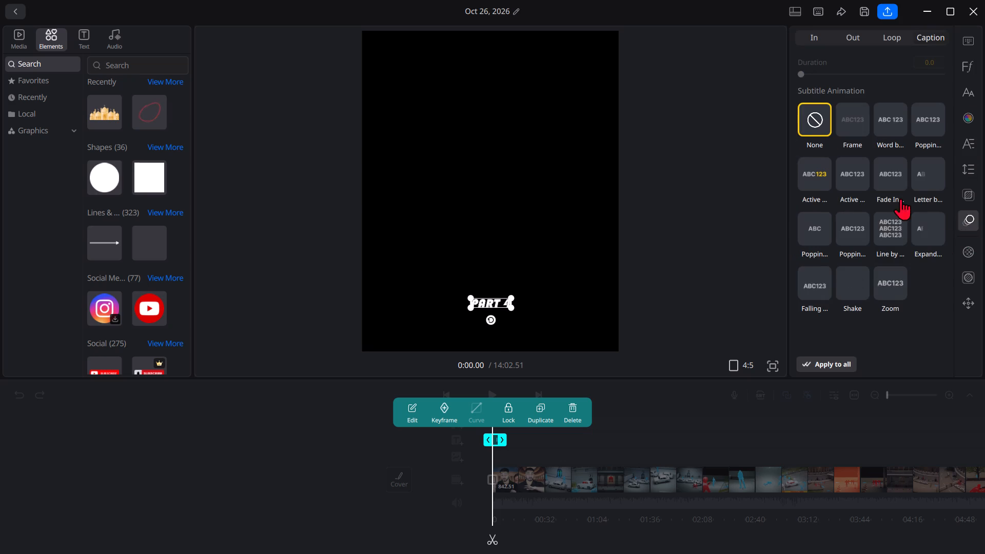
pyautogui.click(853, 182)
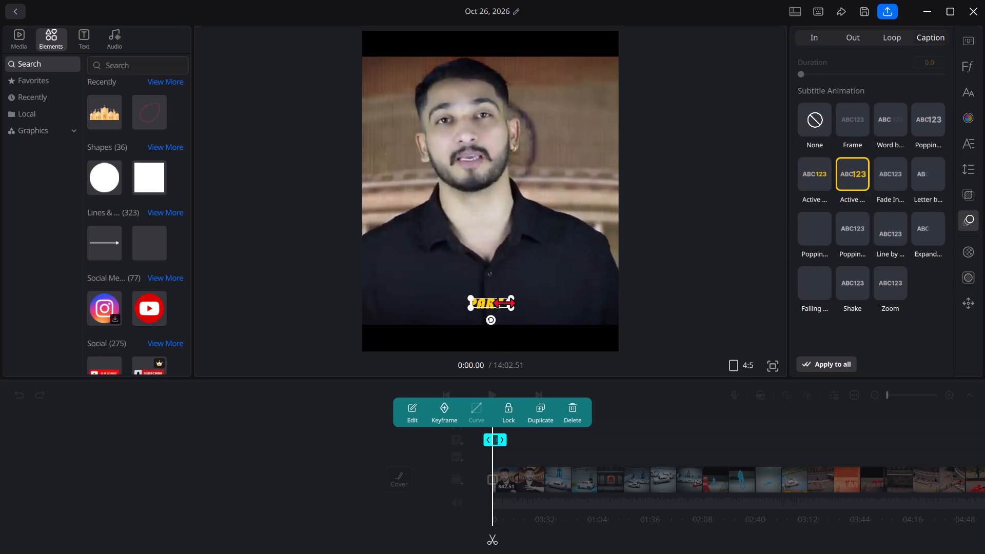
# Enlarge the PART 4 title and place it in the black band at the frame's upper-left corner.
pyautogui.moveTo(506, 302); pyautogui.dragTo(509, 306)
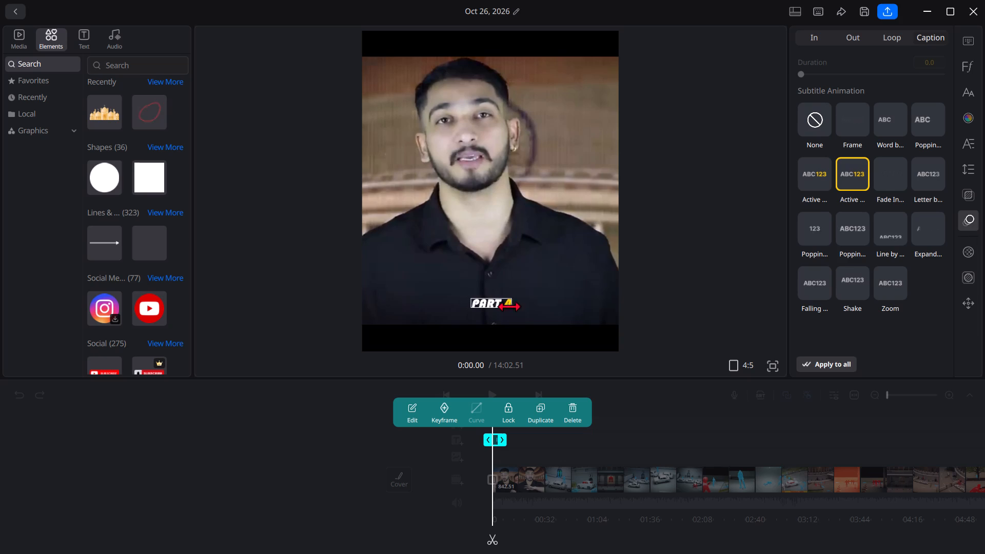
pyautogui.moveTo(509, 306); pyautogui.dragTo(516, 319)
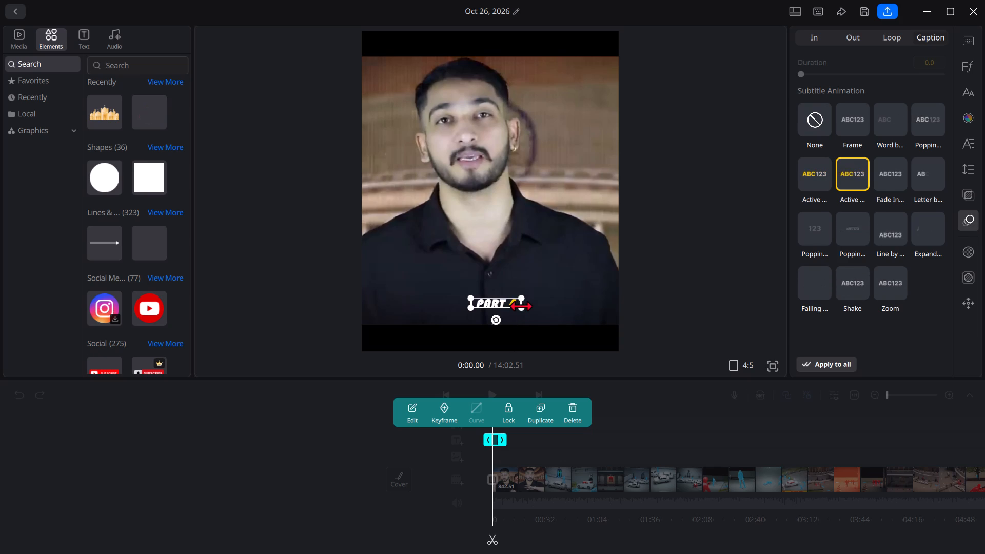
pyautogui.moveTo(522, 295); pyautogui.dragTo(525, 270)
pyautogui.moveTo(512, 308); pyautogui.dragTo(409, 65)
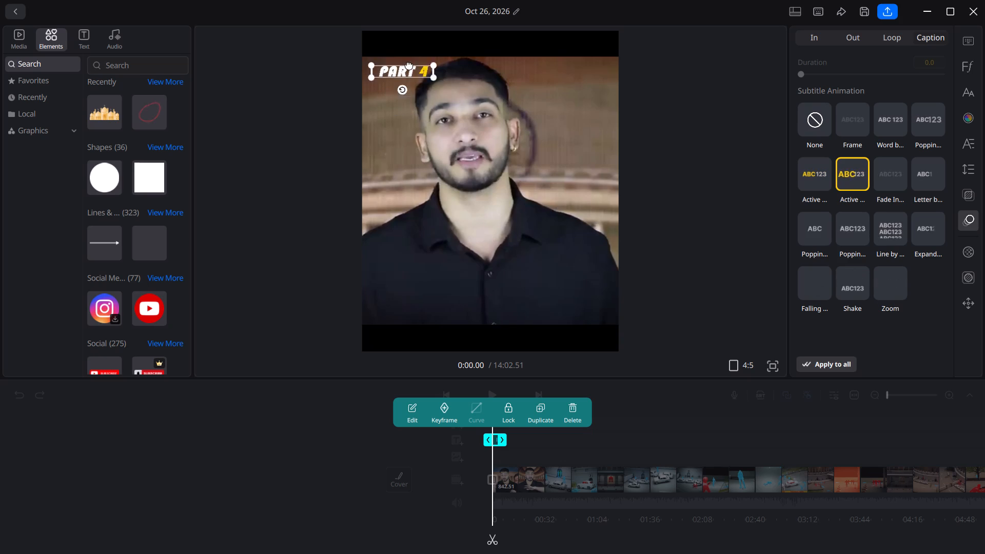
pyautogui.moveTo(409, 65); pyautogui.dragTo(398, 52)
pyautogui.click(267, 405)
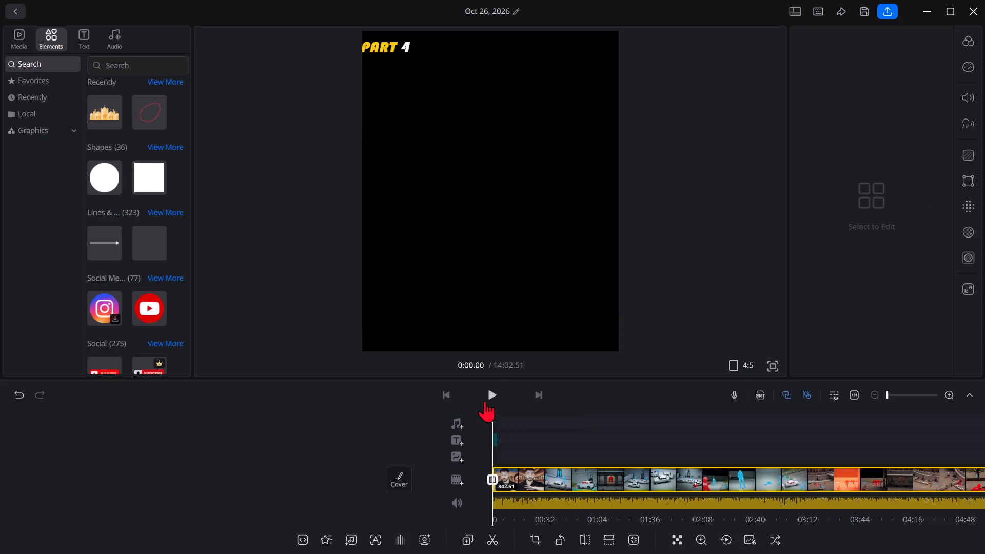
# Play the first seconds of the video to check the animated PART 4 title.
pyautogui.click(485, 400)
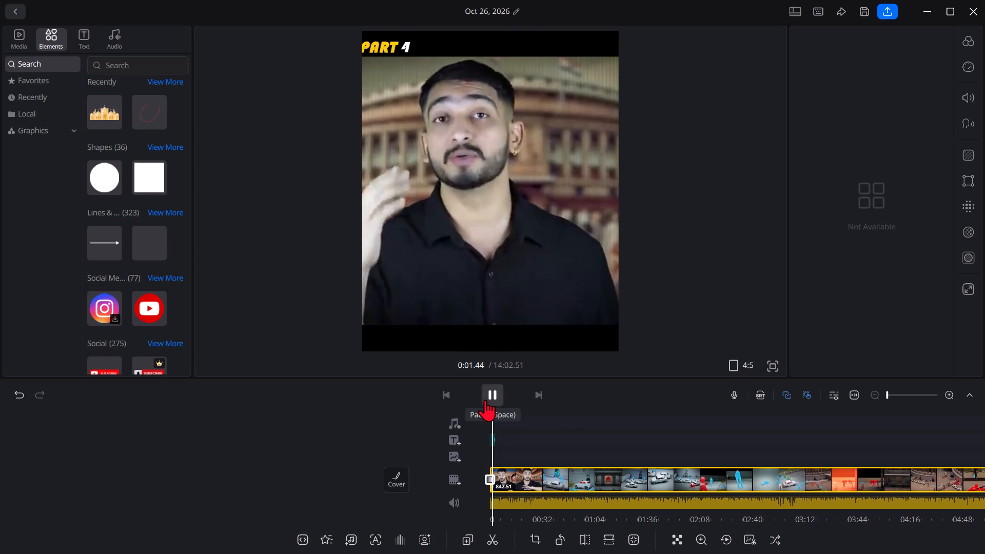
pyautogui.click(496, 390)
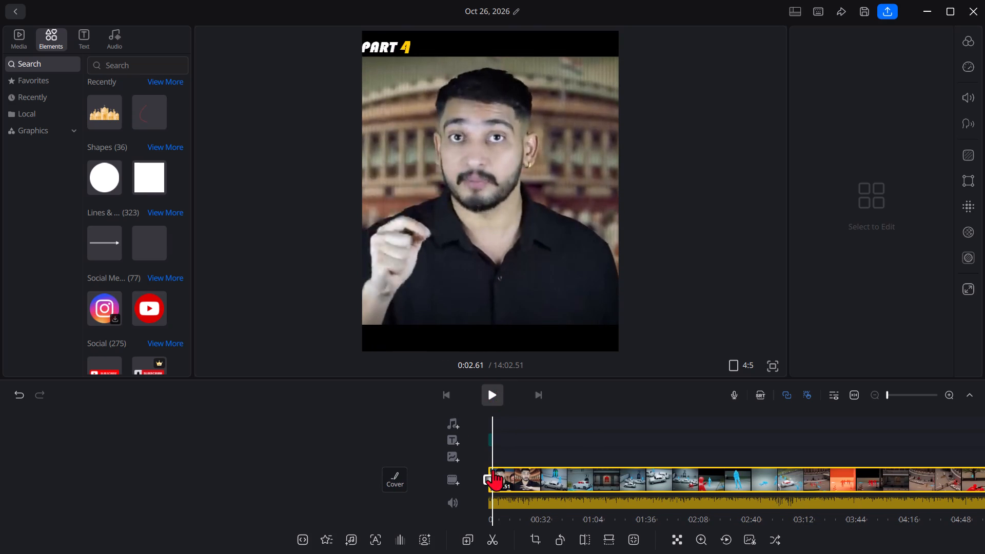
# Split the main video clip at 1:00.00.
pyautogui.click(506, 477)
pyautogui.click(509, 477)
pyautogui.click(509, 477)
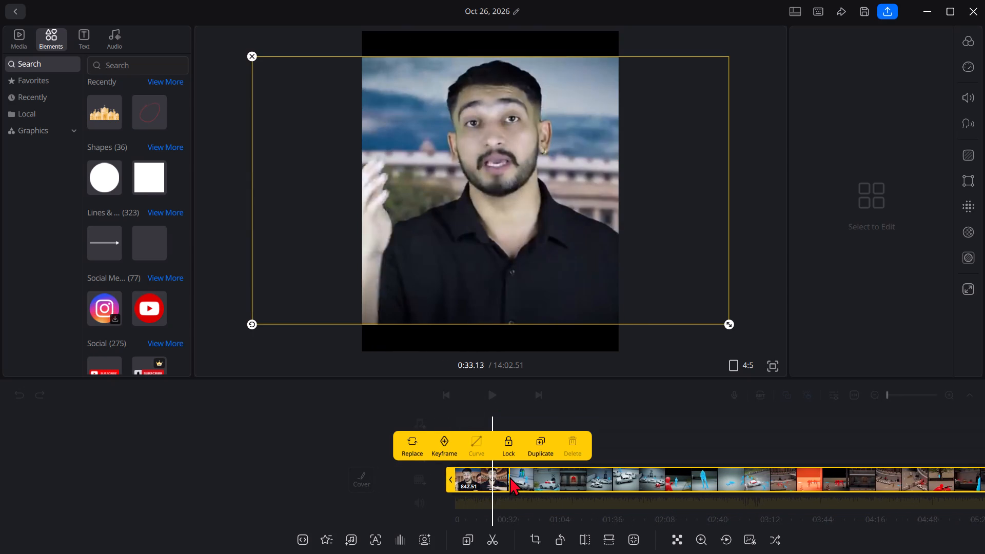
pyautogui.click(509, 477)
pyautogui.click(509, 477)
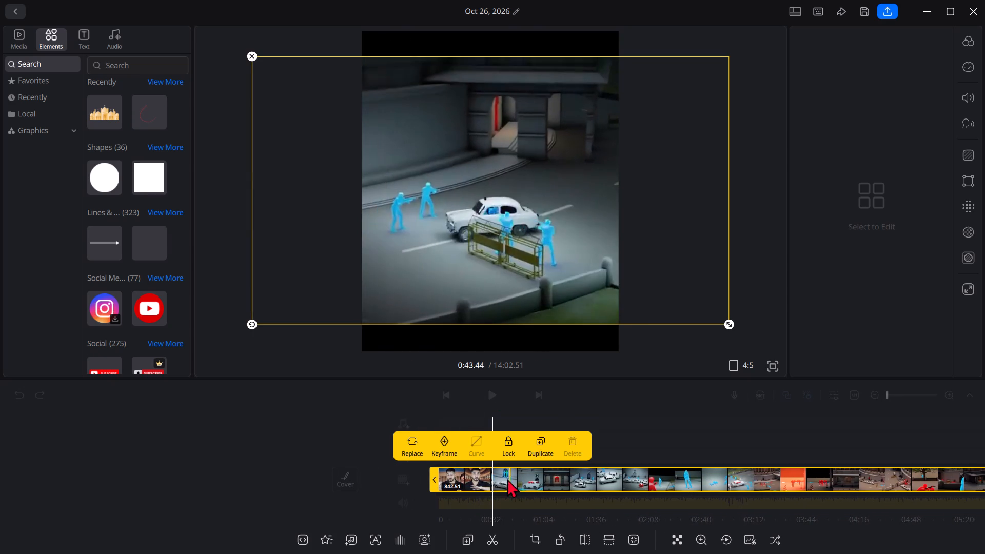
pyautogui.click(494, 483)
pyautogui.click(494, 485)
pyautogui.click(490, 485)
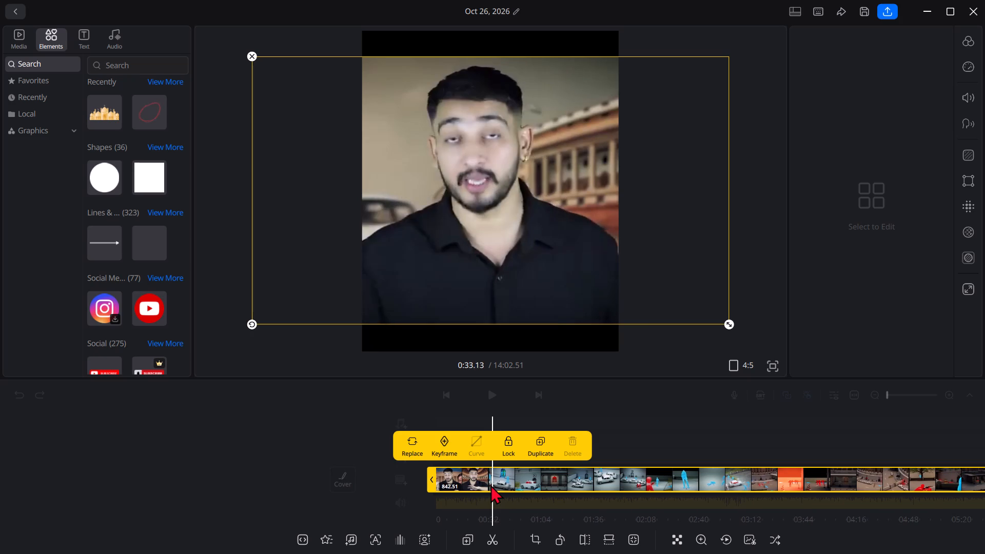
pyautogui.click(499, 488)
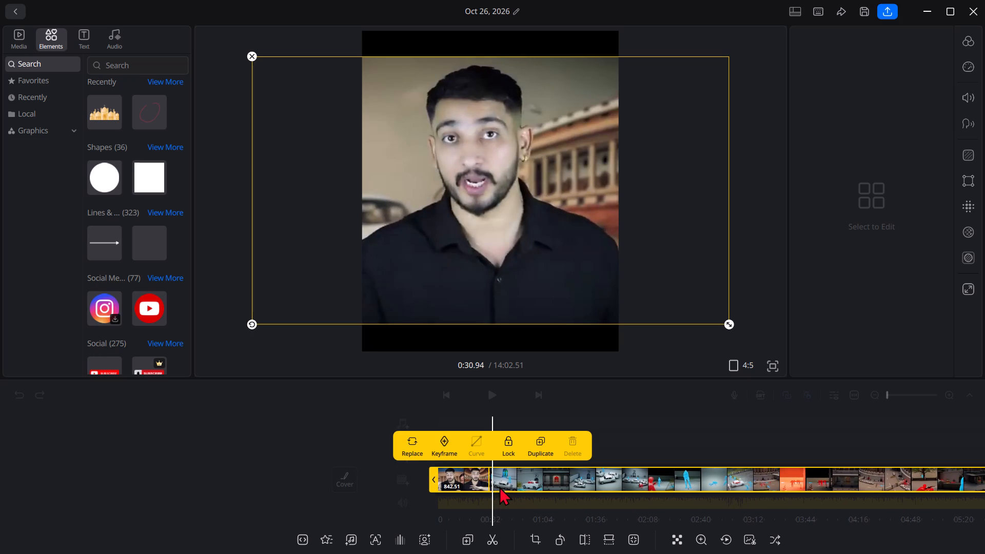
pyautogui.tripleClick(499, 486)
pyautogui.click(499, 484)
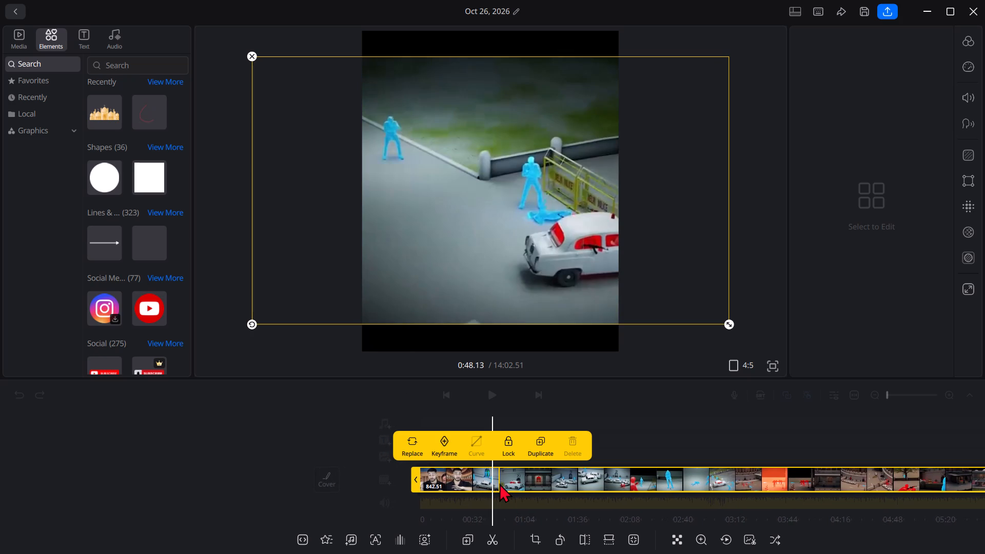
pyautogui.click(499, 483)
pyautogui.click(499, 483)
pyautogui.click(499, 483)
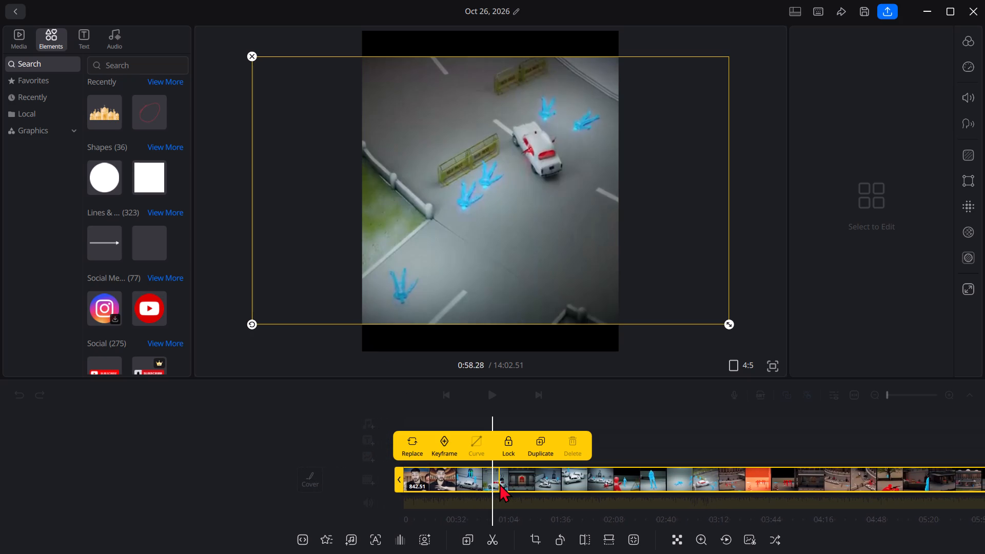
pyautogui.click(499, 483)
pyautogui.click(499, 483)
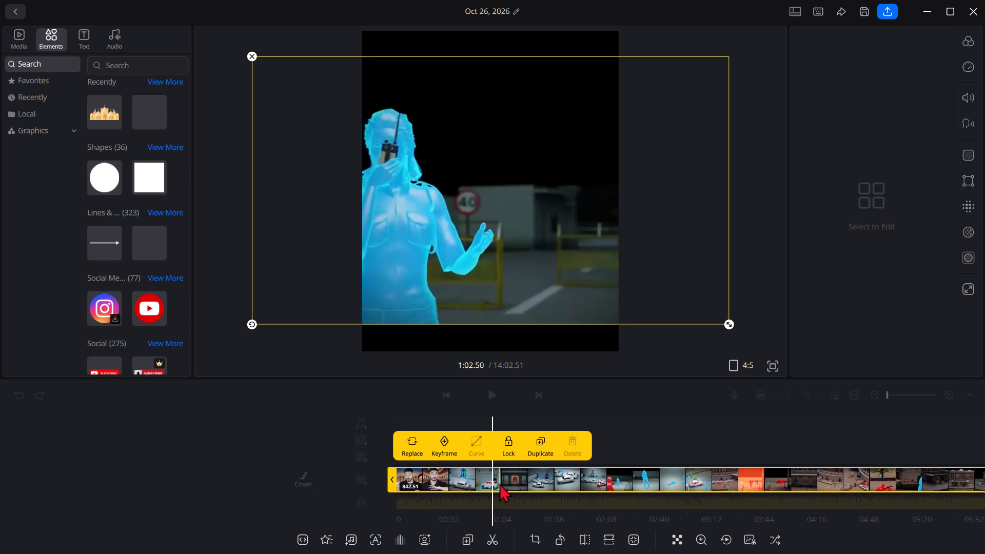
pyautogui.click(499, 483)
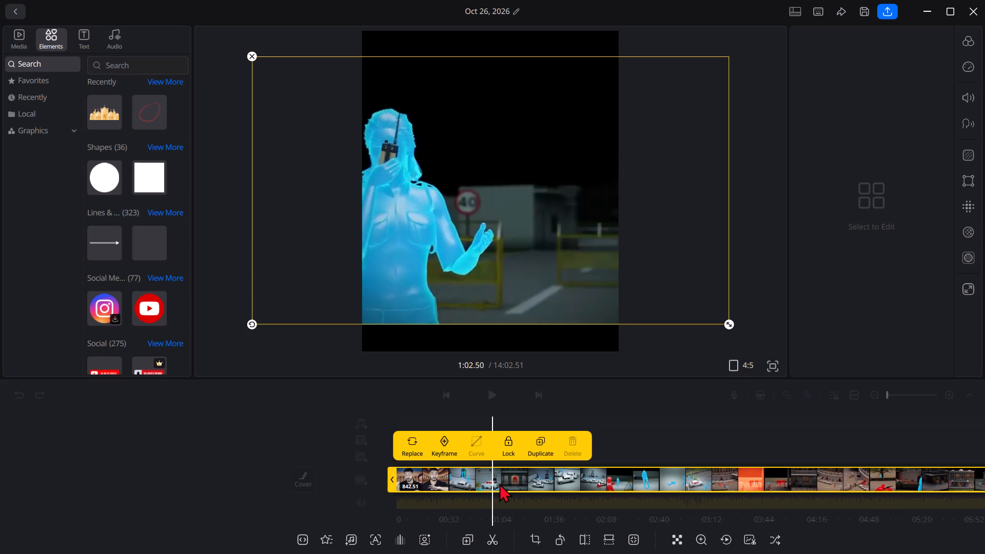
pyautogui.click(487, 483)
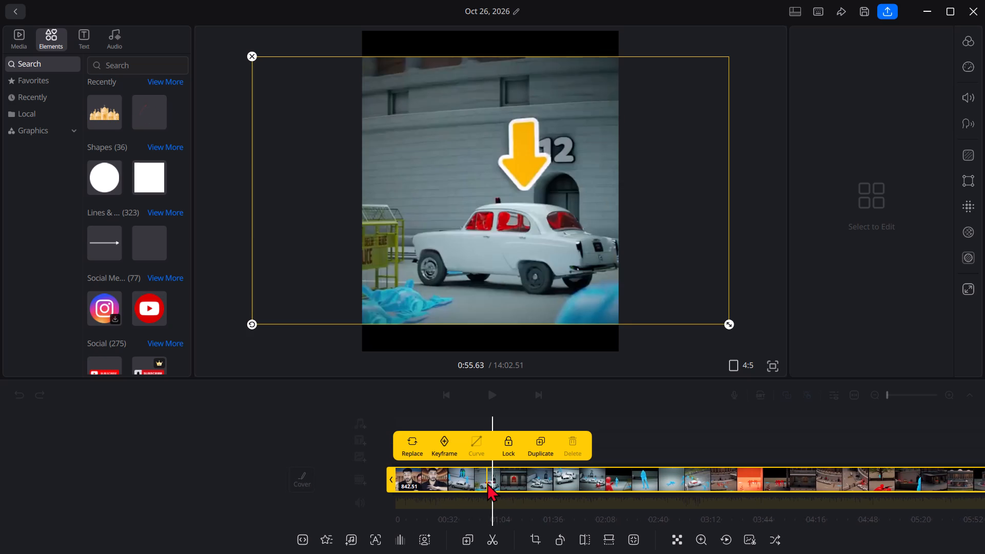
pyautogui.click(487, 483)
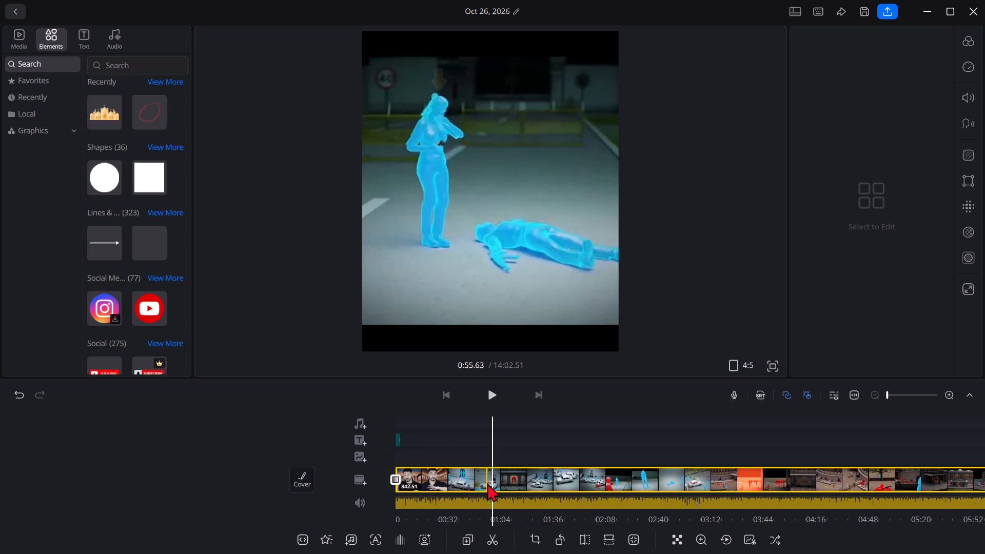
pyautogui.click(487, 483)
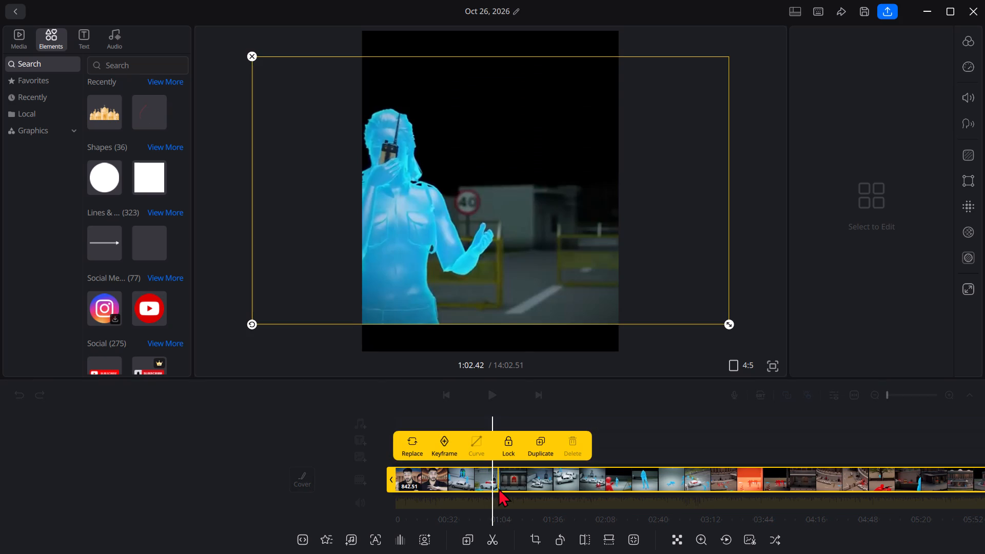
pyautogui.click(498, 488)
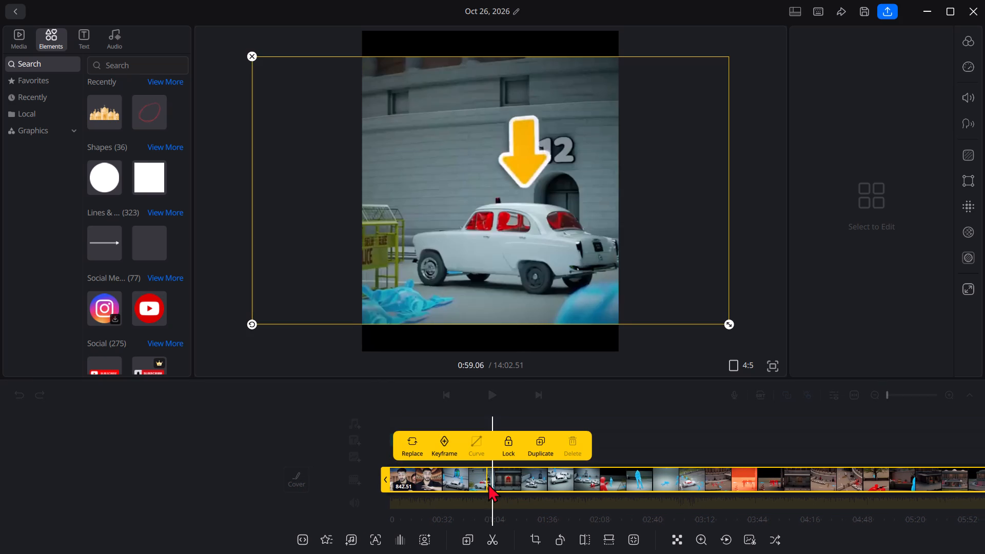
pyautogui.click(488, 483)
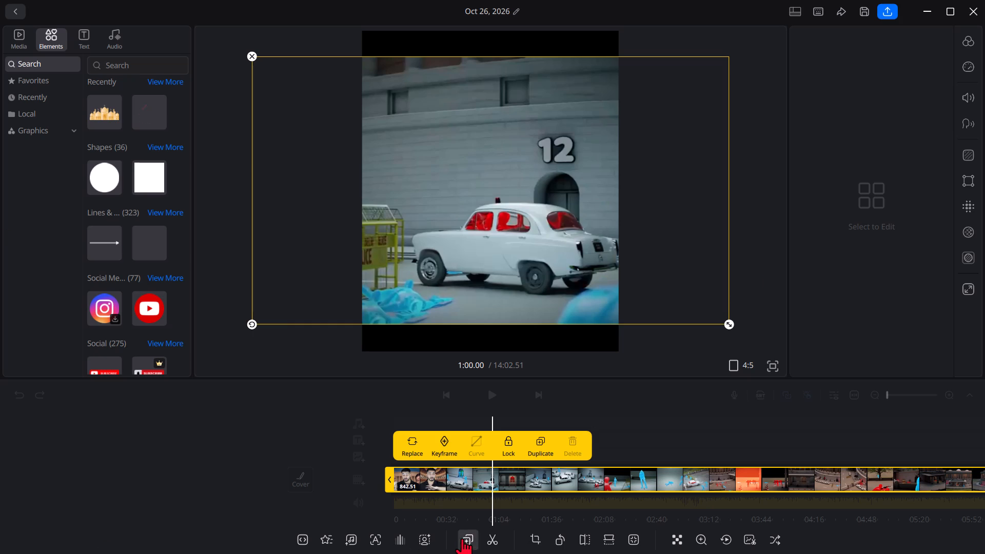
pyautogui.click(494, 541)
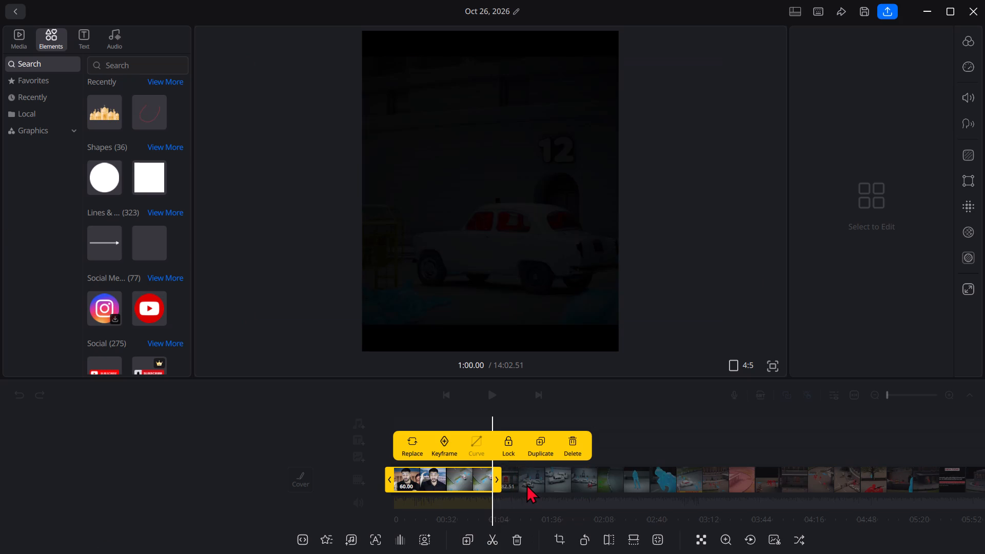
# Delete the remaining footage after the one-minute cut.
pyautogui.click(526, 484)
pyautogui.click(562, 444)
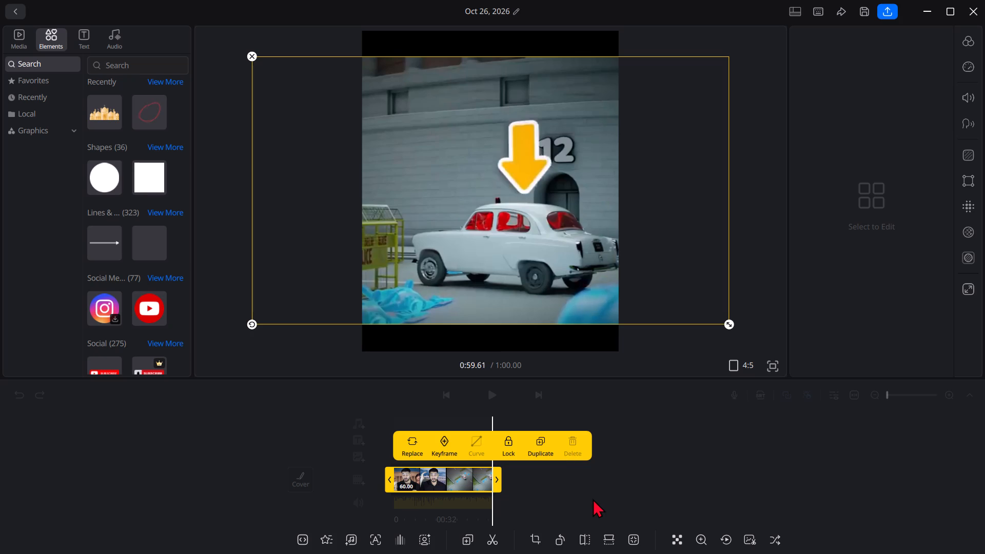
pyautogui.click(666, 478)
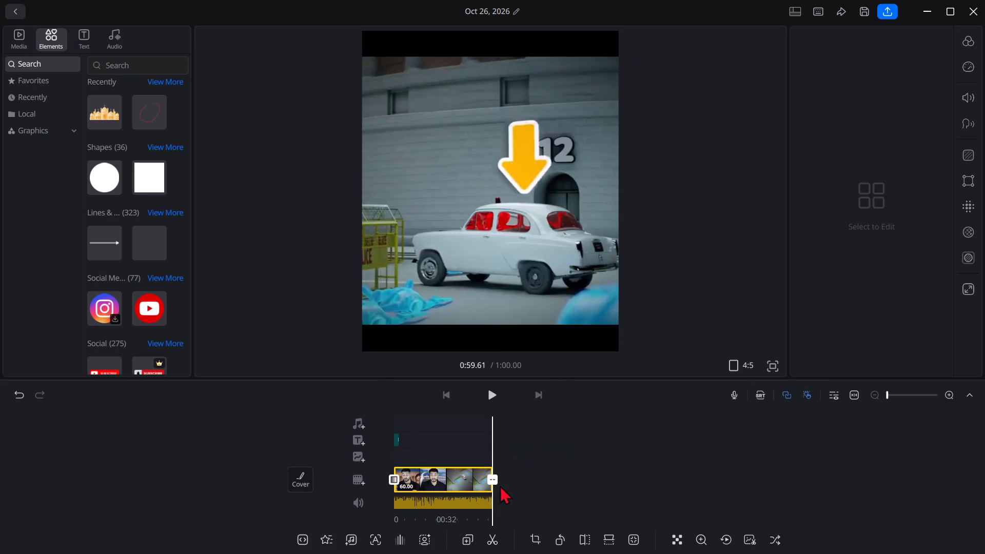
# Add the Black transition with a duration of 0.8 to the end of the one-minute clip.
pyautogui.click(493, 475)
pyautogui.click(459, 440)
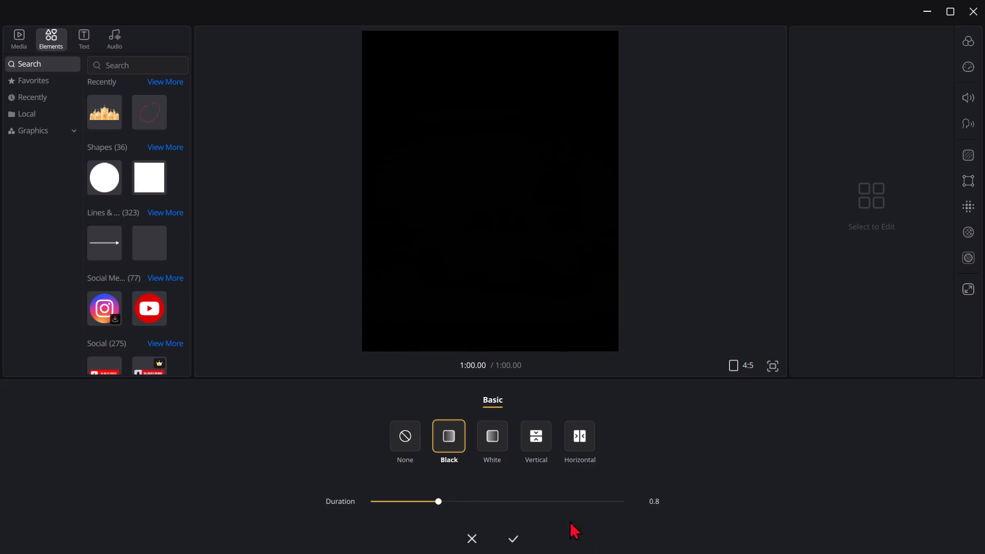
pyautogui.click(513, 535)
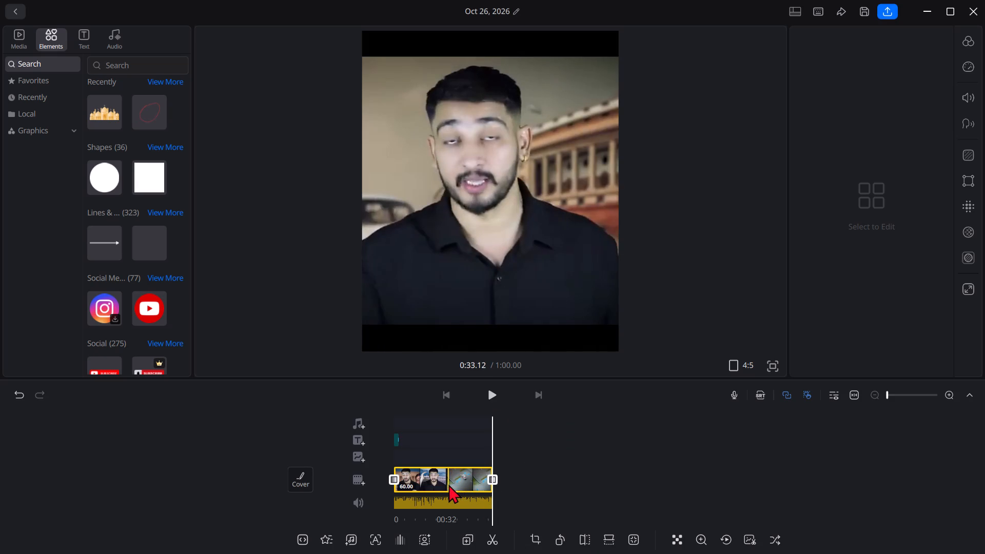
# Split the one-minute clip at 0:33.12, where the presenter shot ends and the animated scene begins.
pyautogui.doubleClick(448, 484)
pyautogui.moveTo(634, 485); pyautogui.dragTo(628, 484)
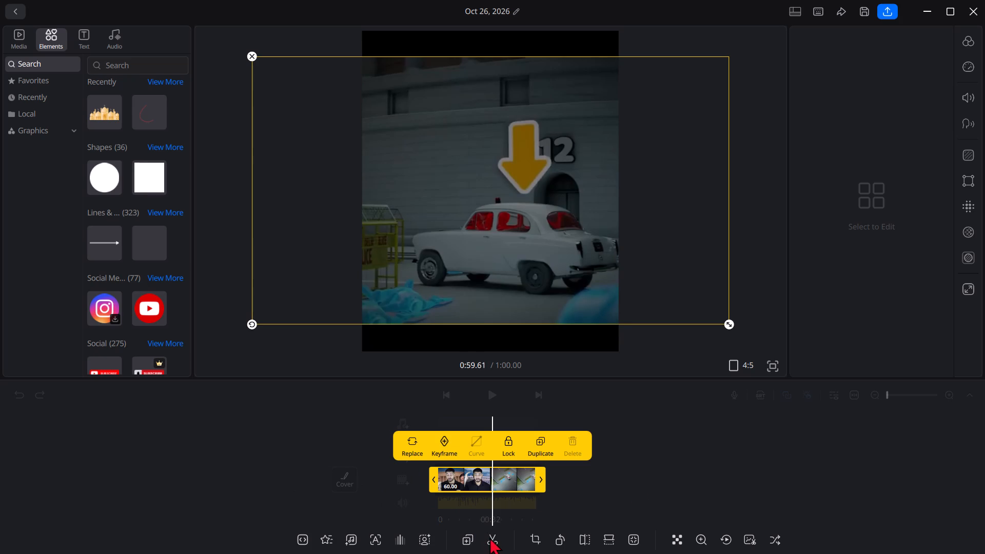
pyautogui.click(487, 531)
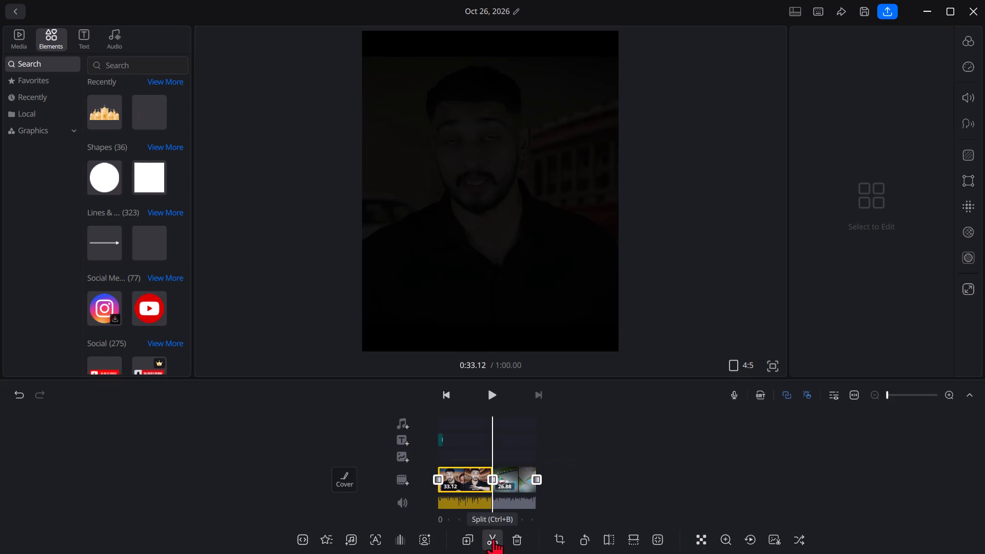
# Apply the second variant of the Shake 1 transition with a duration of 0.8 between the two clips.
pyautogui.click(491, 476)
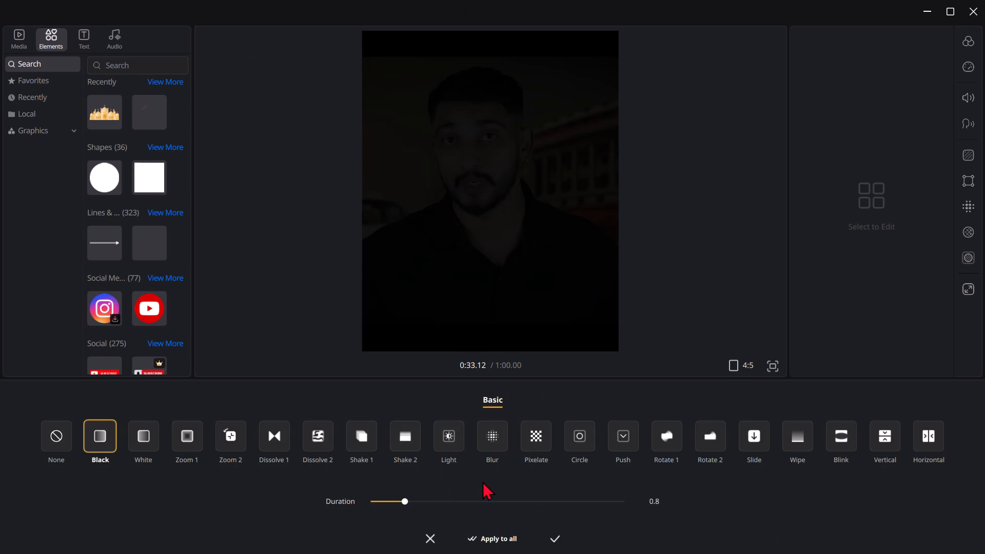
pyautogui.click(371, 447)
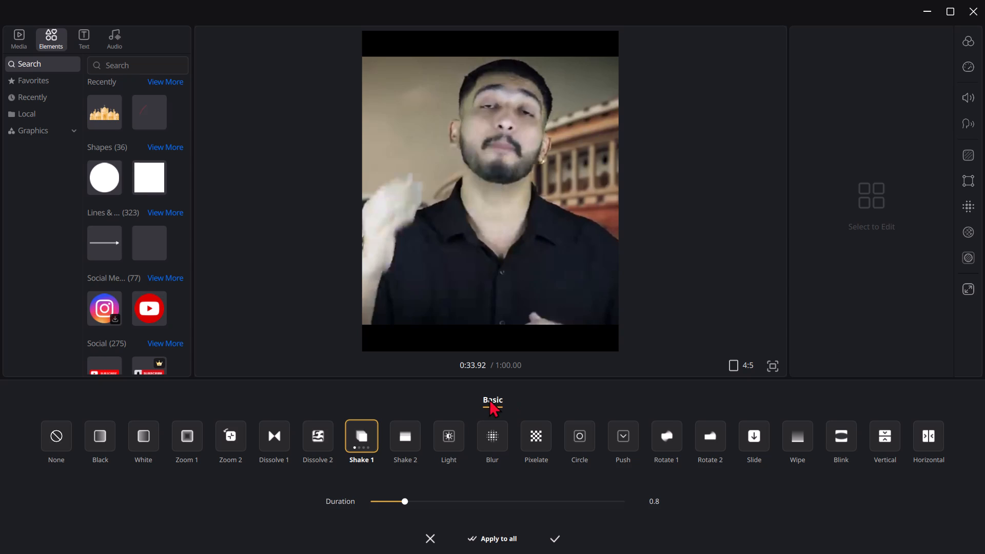
pyautogui.click(362, 437)
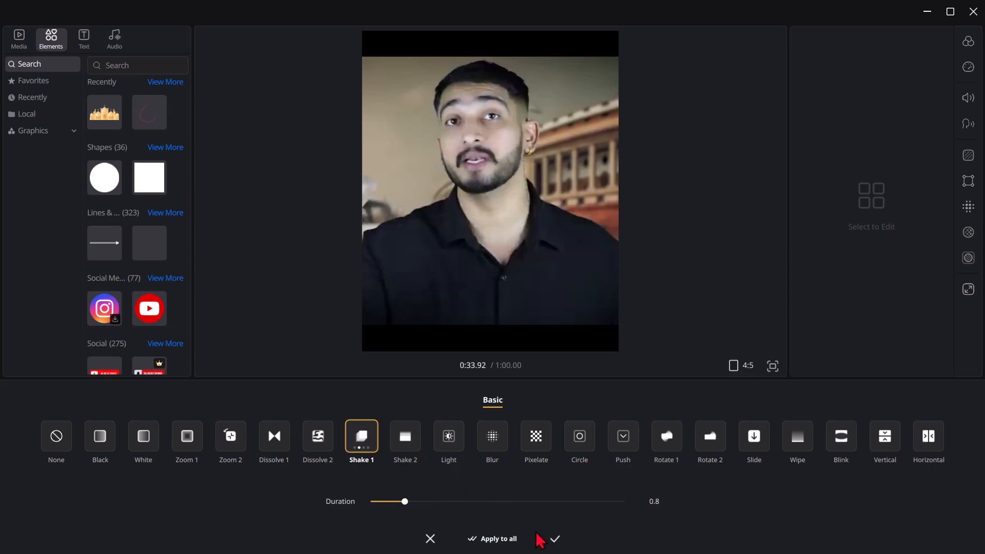
pyautogui.click(552, 538)
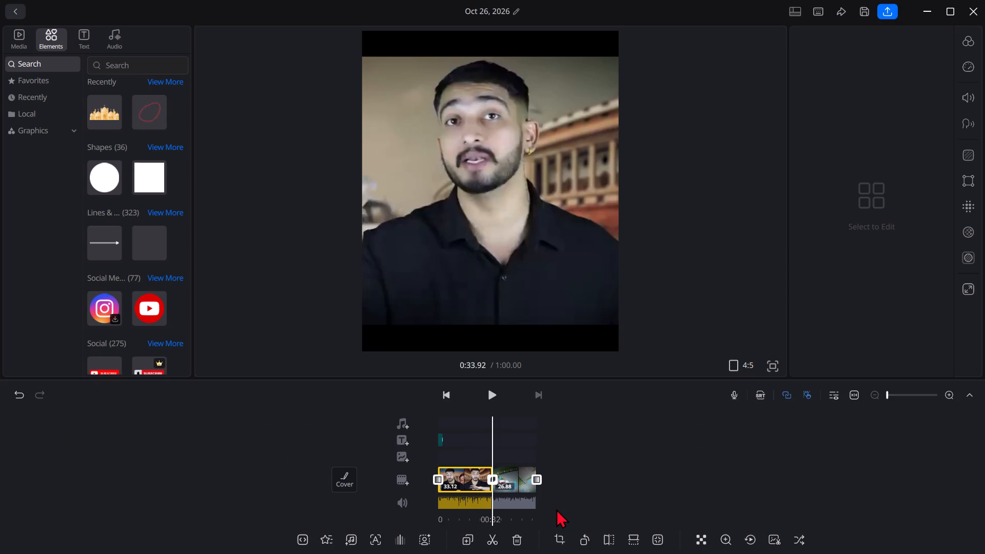
# Export the finished PART 4 video from its start to the Downloads folder at 480p and 30 fps.
pyautogui.moveTo(586, 495); pyautogui.dragTo(780, 492)
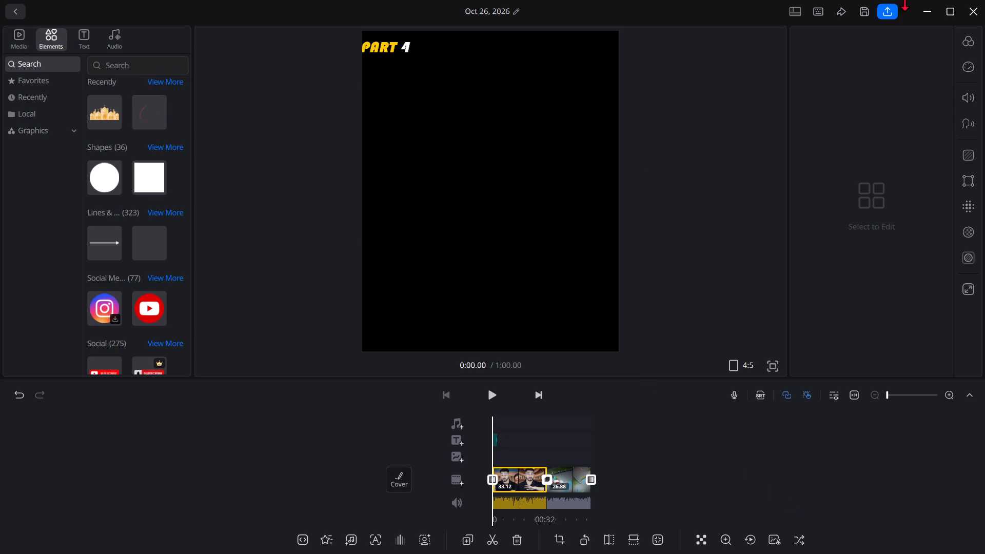
pyautogui.click(893, 11)
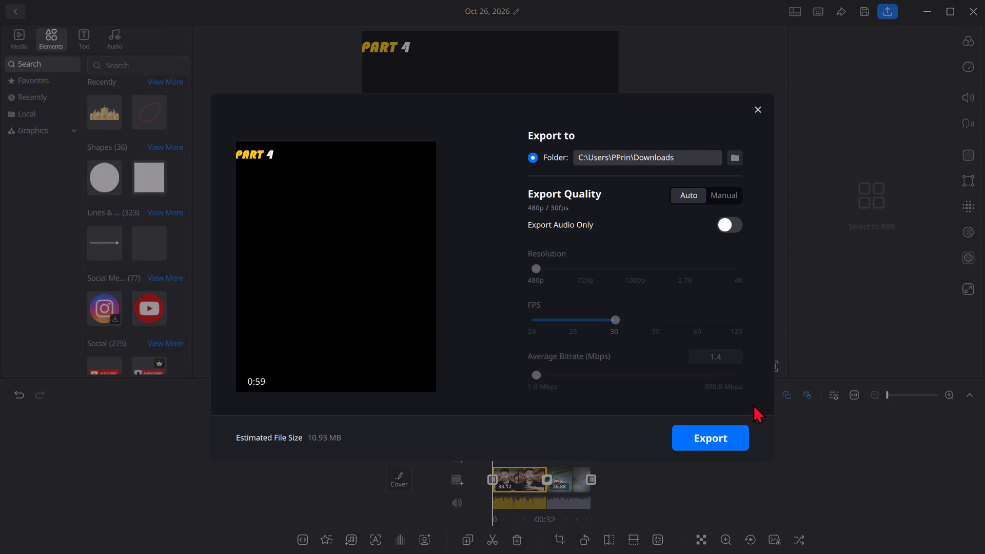
pyautogui.click(740, 431)
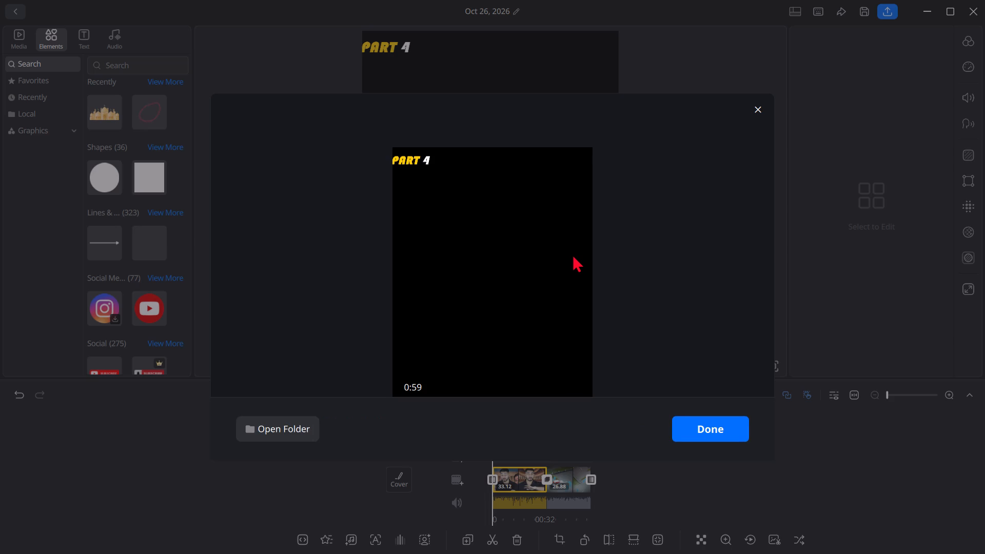
# Open the export folder in File Explorer and rename the newly exported video as PART 4.
pyautogui.click(281, 425)
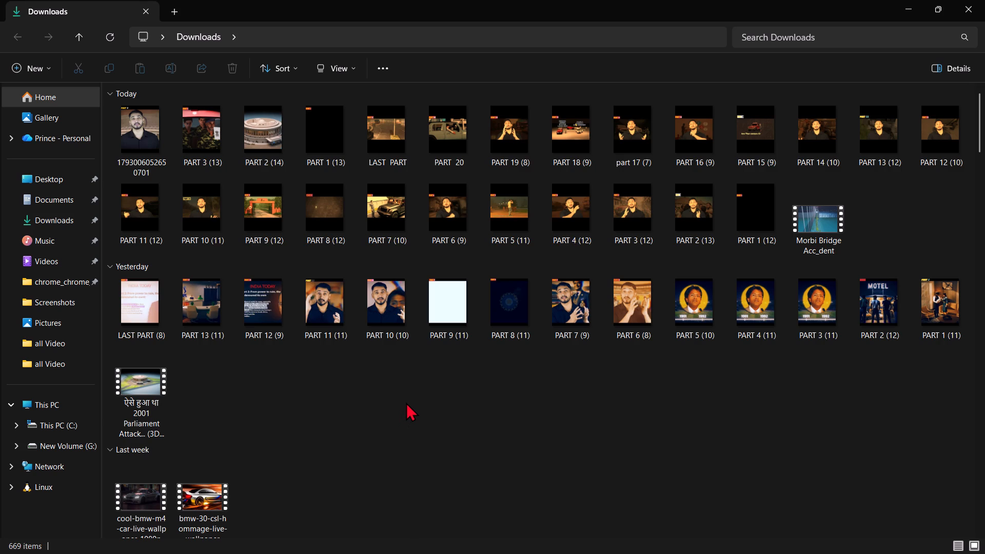
pyautogui.click(128, 149)
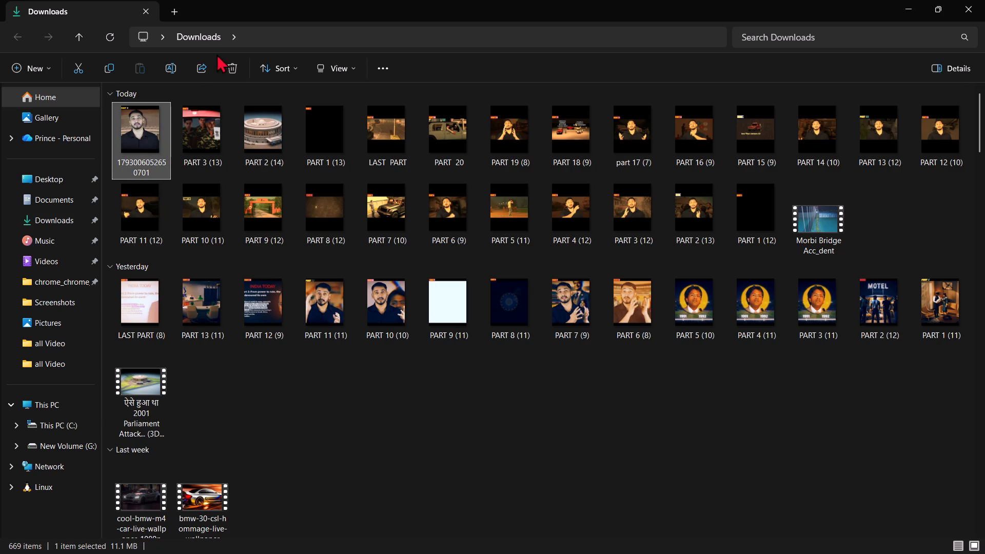
pyautogui.click(176, 67)
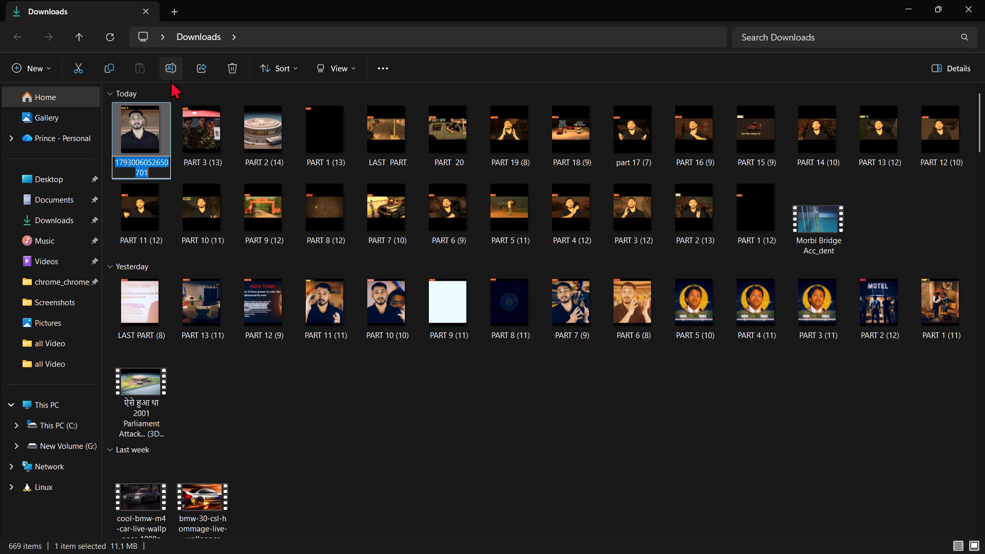
pyautogui.write('PART 4')
pyautogui.press('Return')
pyautogui.press('Return')
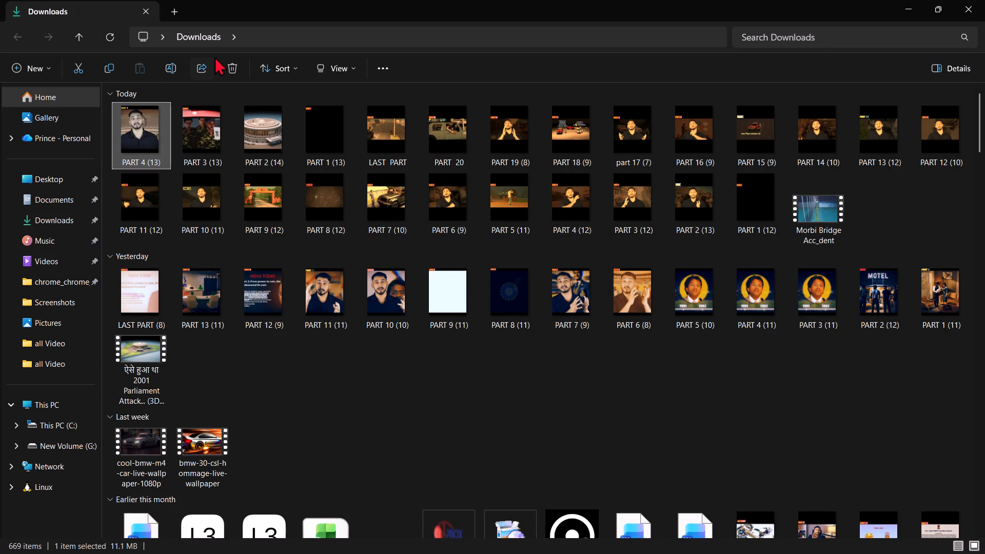
pyautogui.click(288, 418)
# Switch back to the VN editor and undo the transition, the split and the trimming, restoring the footage after the one-minute clip.
pyautogui.click(984, 0)
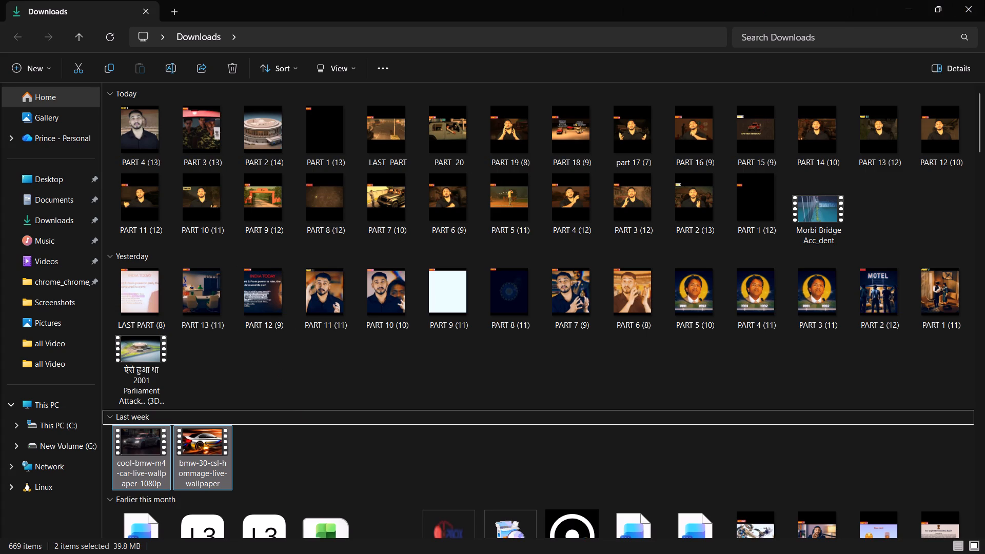
pyautogui.click(733, 421)
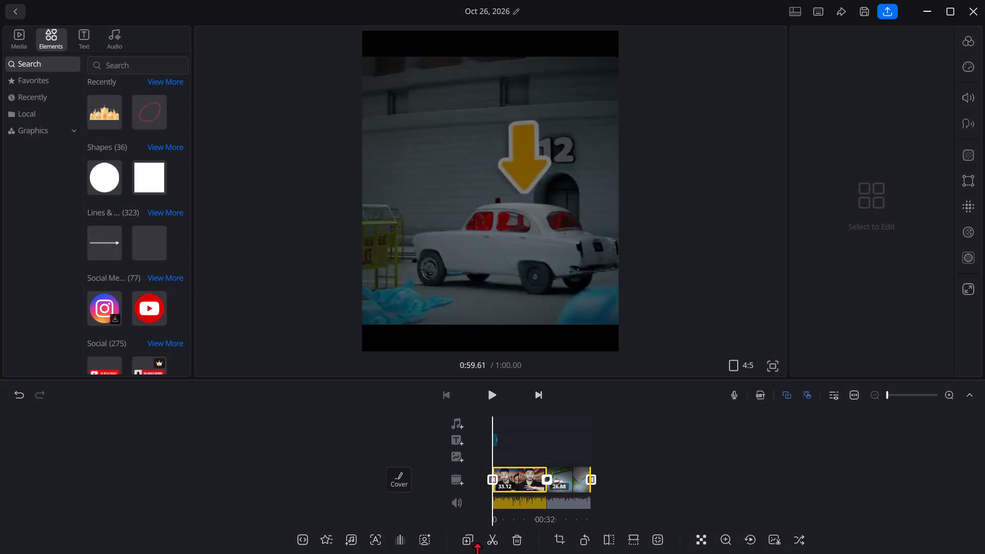
pyautogui.click(24, 391)
pyautogui.click(24, 391)
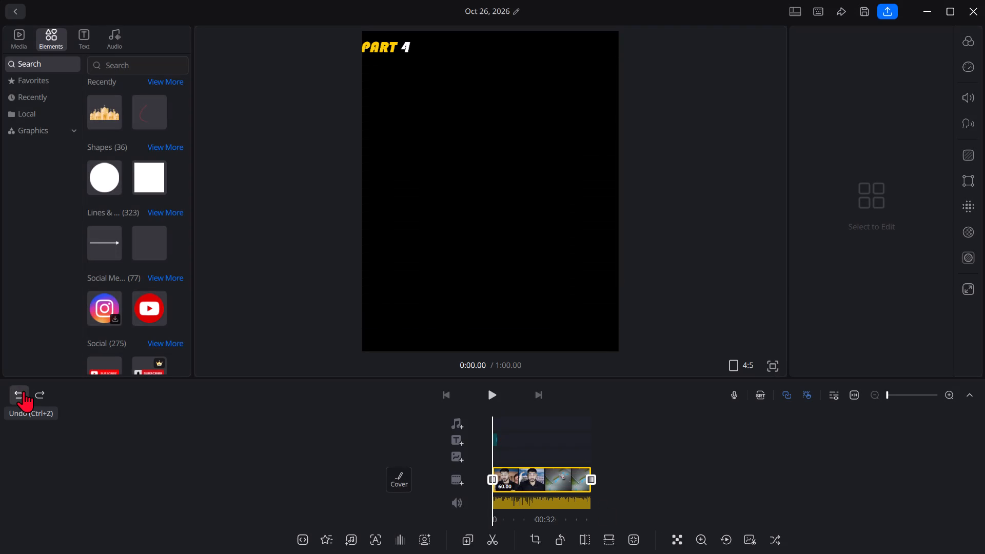
pyautogui.click(24, 391)
pyautogui.click(16, 397)
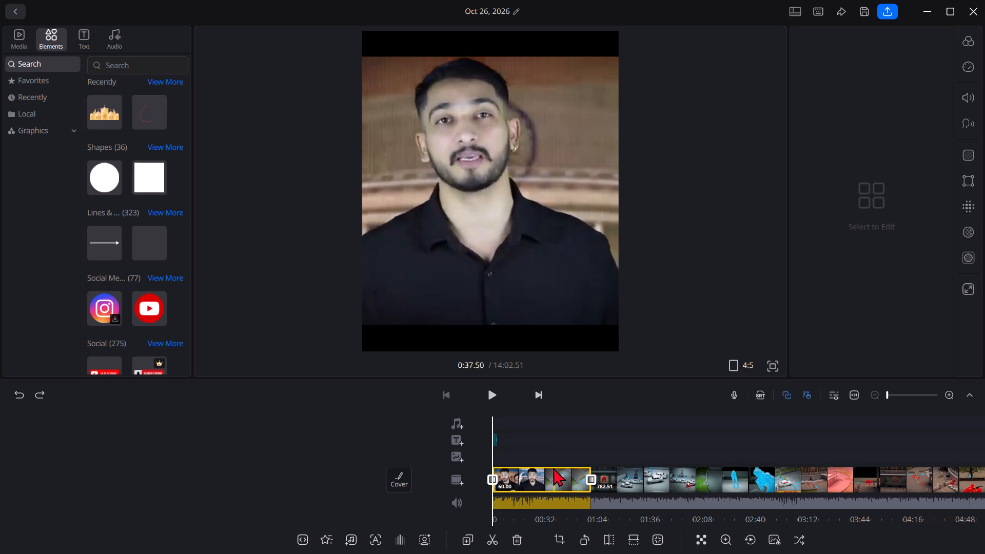
# Delete the one-minute PART 4 clip from the start of the timeline and return the playhead to 0:00.
pyautogui.click(541, 486)
pyautogui.doubleClick(541, 474)
pyautogui.click(580, 443)
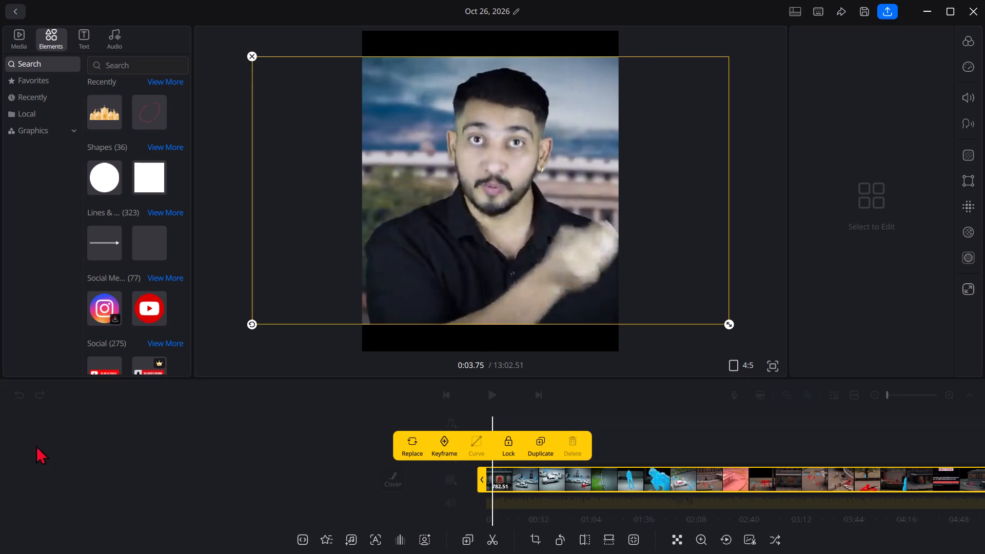
pyautogui.click(170, 515)
pyautogui.moveTo(521, 447); pyautogui.dragTo(591, 445)
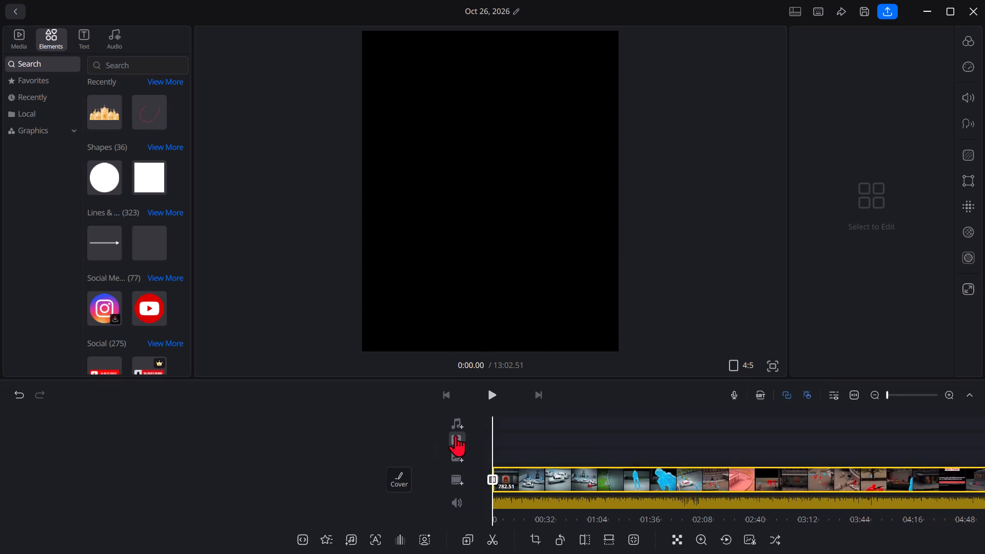
# Add a title at the start of the timeline with the text PART 5.
pyautogui.click(456, 435)
pyautogui.click(412, 410)
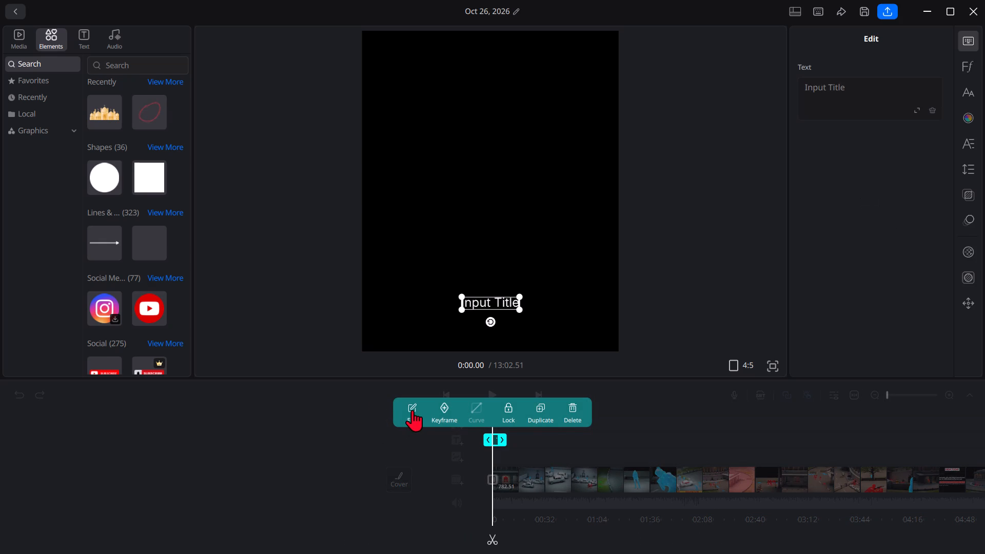
pyautogui.click(829, 110)
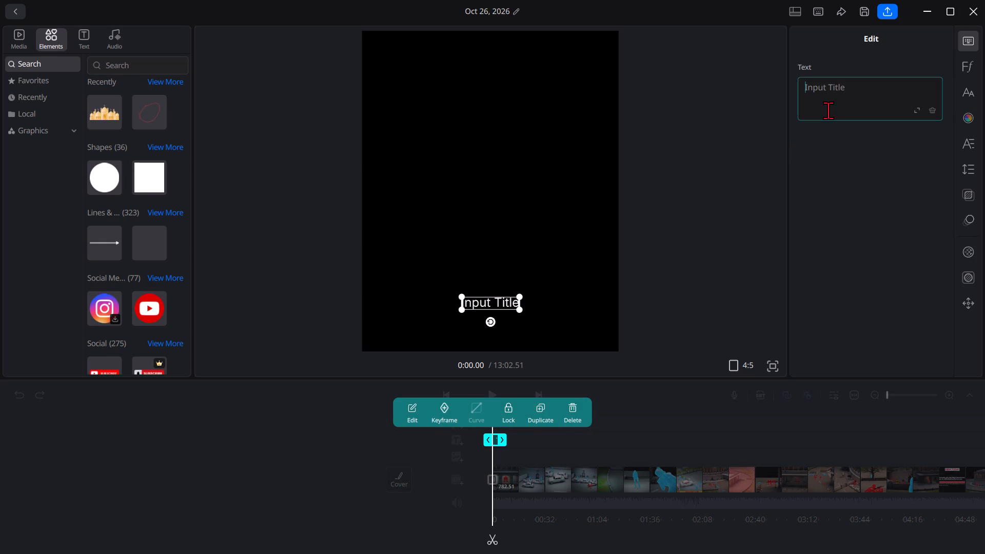
pyautogui.write('PART')
pyautogui.press('space')
pyautogui.press('space')
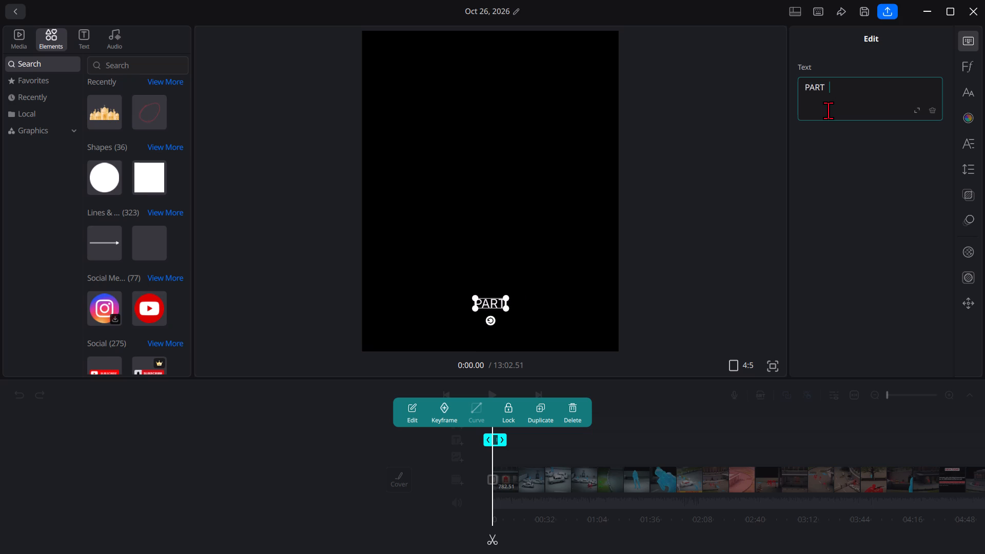
pyautogui.press('5')
pyautogui.press('Return')
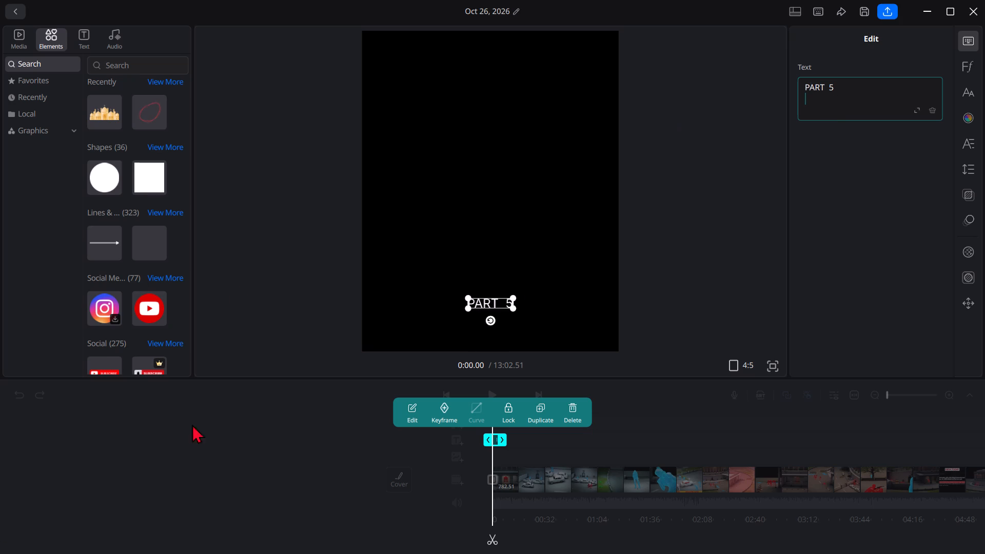
pyautogui.click(843, 86)
pyautogui.press('BackSpace')
pyautogui.press('BackSpace')
pyautogui.press('BackSpace')
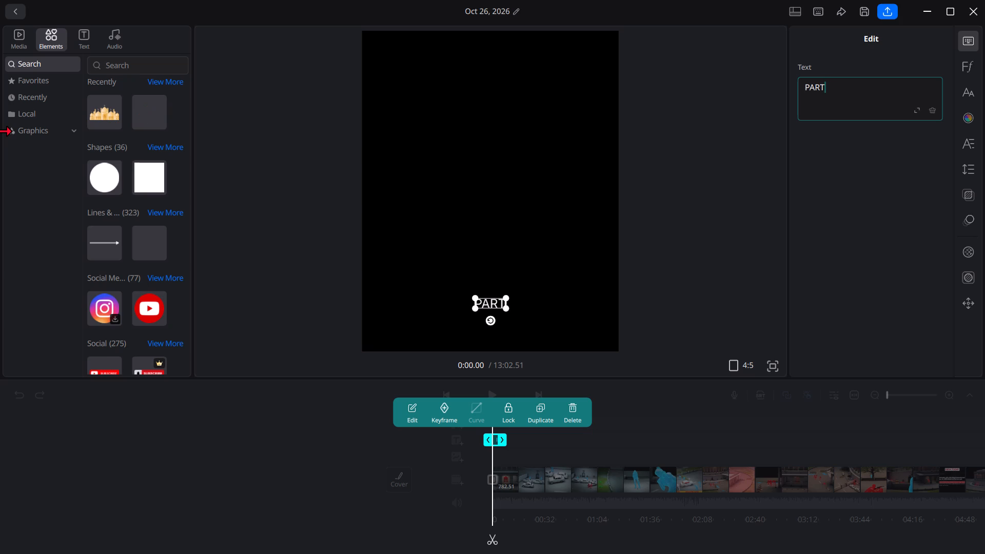
pyautogui.press('space')
pyautogui.press('5')
pyautogui.press('Return')
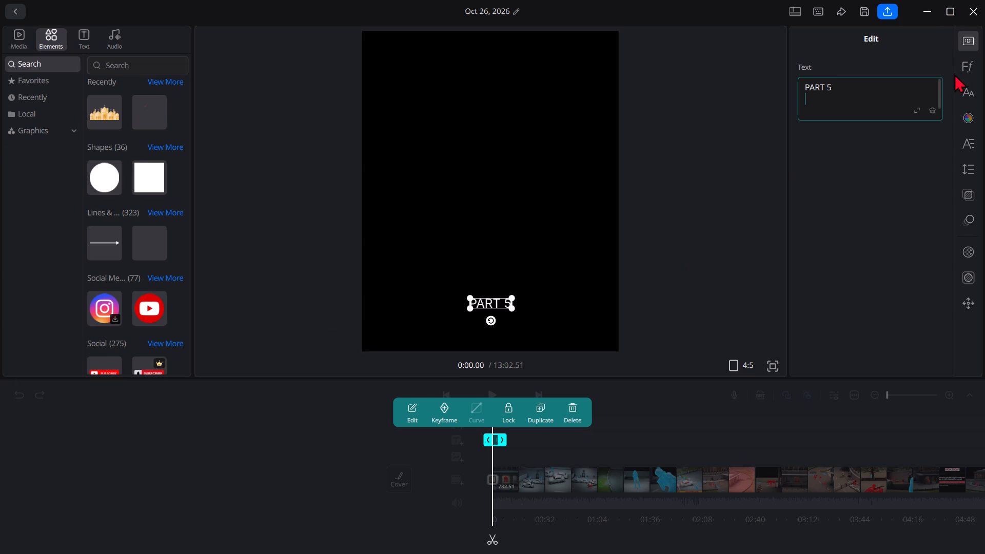
# Style the PART 5 title in Bauhaus 93, with the black-on-white colour style, bold and italic.
pyautogui.click(976, 65)
pyautogui.click(859, 211)
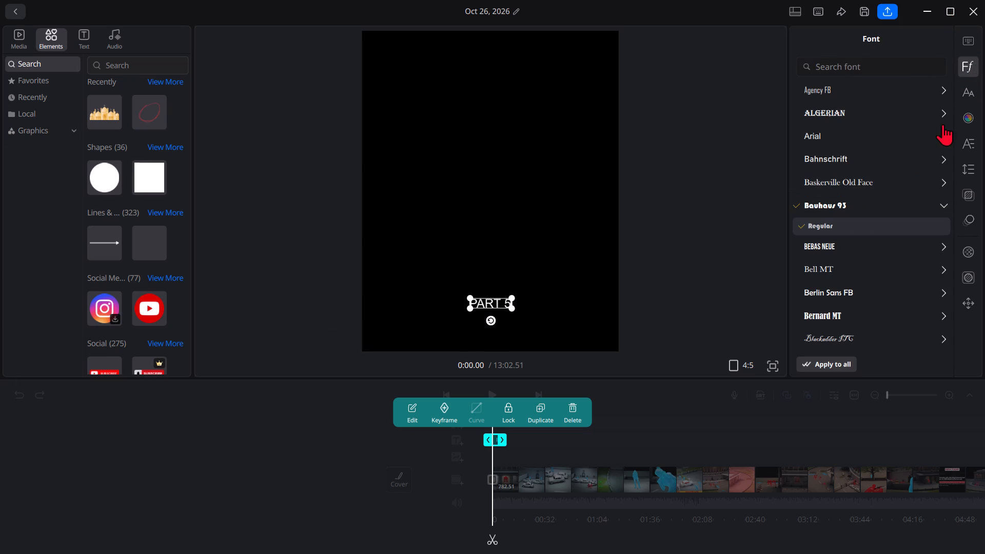
pyautogui.click(967, 115)
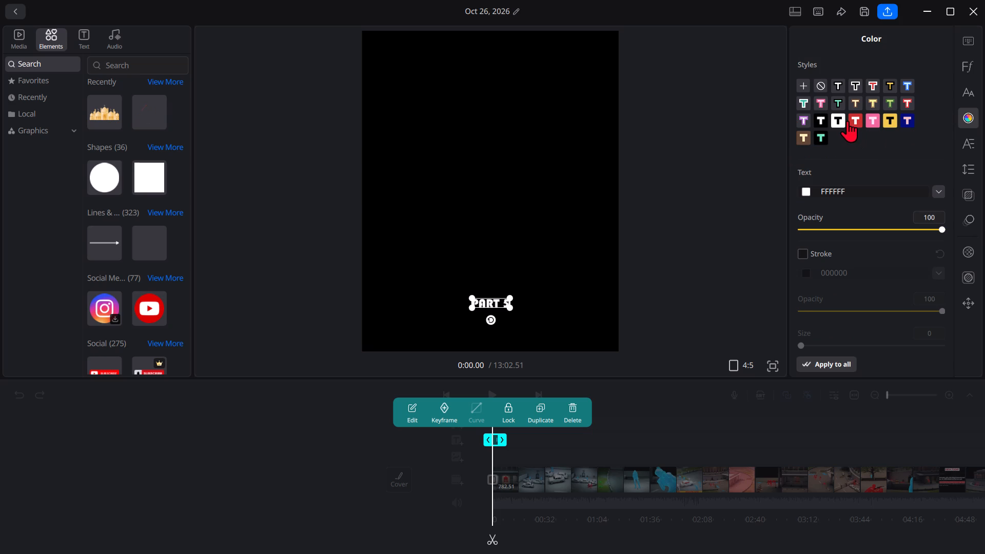
pyautogui.click(845, 121)
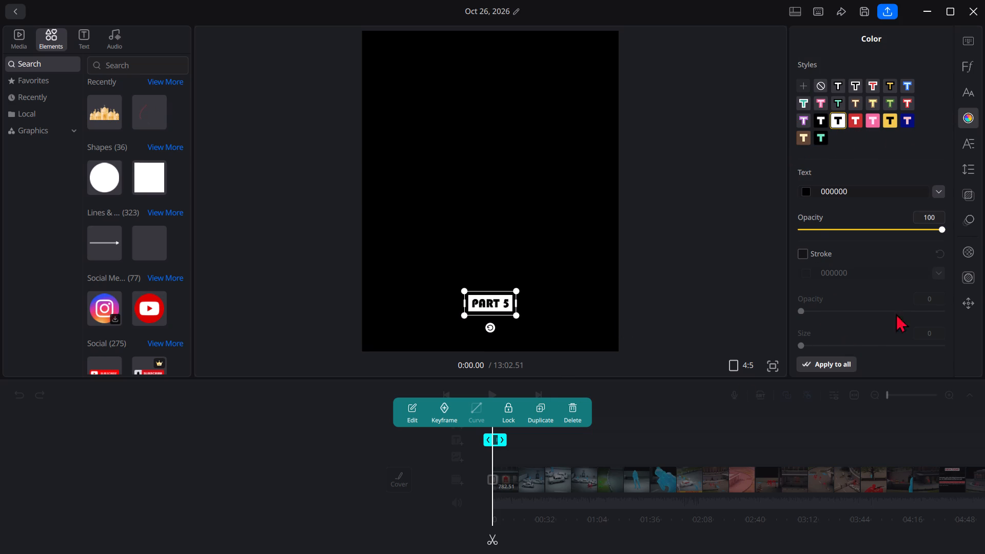
pyautogui.click(964, 147)
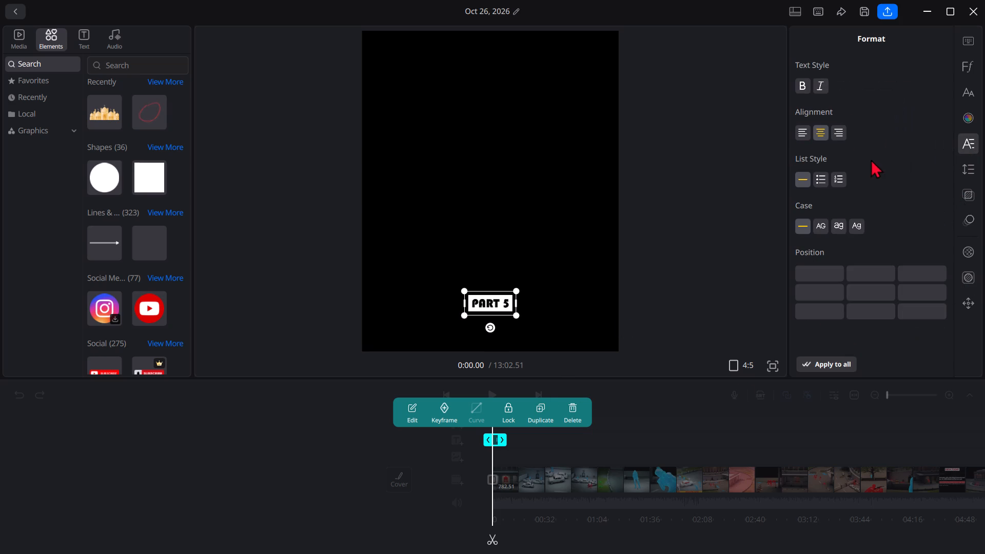
pyautogui.click(826, 91)
pyautogui.click(804, 77)
pyautogui.click(804, 78)
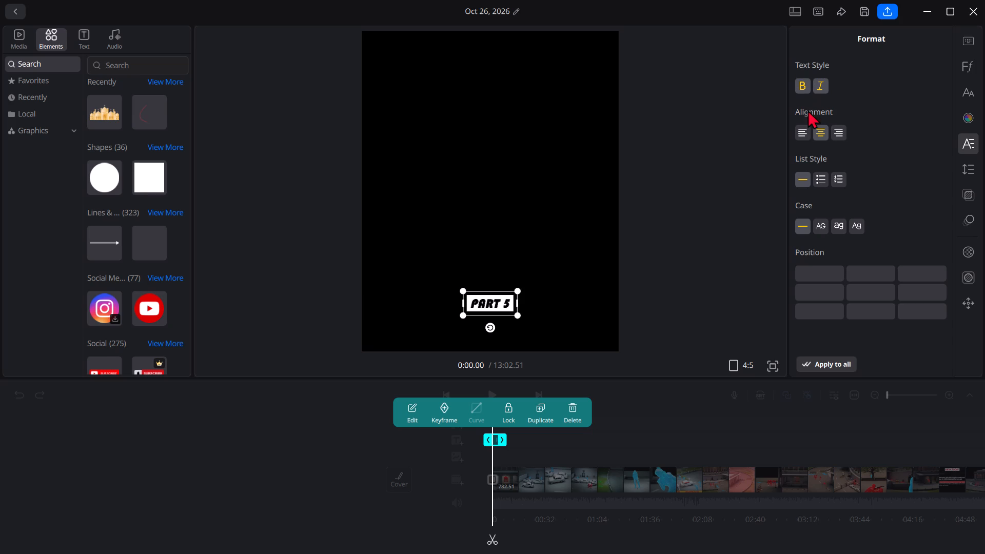
# Apply the second Active caption animation to the PART 5 title.
pyautogui.click(966, 216)
pyautogui.click(818, 180)
pyautogui.click(846, 176)
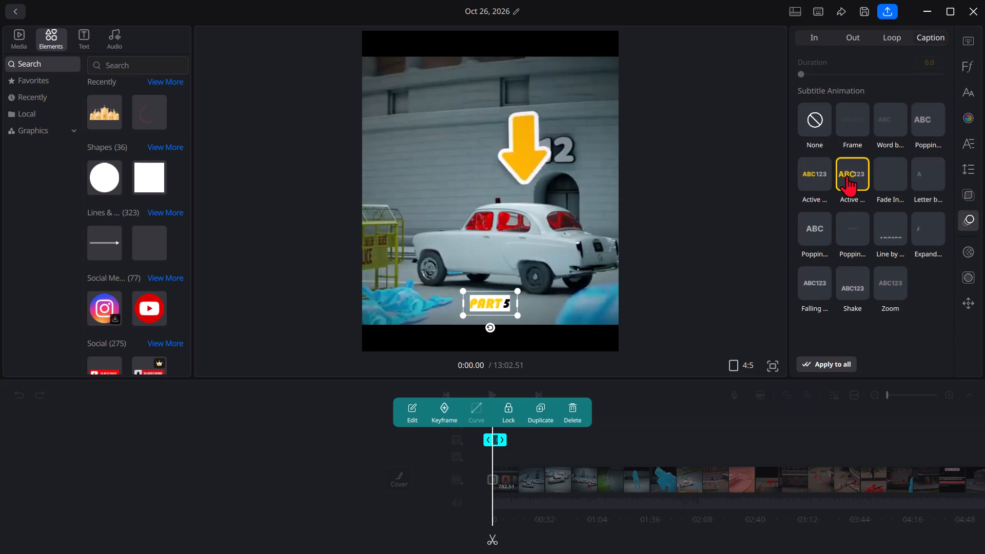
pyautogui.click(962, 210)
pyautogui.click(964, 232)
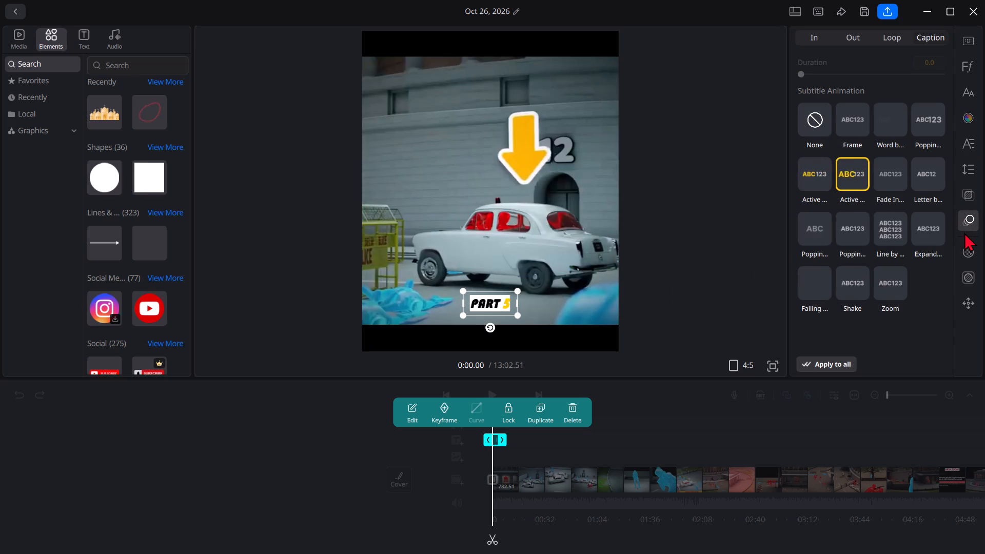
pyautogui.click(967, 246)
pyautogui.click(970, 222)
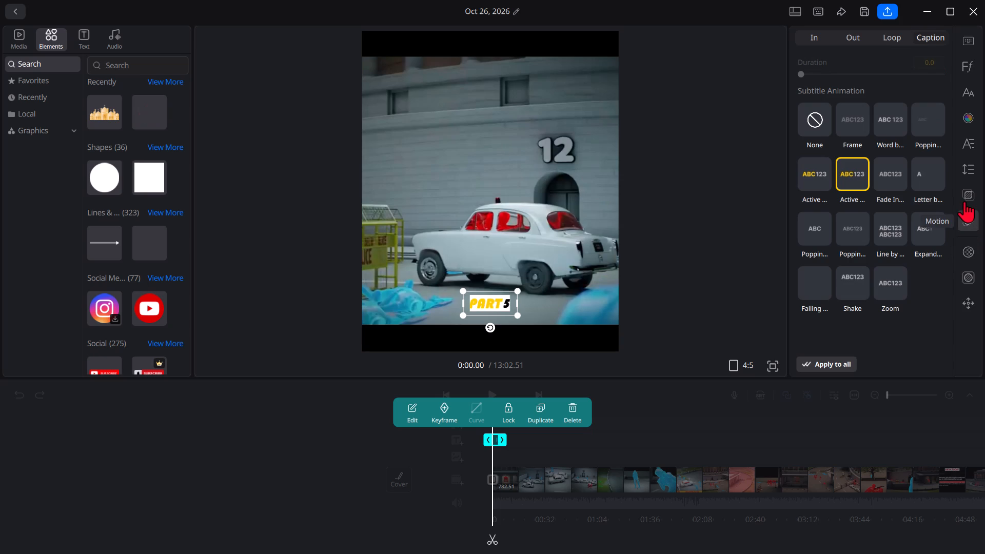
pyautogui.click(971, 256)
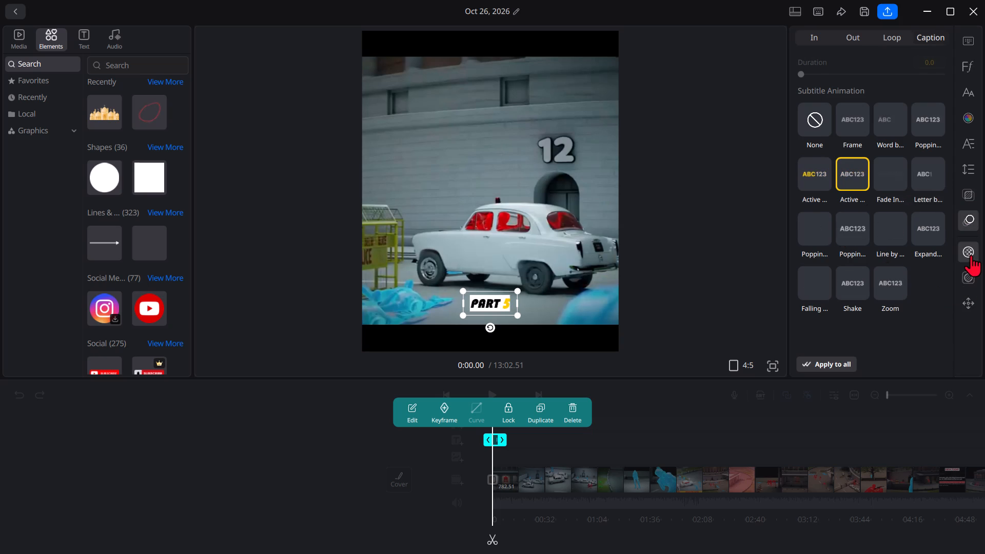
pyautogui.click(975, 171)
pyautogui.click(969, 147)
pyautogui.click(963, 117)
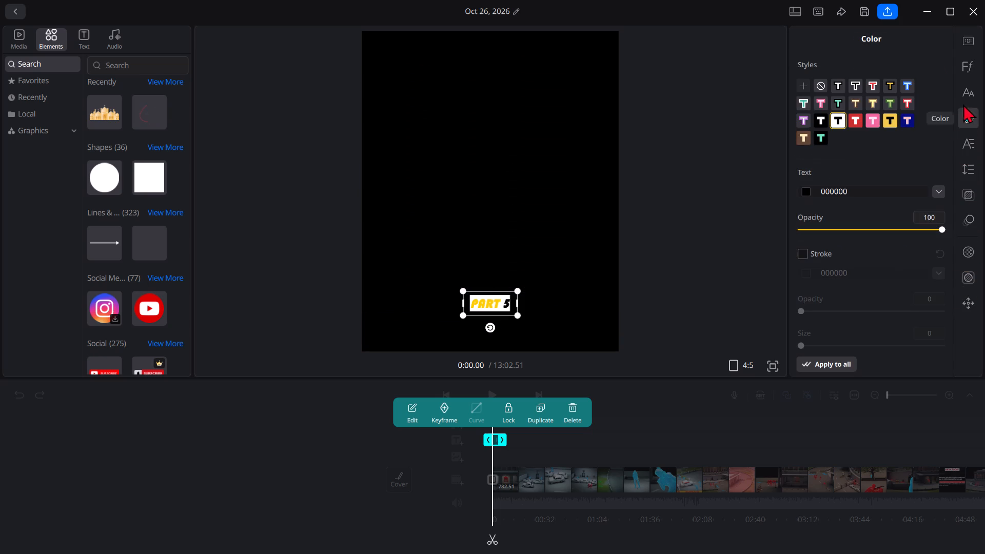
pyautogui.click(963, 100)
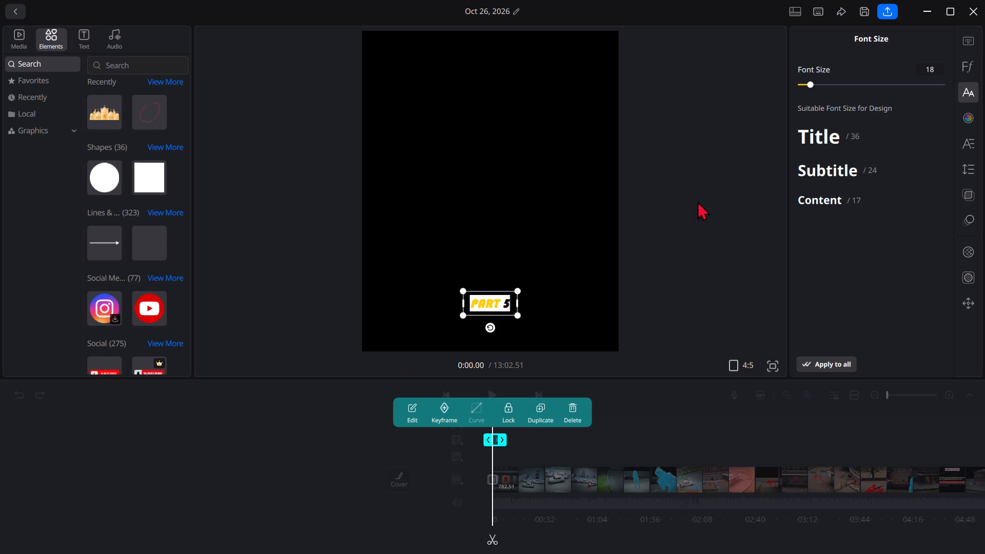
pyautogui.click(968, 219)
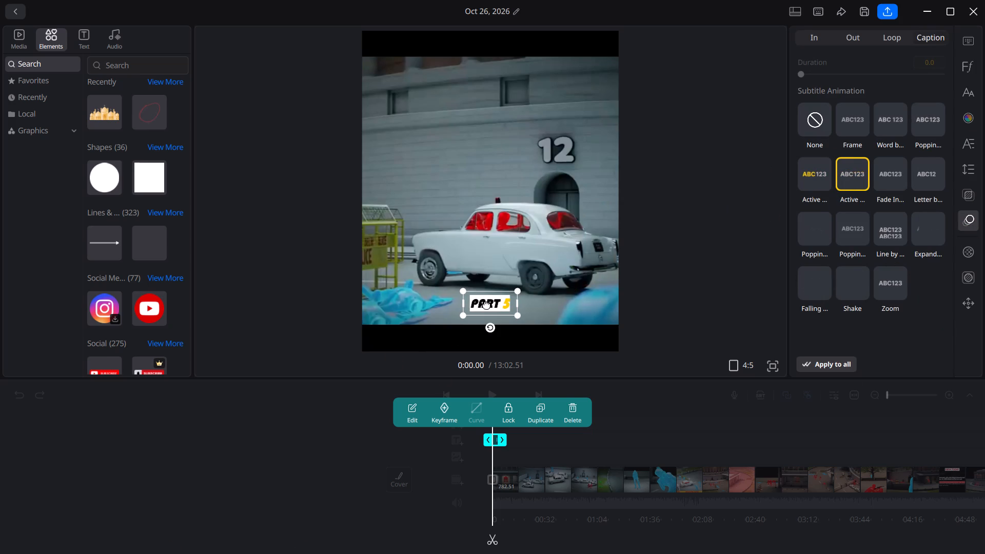
# Move the PART 5 title into the top-left corner of the video frame, flush with the left edge.
pyautogui.moveTo(486, 309); pyautogui.dragTo(368, 47)
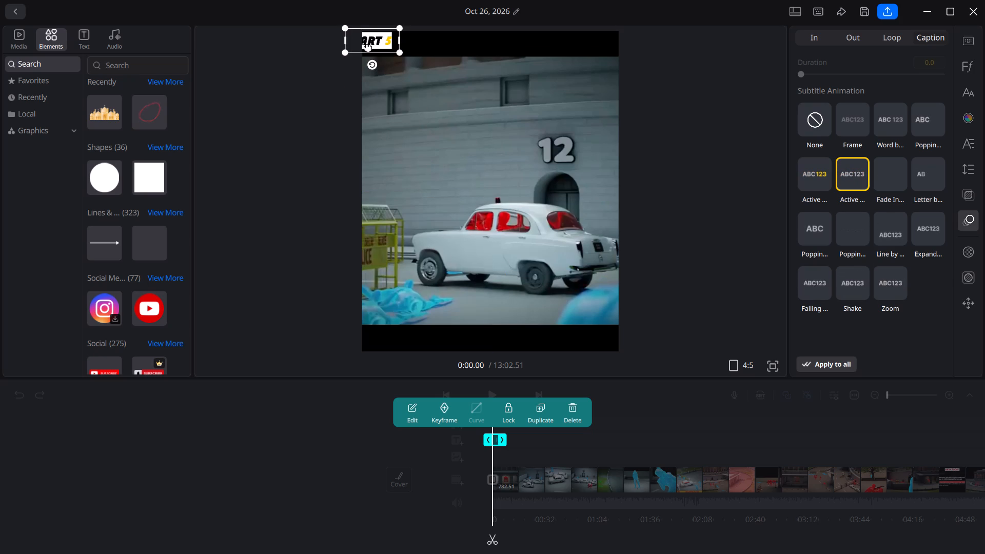
pyautogui.moveTo(368, 47); pyautogui.dragTo(378, 54)
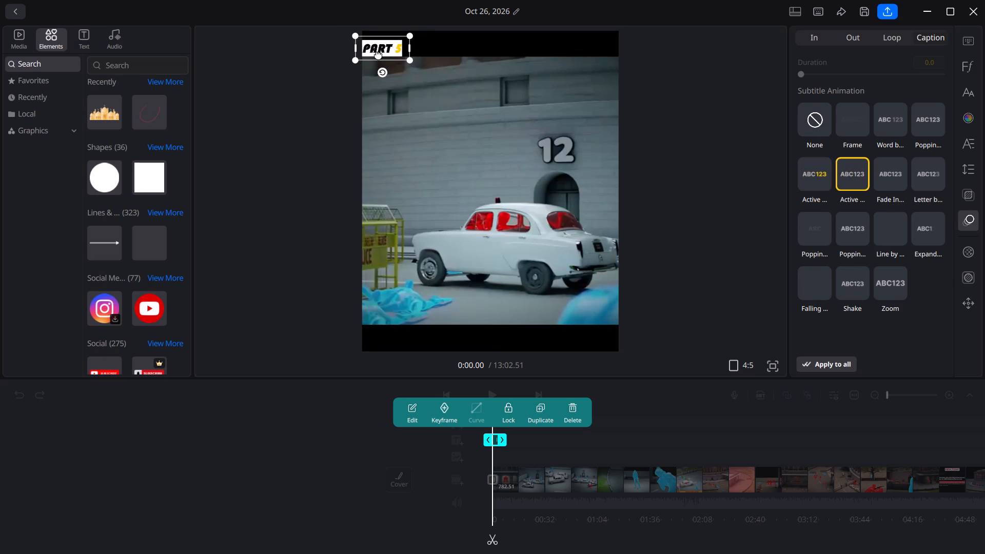
pyautogui.moveTo(378, 54); pyautogui.dragTo(378, 54)
pyautogui.click(304, 409)
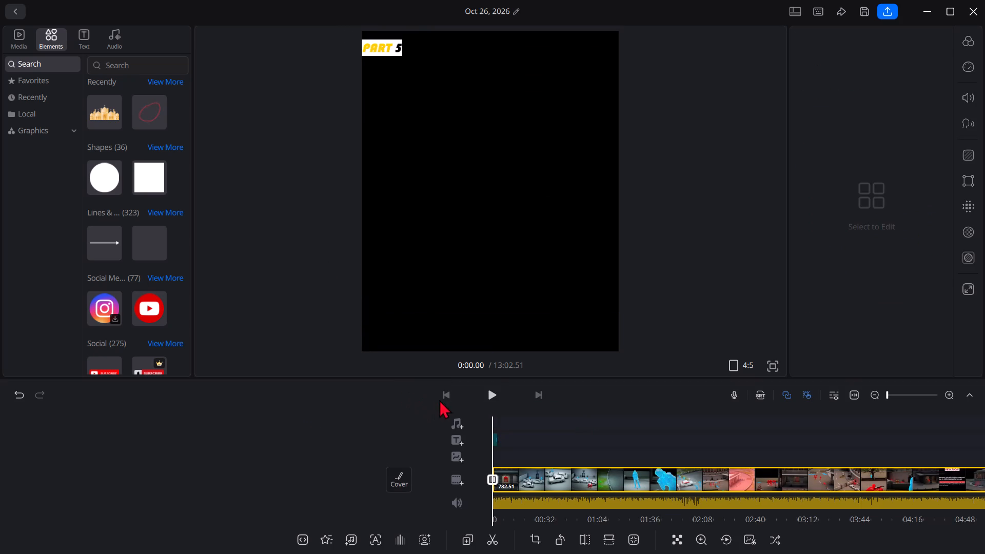
# Split the long clip at 1:00.00 on the timeline.
pyautogui.click(486, 392)
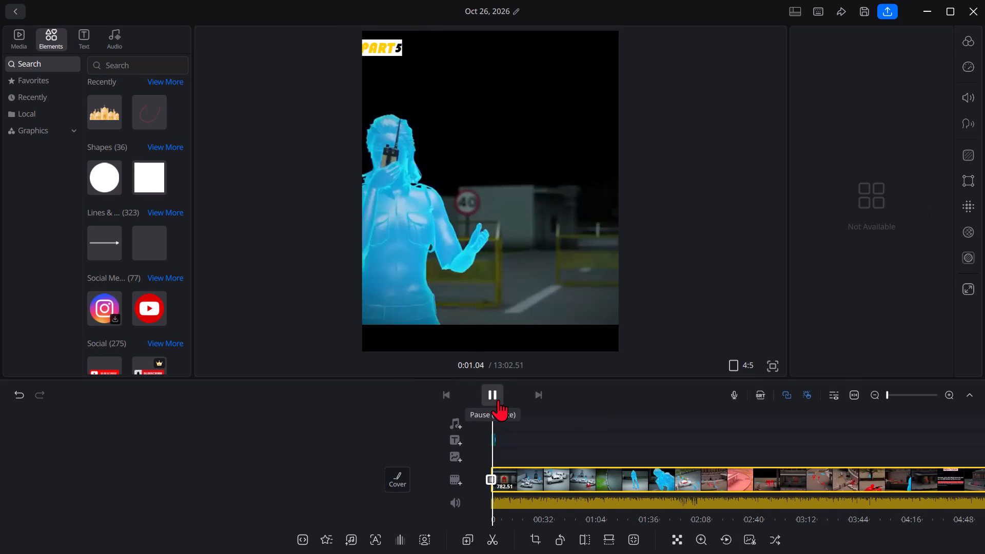
pyautogui.click(490, 397)
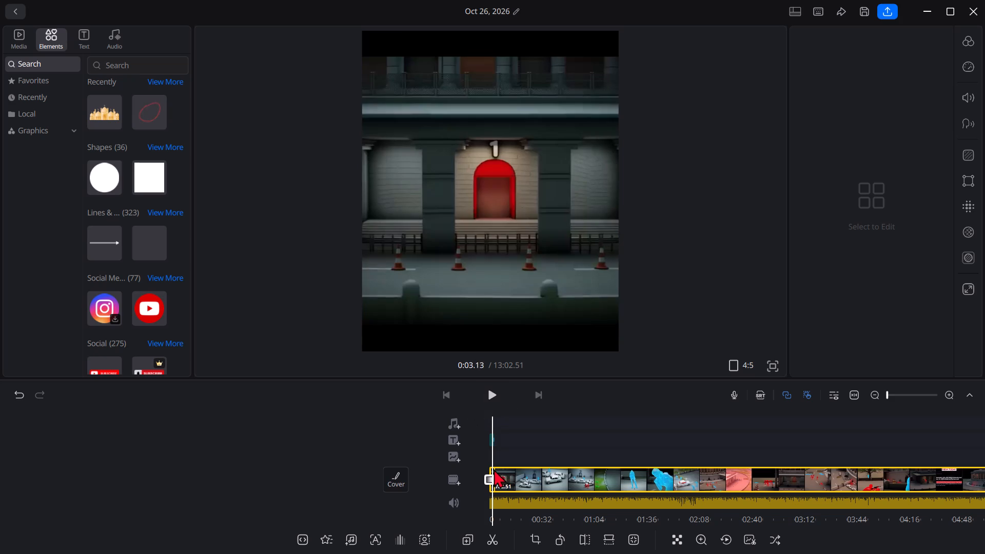
pyautogui.click(495, 470)
pyautogui.tripleClick(500, 486)
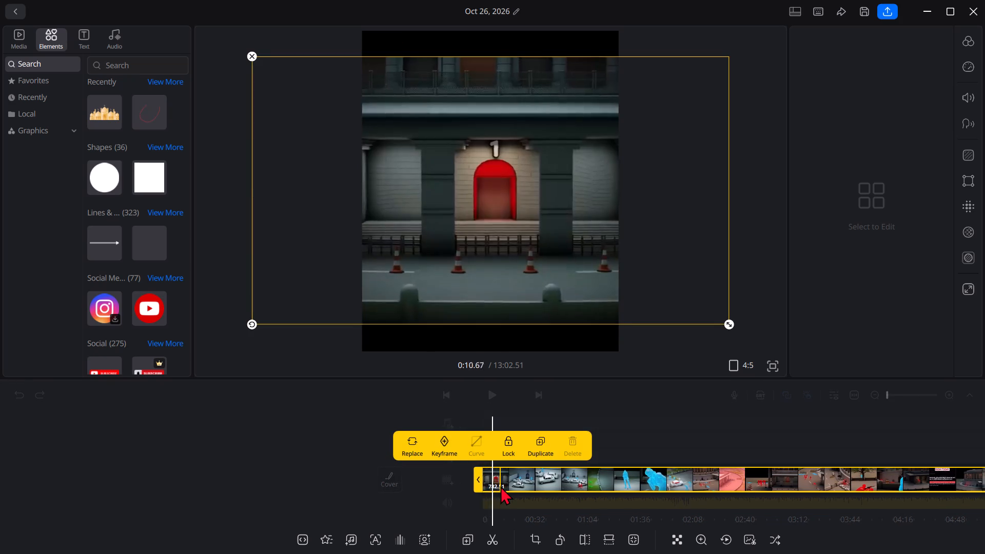
pyautogui.tripleClick(500, 486)
pyautogui.doubleClick(500, 485)
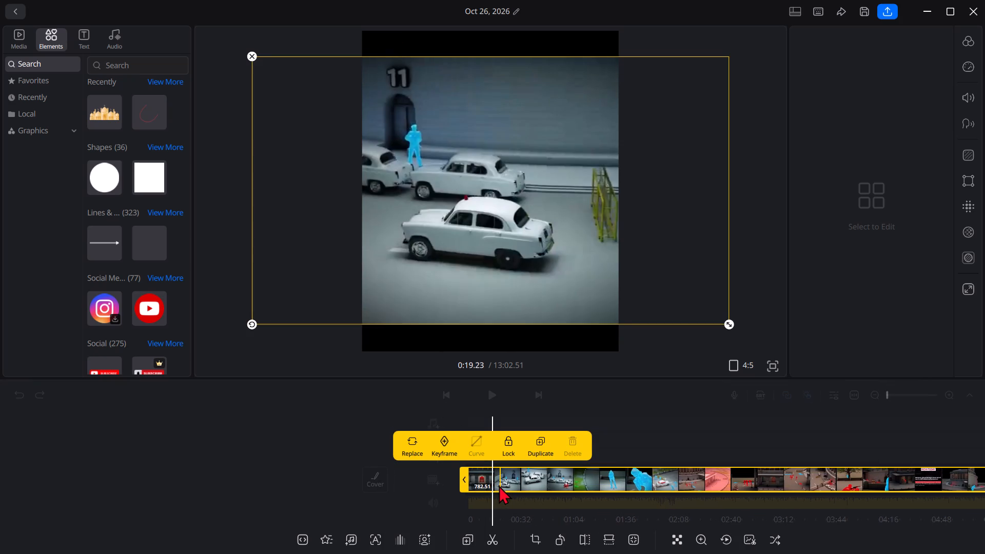
pyautogui.doubleClick(499, 485)
pyautogui.click(487, 473)
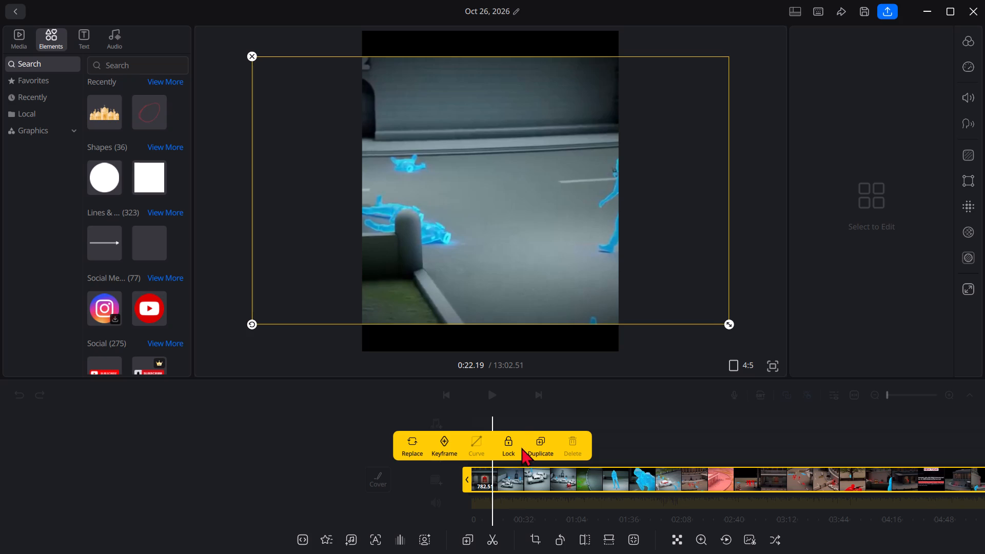
pyautogui.doubleClick(513, 485)
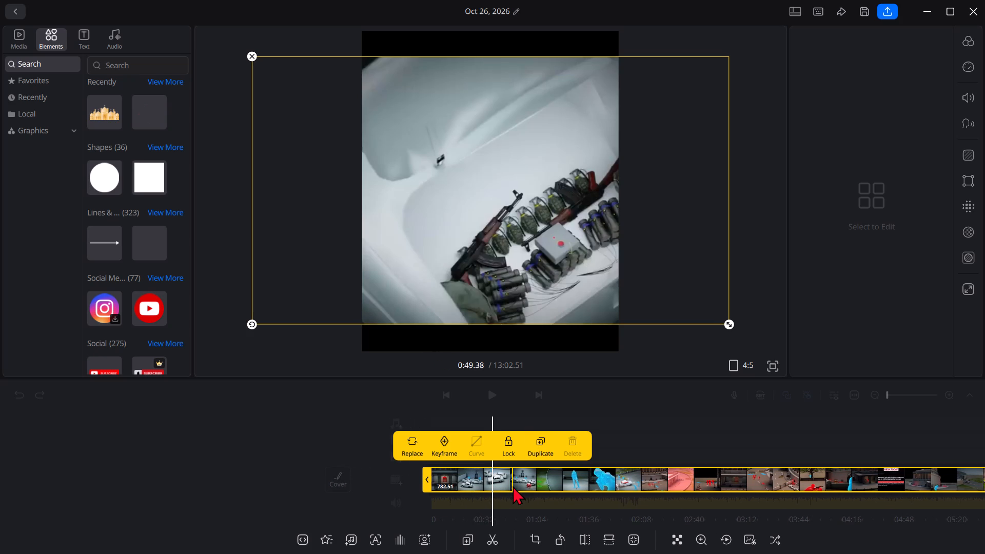
pyautogui.doubleClick(513, 486)
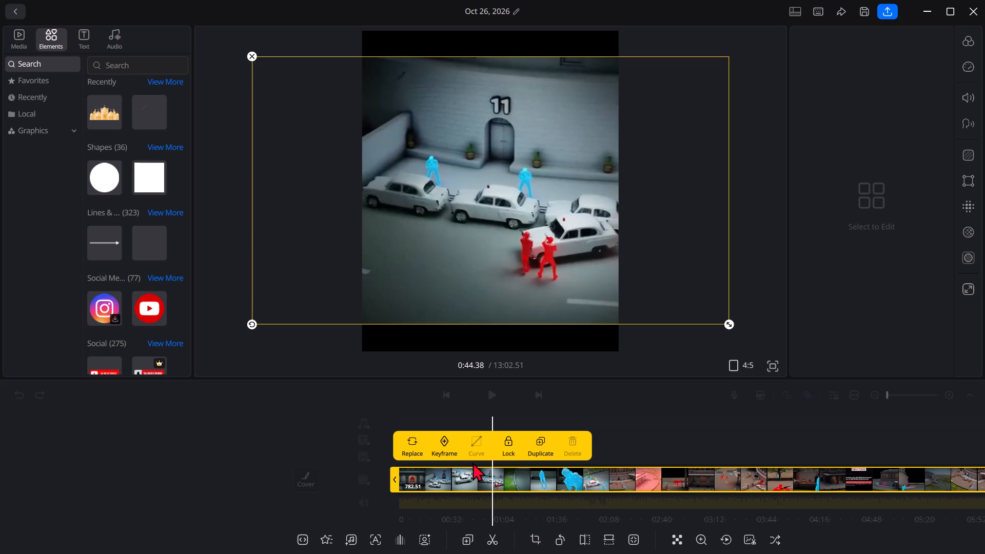
pyautogui.click(497, 477)
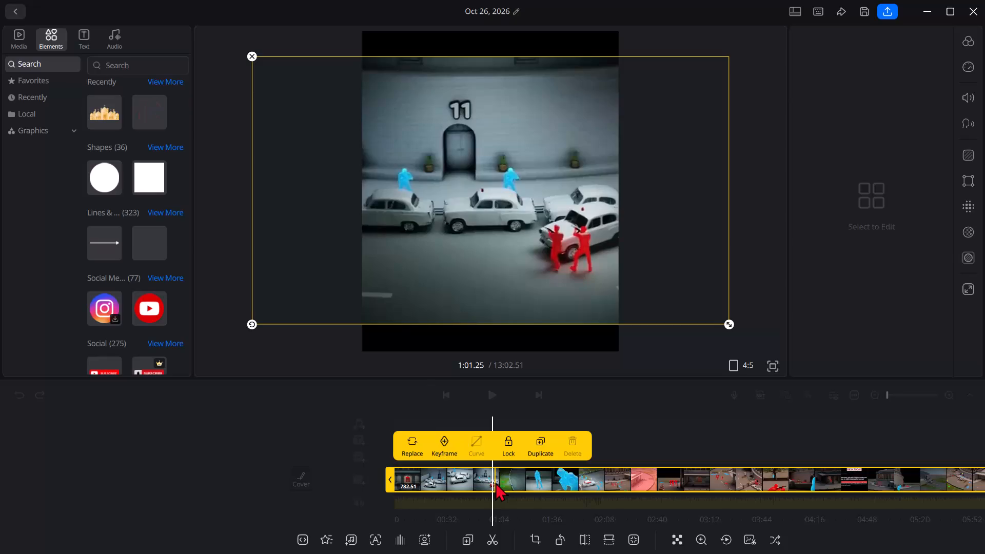
pyautogui.click(495, 482)
pyautogui.click(495, 482)
pyautogui.click(496, 482)
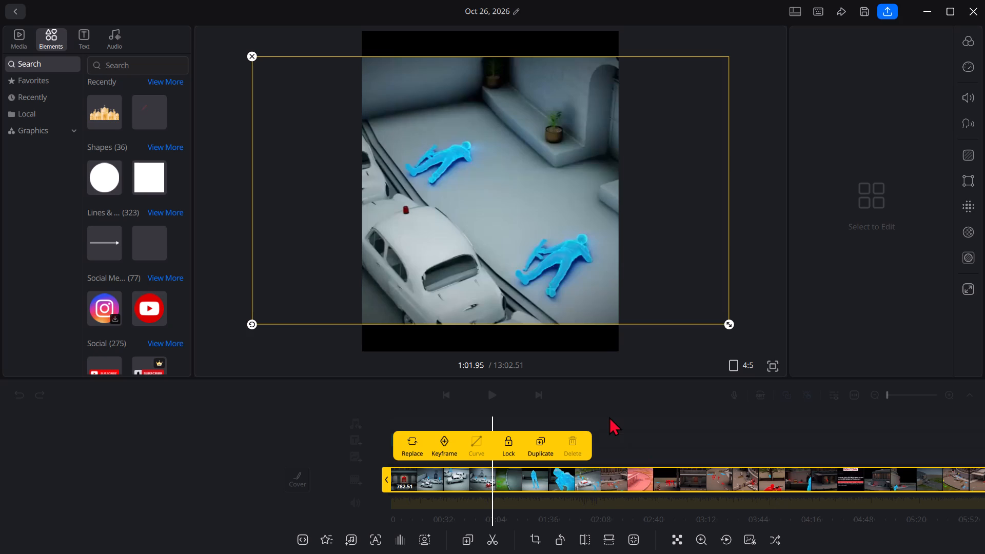
pyautogui.click(208, 438)
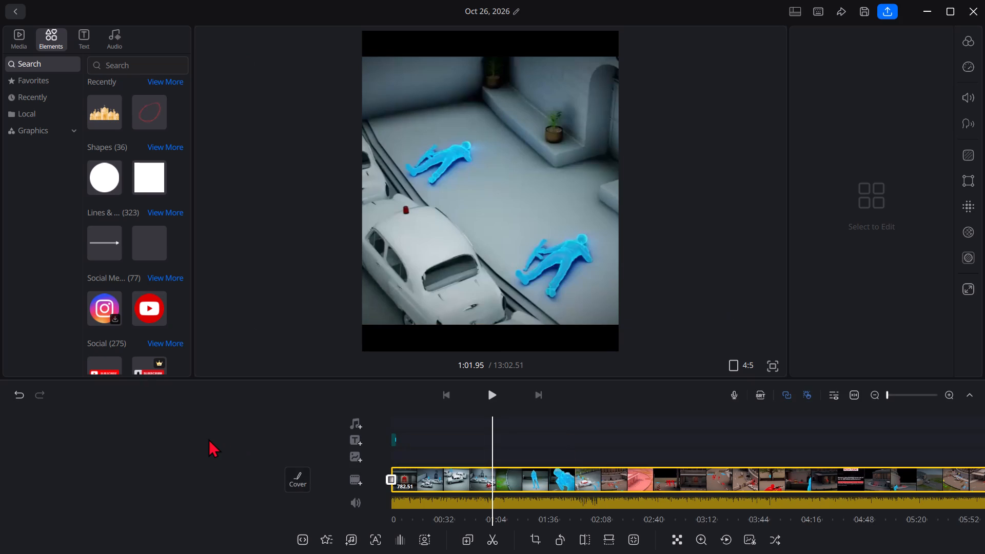
pyautogui.press('Left')
pyautogui.press('Left')
pyautogui.press('Left')
pyautogui.press('Left')
pyautogui.press('Left')
pyautogui.press('Left')
pyautogui.press('Left')
pyautogui.press('Left')
pyautogui.press('Left')
pyautogui.press('Left')
pyautogui.press('Left')
pyautogui.press('Left')
pyautogui.press('Left')
pyautogui.press('Left')
pyautogui.press('Left')
pyautogui.press('Left')
pyautogui.press('Left')
pyautogui.press('Left')
pyautogui.press('Left')
pyautogui.press('Left')
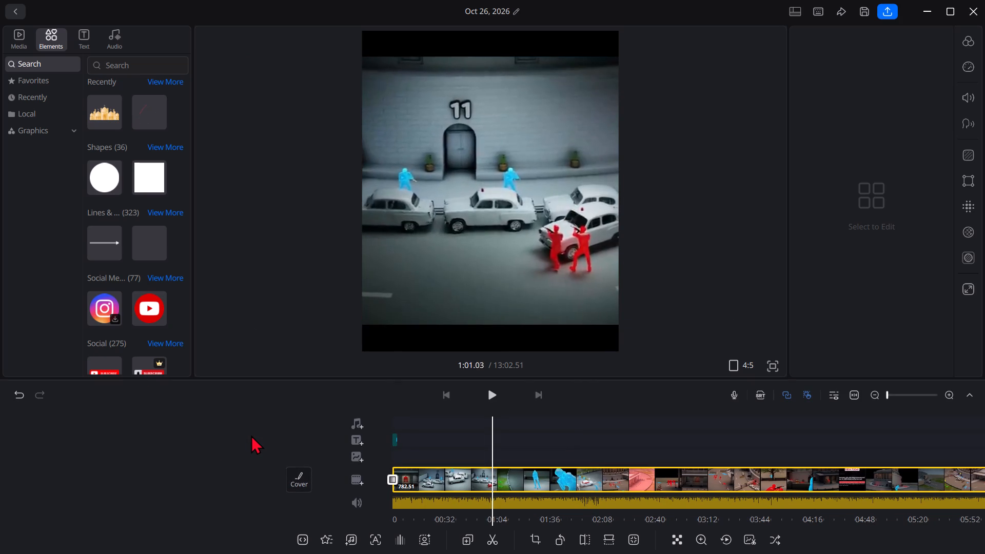
pyautogui.press('Left')
pyautogui.press('Left')
pyautogui.press('Left')
pyautogui.press('Left')
pyautogui.press('Left')
pyautogui.press('Left')
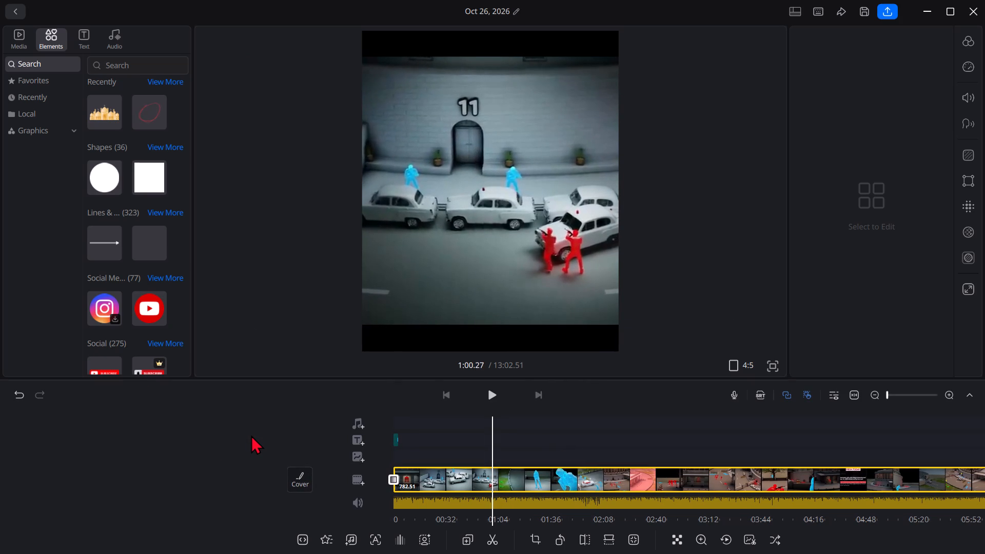
pyautogui.press('Left')
pyautogui.press('Left')
pyautogui.press('Left')
pyautogui.press('Left')
pyautogui.press('Left')
pyautogui.press('Left')
pyautogui.press('Left')
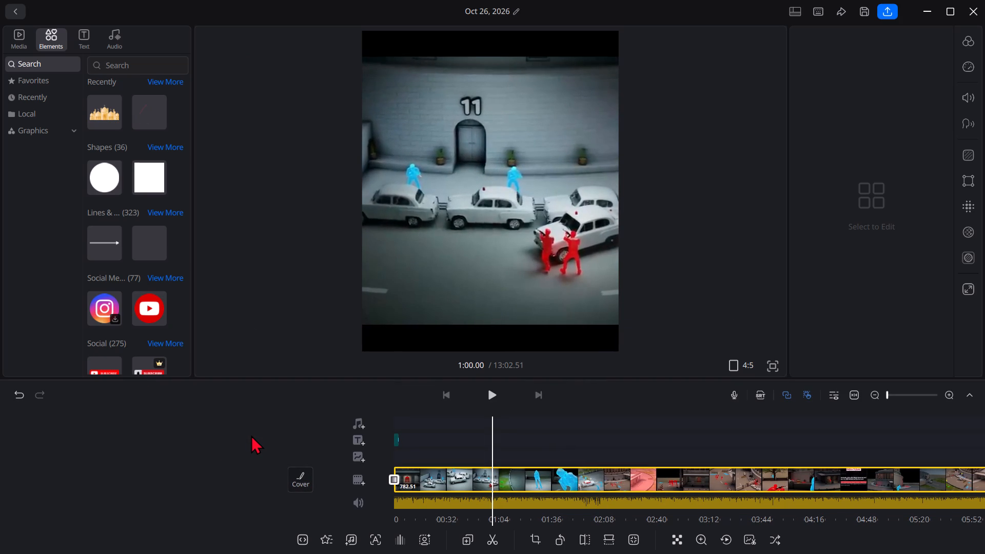
pyautogui.press('Left')
pyautogui.press('Right')
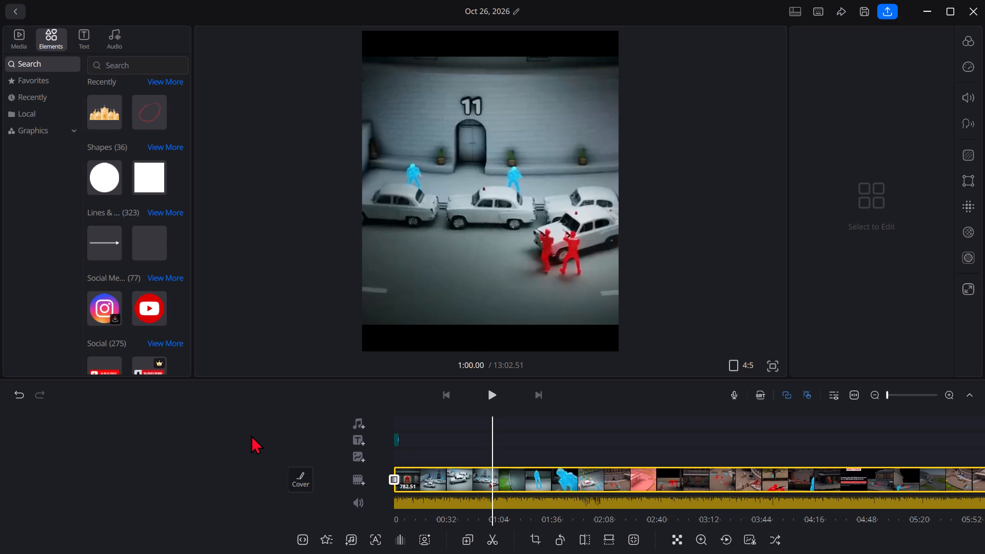
pyautogui.hotkey('ctrl', 'b')
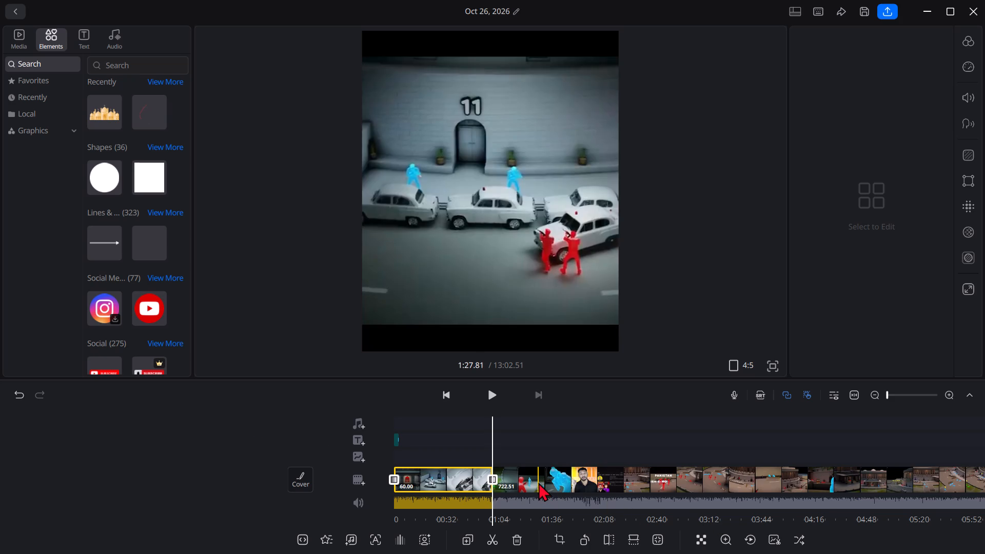
# Delete the footage after the 1:00 split, keeping only the first 60-second clip.
pyautogui.click(538, 482)
pyautogui.doubleClick(532, 480)
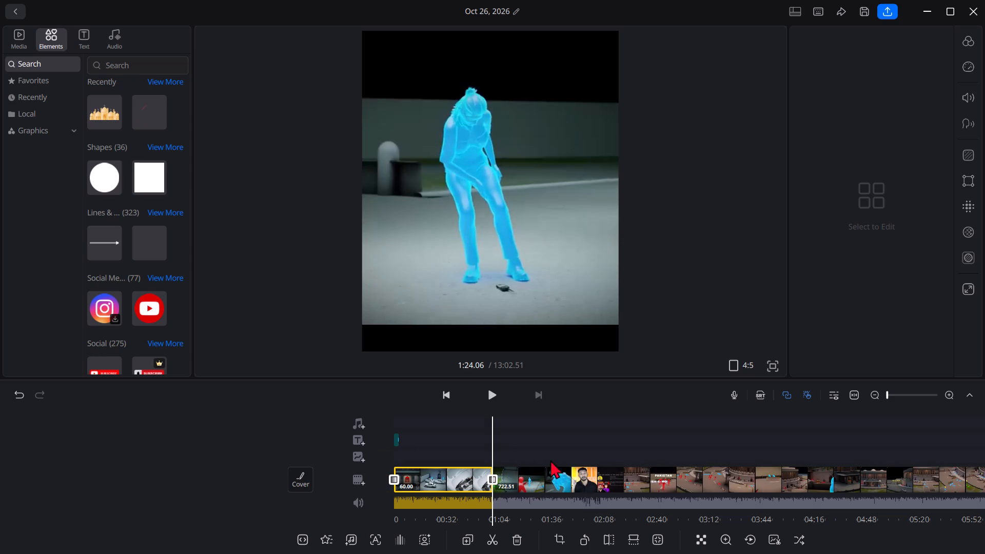
pyautogui.click(578, 445)
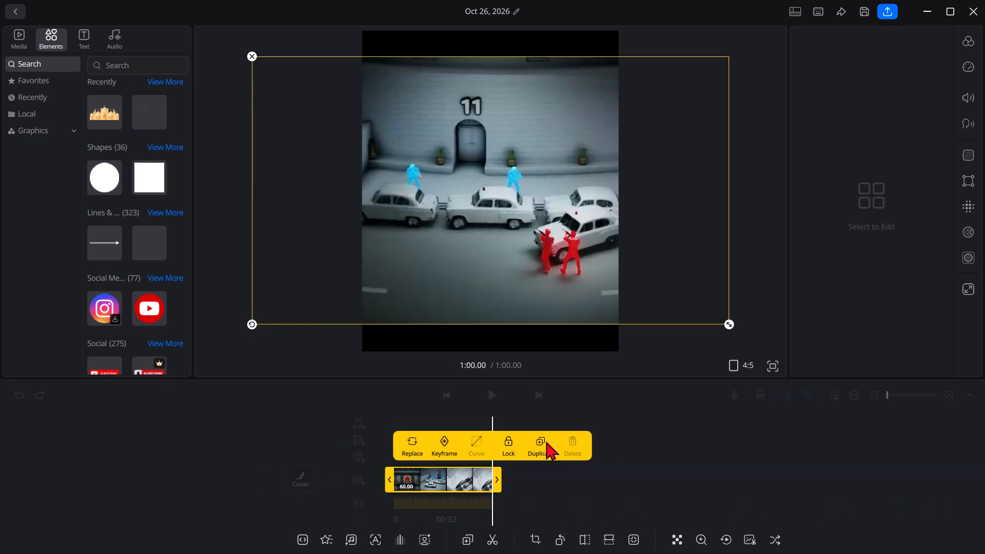
pyautogui.moveTo(321, 446); pyautogui.dragTo(321, 436, button='right')
pyautogui.click(321, 446)
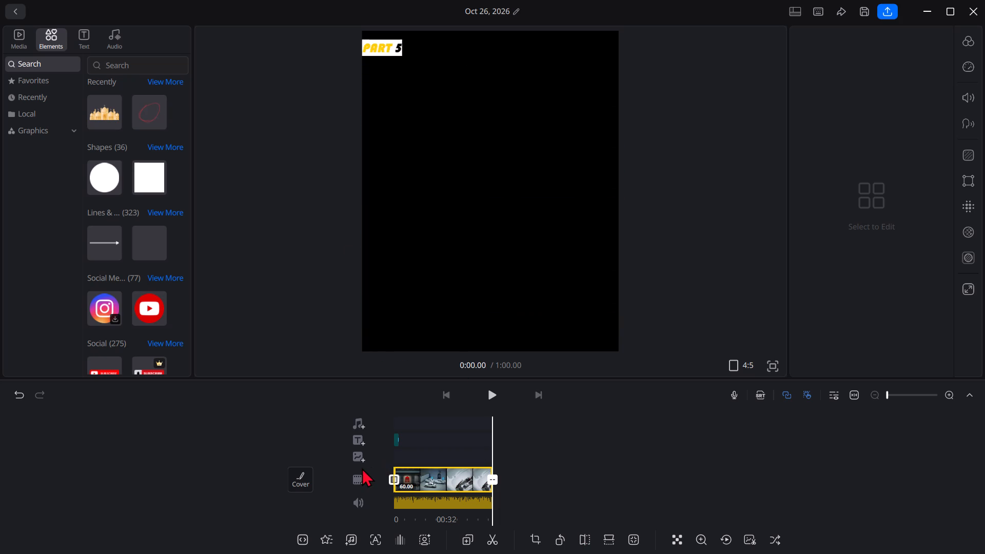
# Add a Black transition at the end of the 60-second clip.
pyautogui.click(493, 479)
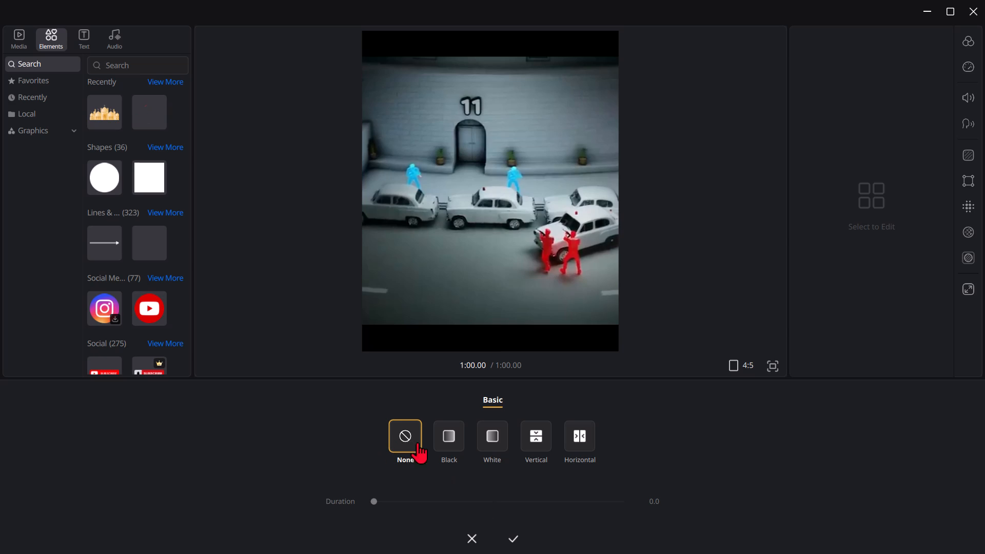
pyautogui.click(449, 439)
pyautogui.click(513, 538)
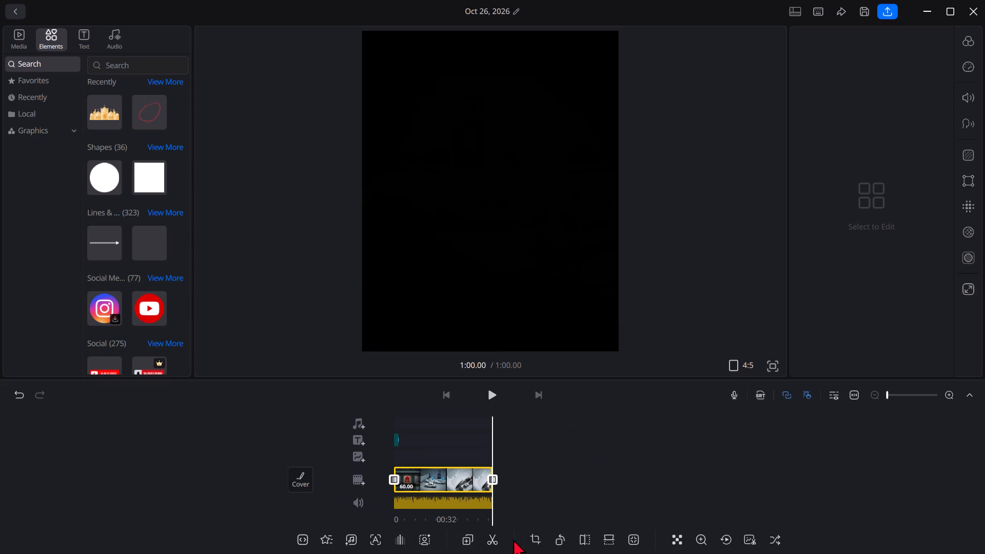
# Split the 60-second clip near its middle, at 0:31.25.
pyautogui.click(443, 494)
pyautogui.click(445, 487)
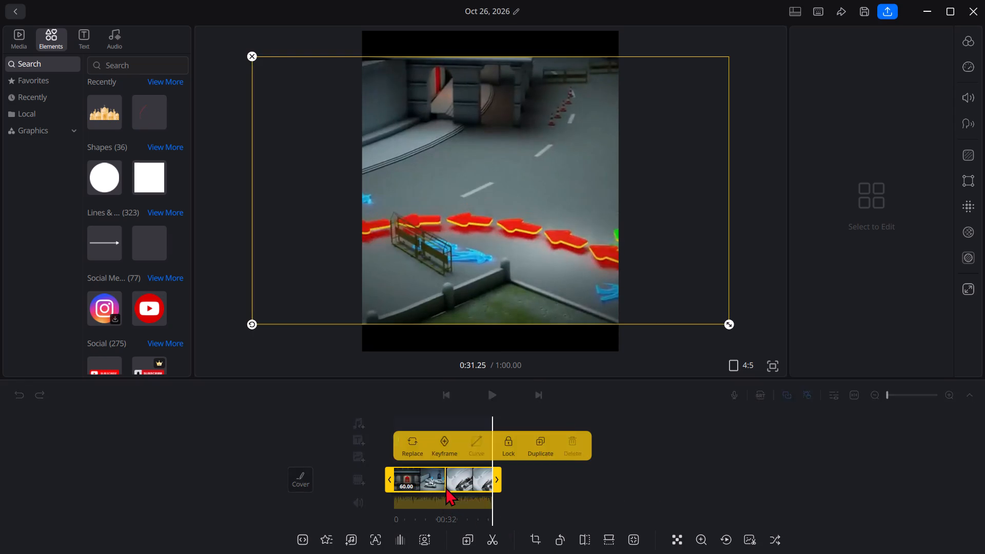
pyautogui.click(445, 487)
pyautogui.click(490, 537)
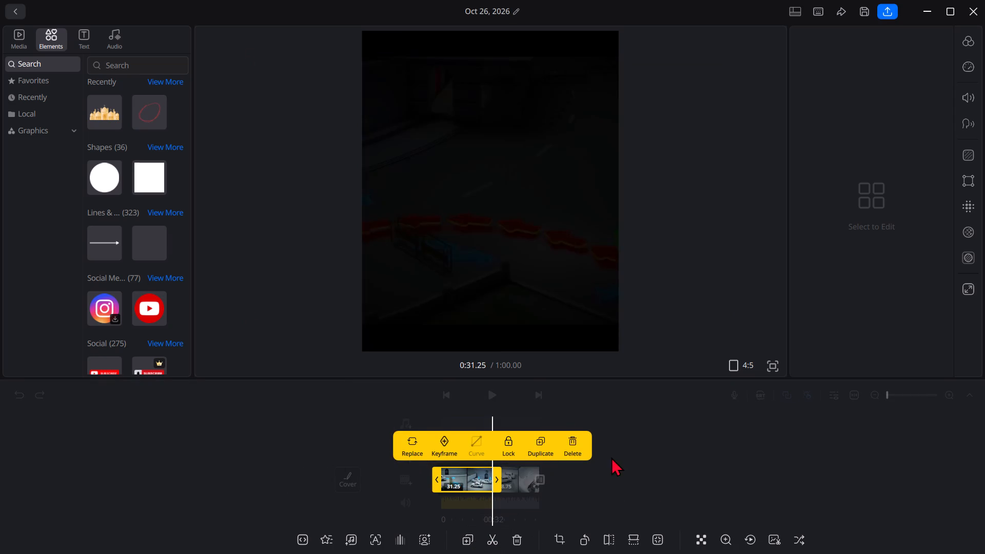
pyautogui.click(611, 457)
# Apply the Shake 1 transition at the cut between the two halves of the clip.
pyautogui.click(493, 478)
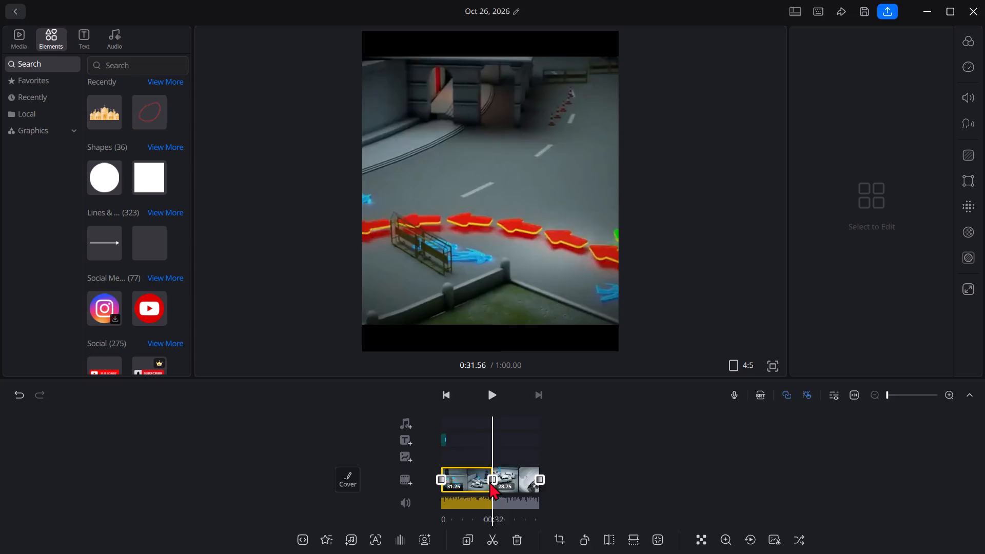
pyautogui.click(366, 453)
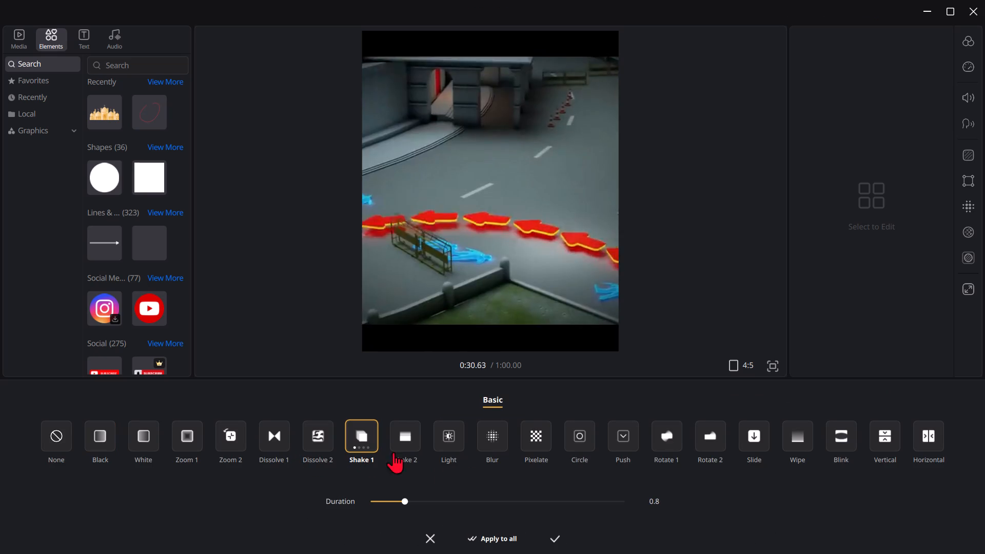
pyautogui.click(553, 532)
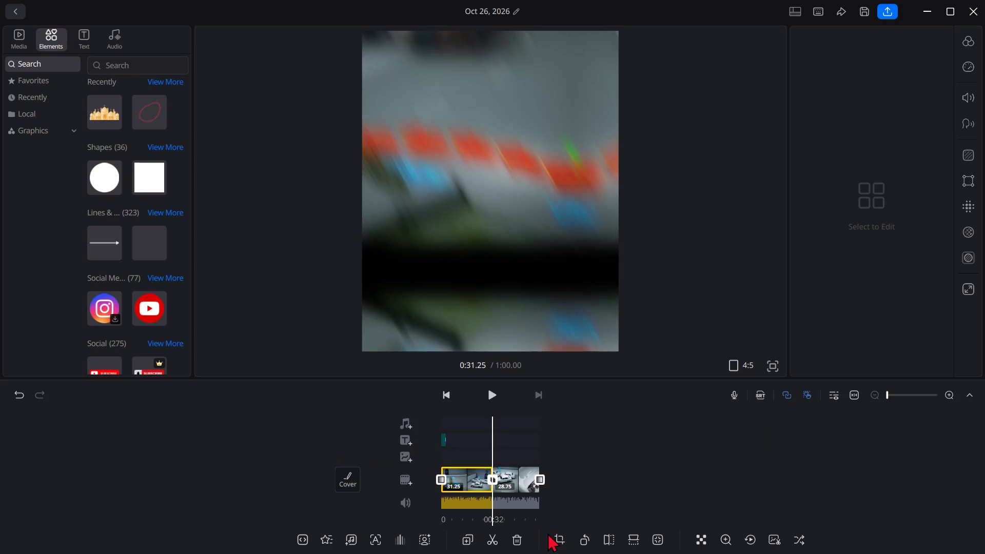
# Export the Part 5 video to the Downloads folder with the automatic 480p / 30fps quality.
pyautogui.click(611, 468)
pyautogui.moveTo(609, 465); pyautogui.dragTo(813, 400)
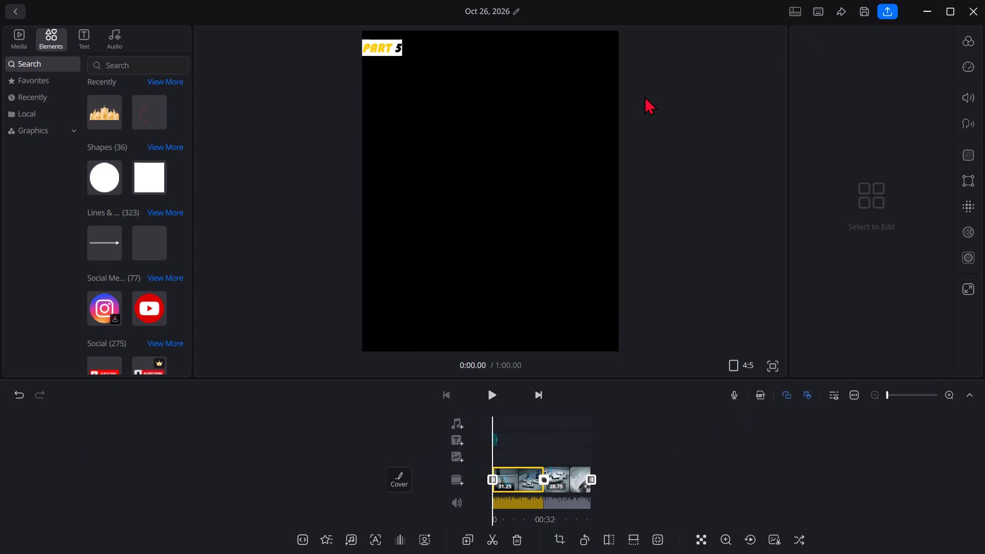
pyautogui.click(888, 14)
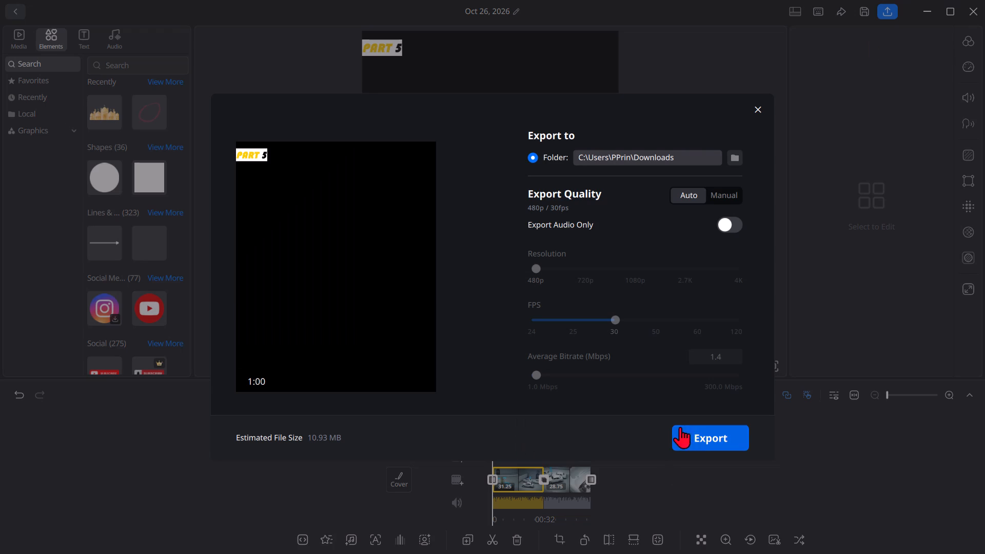
pyautogui.click(691, 437)
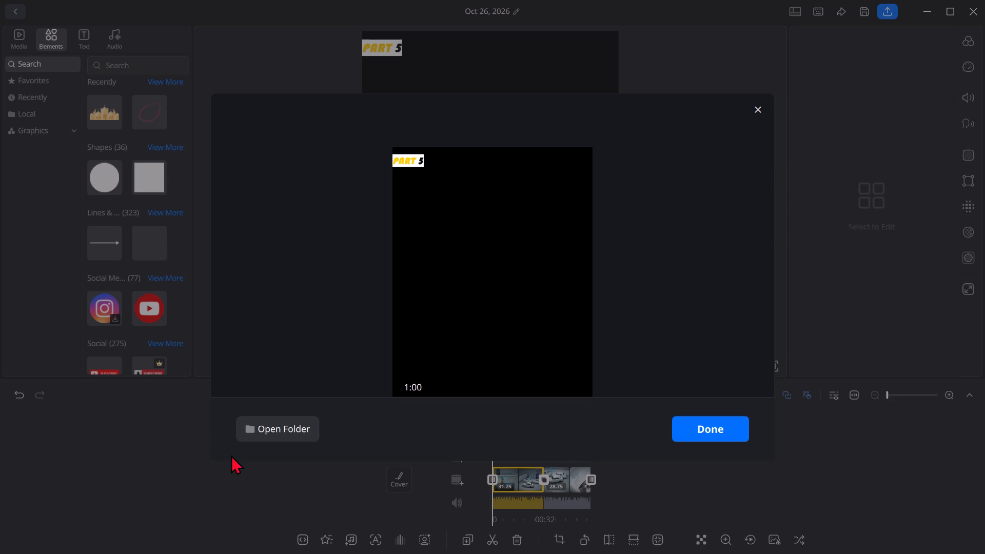
# Open the exported video's folder in File Explorer and rename the newly exported file as PART 5.
pyautogui.click(238, 438)
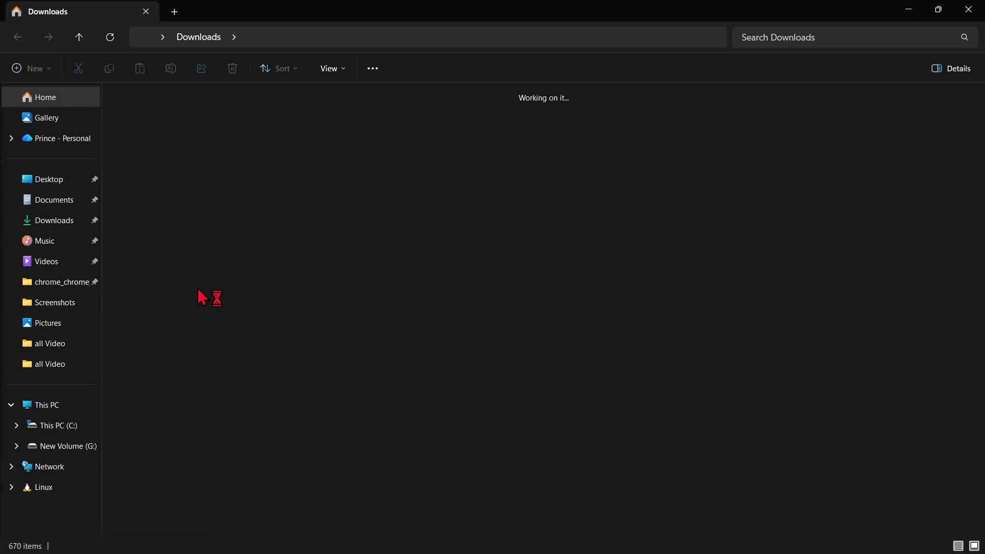
pyautogui.click(139, 156)
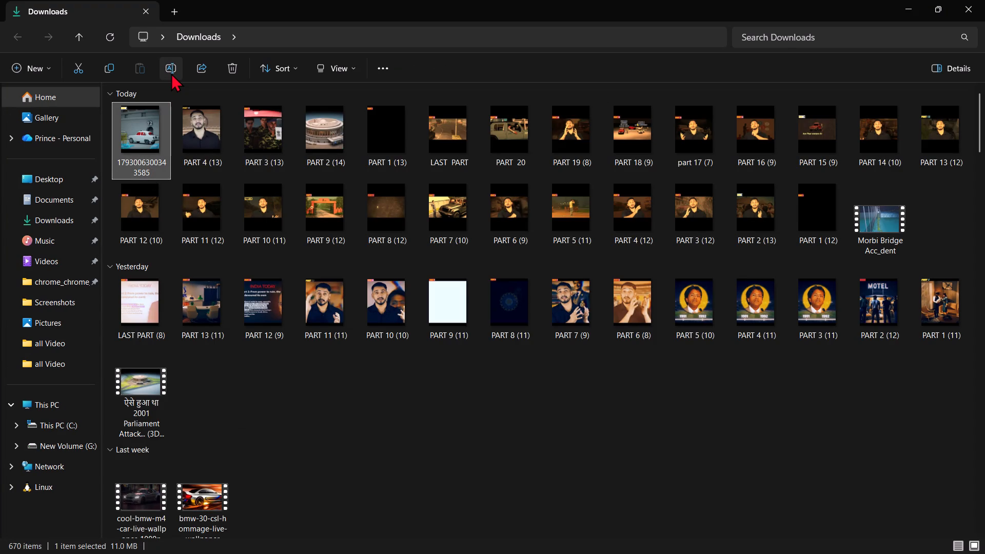
pyautogui.click(171, 73)
pyautogui.write('PART 5')
pyautogui.press('Return')
pyautogui.press('Return')
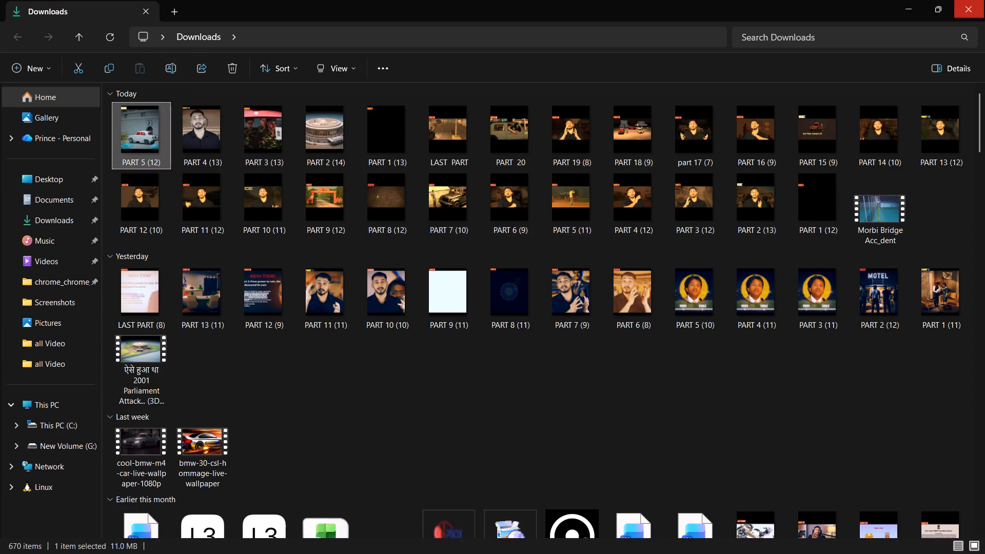
pyautogui.click(984, 0)
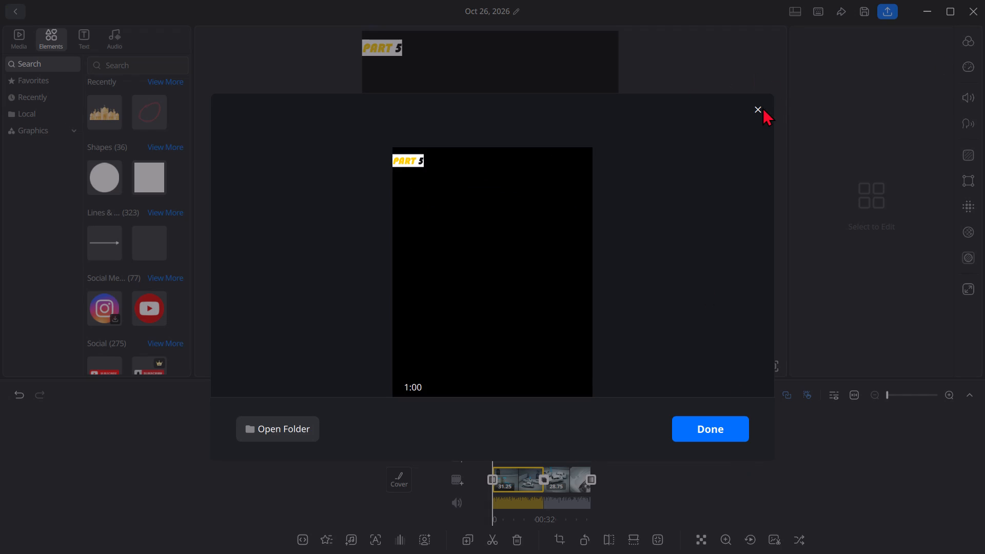
# Close the export window and undo the transitions, the mid-clip split and the deletion, back to the timeline split at 1:00.
pyautogui.click(762, 107)
pyautogui.click(761, 107)
pyautogui.hotkey('ctrl', 'z')
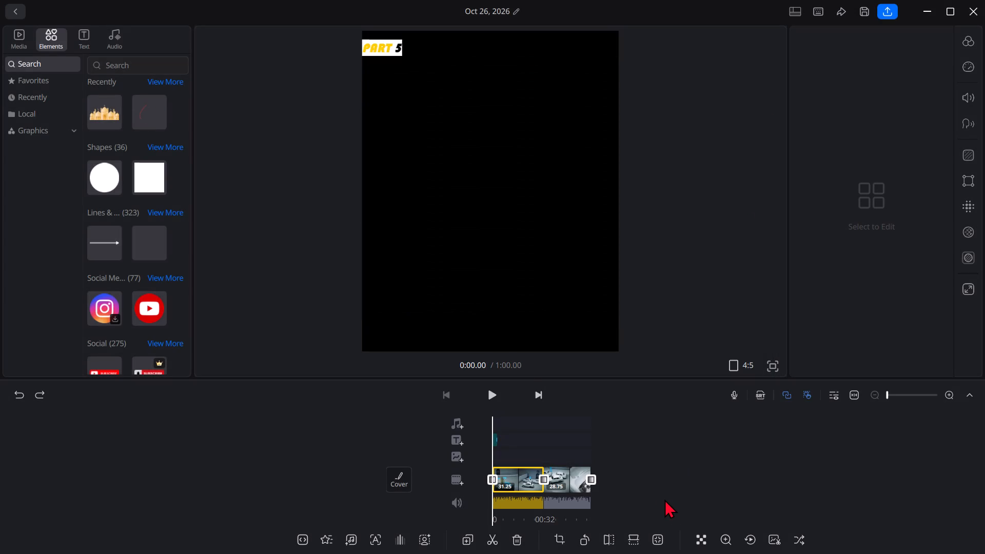
pyautogui.hotkey('ctrl', 'z')
pyautogui.hotkey('ctrl', 'z')
pyautogui.hotkey('ctrl', 'z')
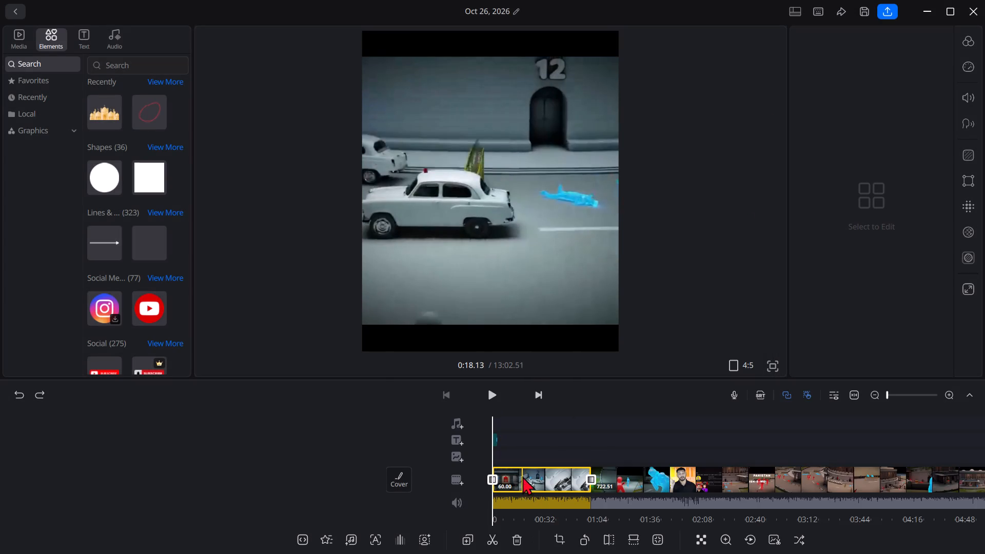
# Delete the already exported first 60-second clip from the start of the timeline.
pyautogui.click(524, 473)
pyautogui.click(584, 448)
pyautogui.click(246, 428)
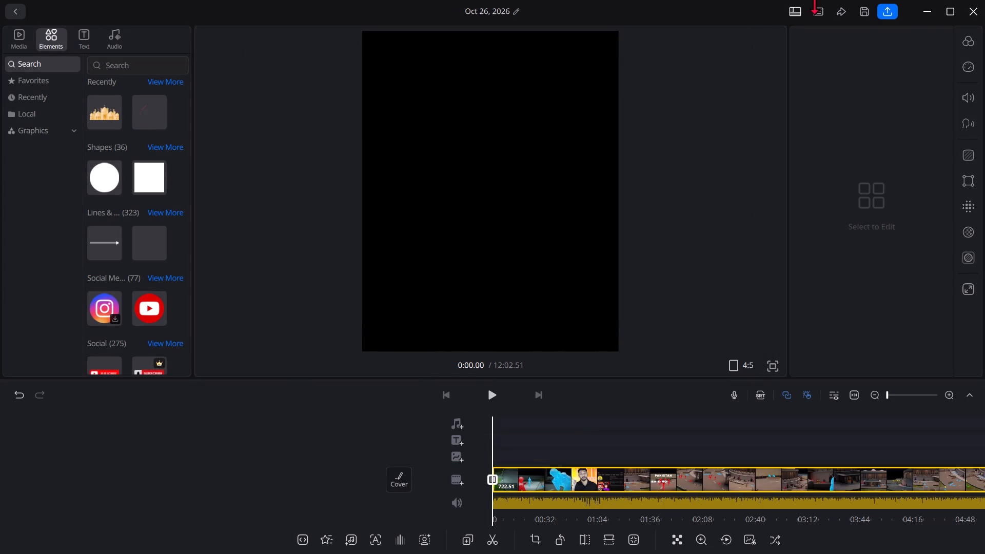
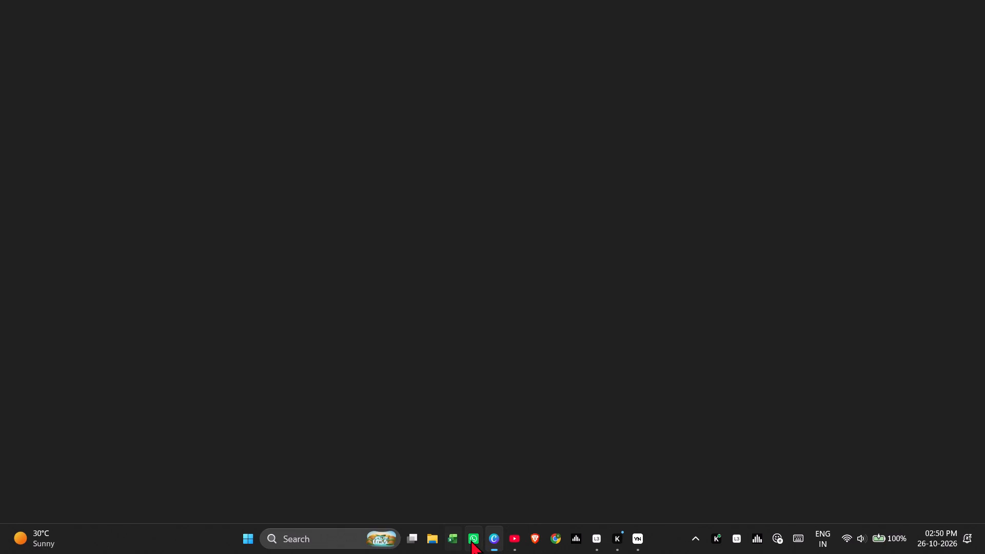
# Unpin File Explorer from the Windows taskbar.
pyautogui.rightClick(470, 540)
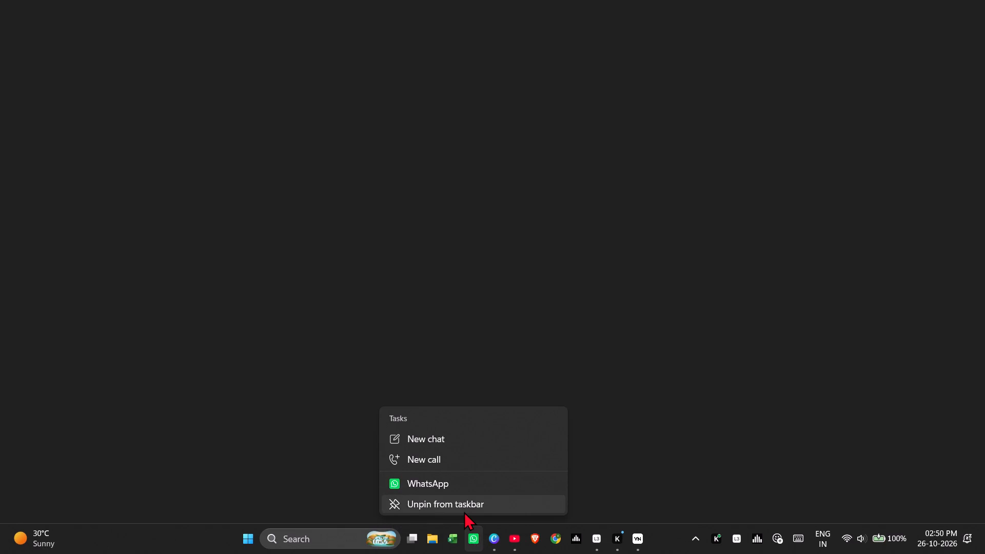
pyautogui.rightClick(429, 546)
pyautogui.rightClick(434, 533)
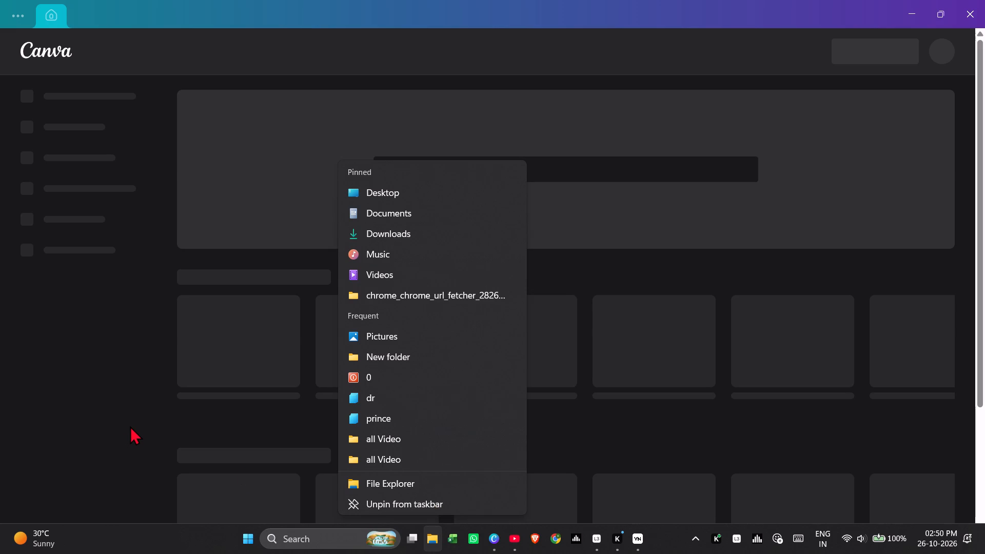
pyautogui.click(369, 510)
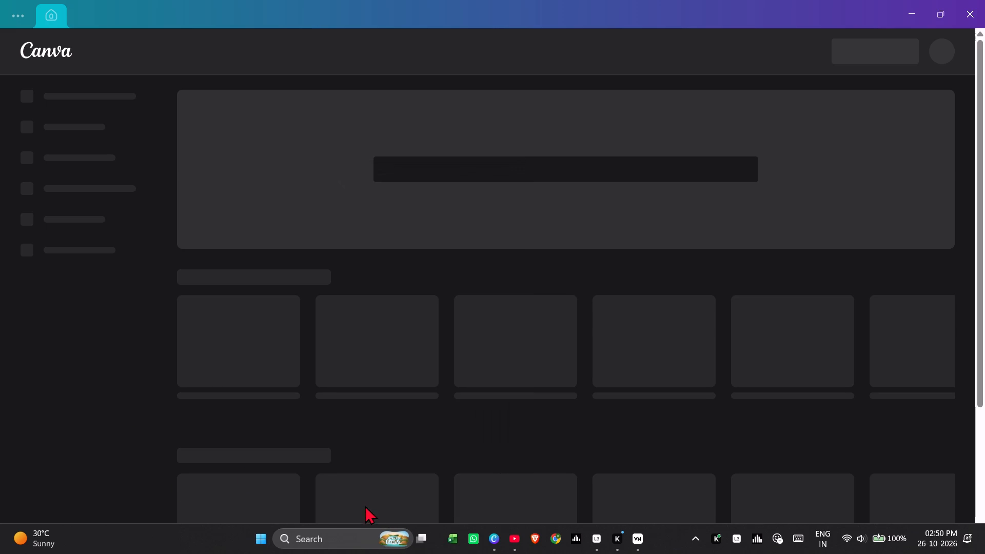
# Open the taskbar options for the pinned Excel app.
pyautogui.rightClick(450, 538)
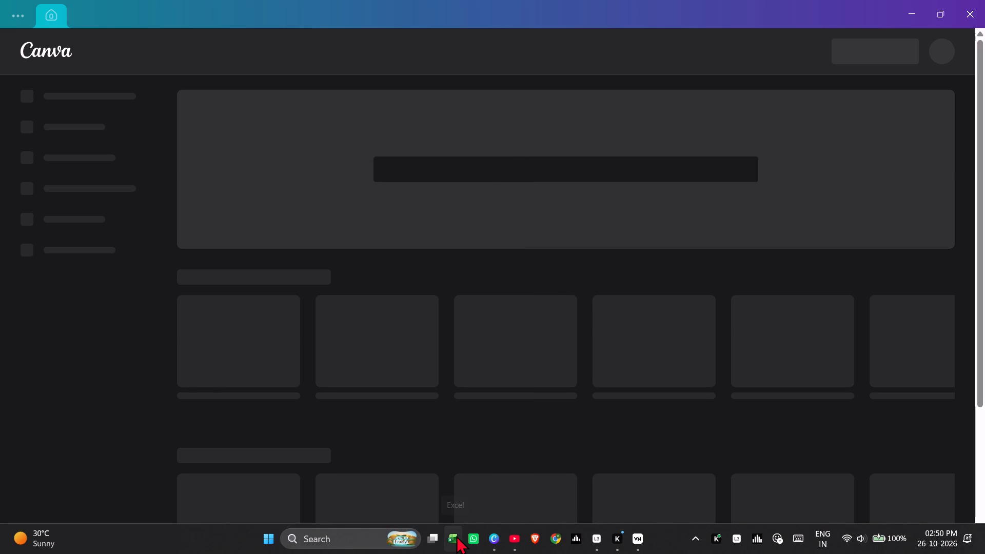
# Unpin Excel and FxSound from the taskbar.
pyautogui.rightClick(454, 535)
pyautogui.click(450, 511)
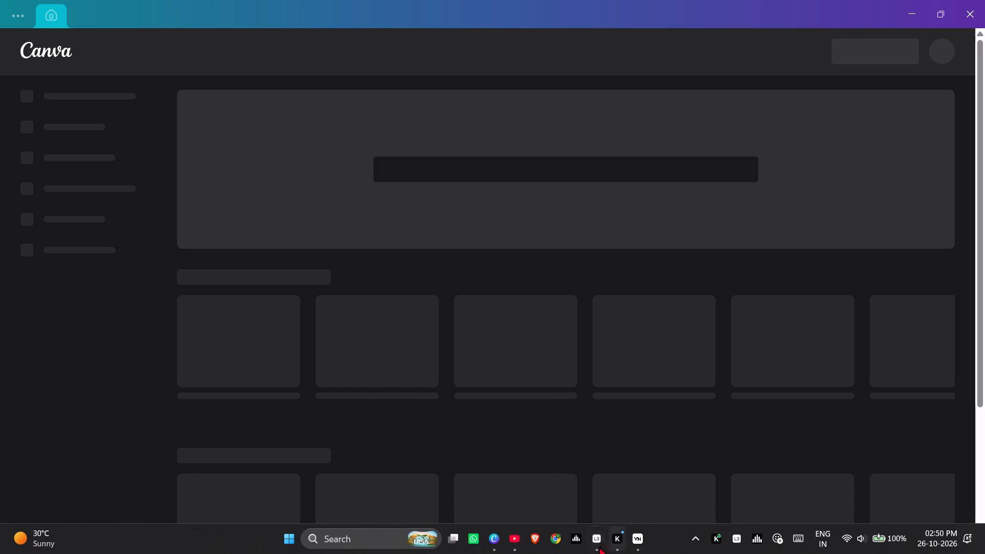
pyautogui.rightClick(569, 538)
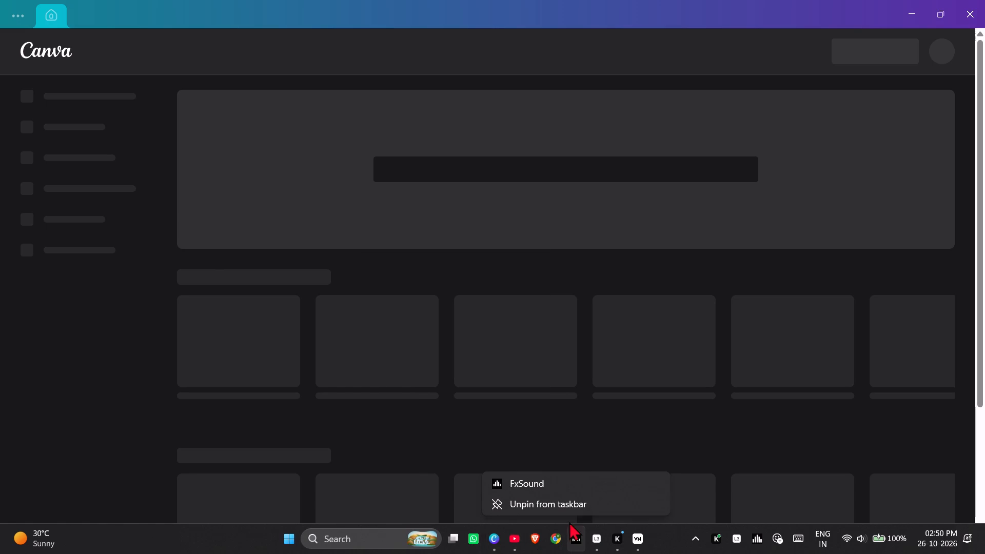
pyautogui.click(569, 512)
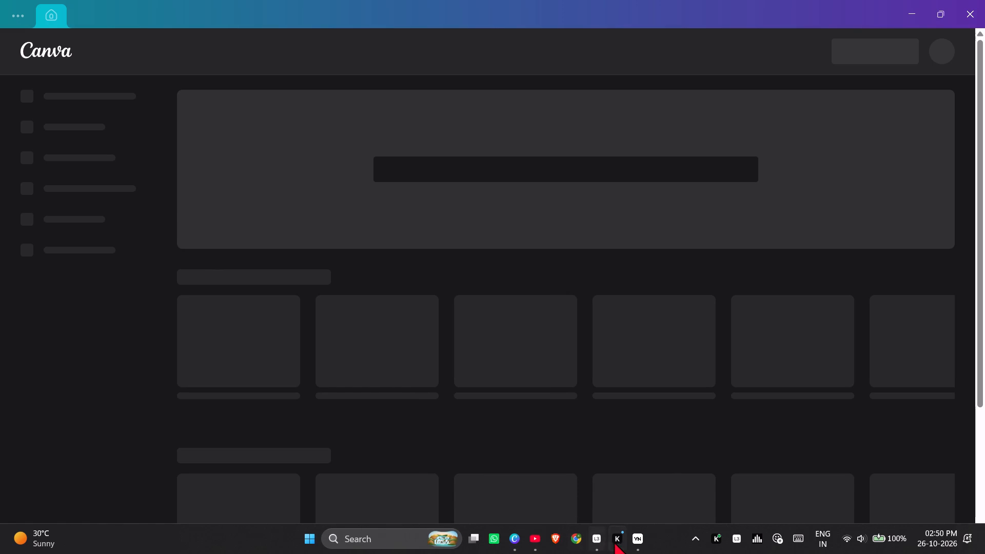
# Open FxSound from the system tray to view its equalizer, and go back to Canva.
pyautogui.click(692, 539)
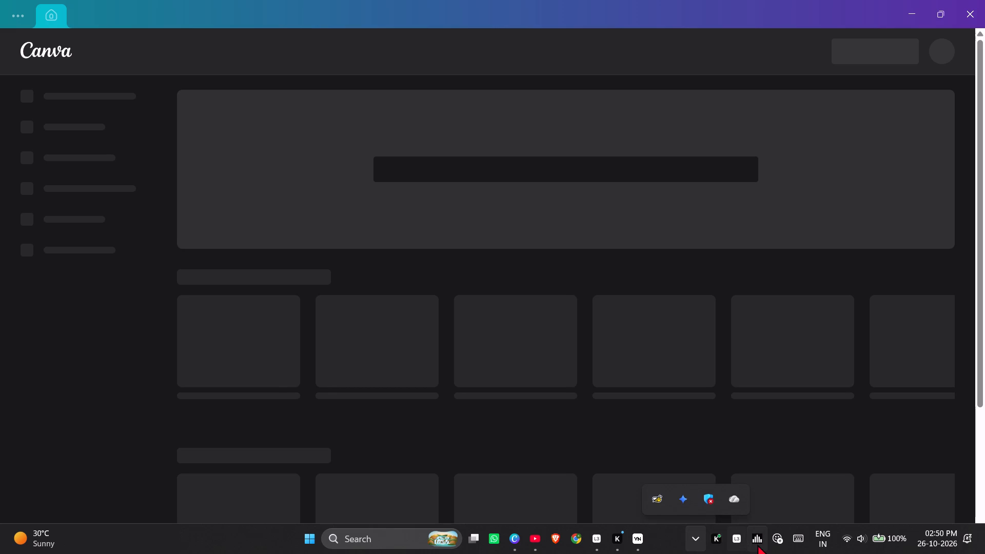
pyautogui.click(757, 544)
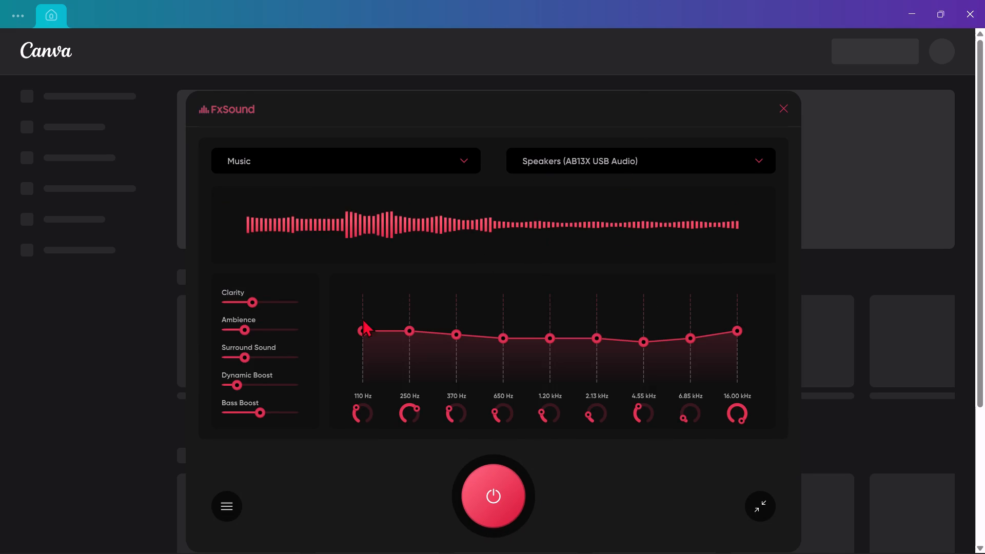
pyautogui.click(91, 328)
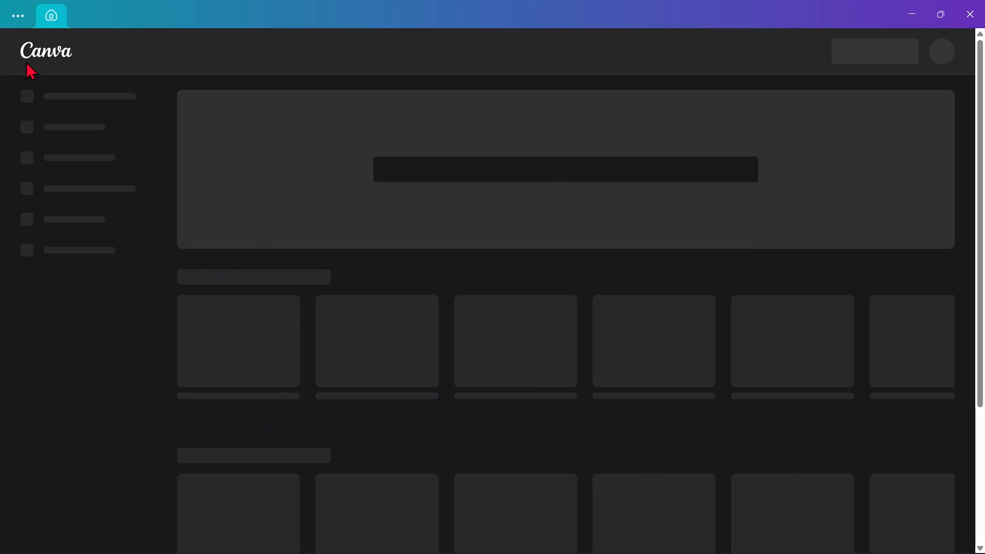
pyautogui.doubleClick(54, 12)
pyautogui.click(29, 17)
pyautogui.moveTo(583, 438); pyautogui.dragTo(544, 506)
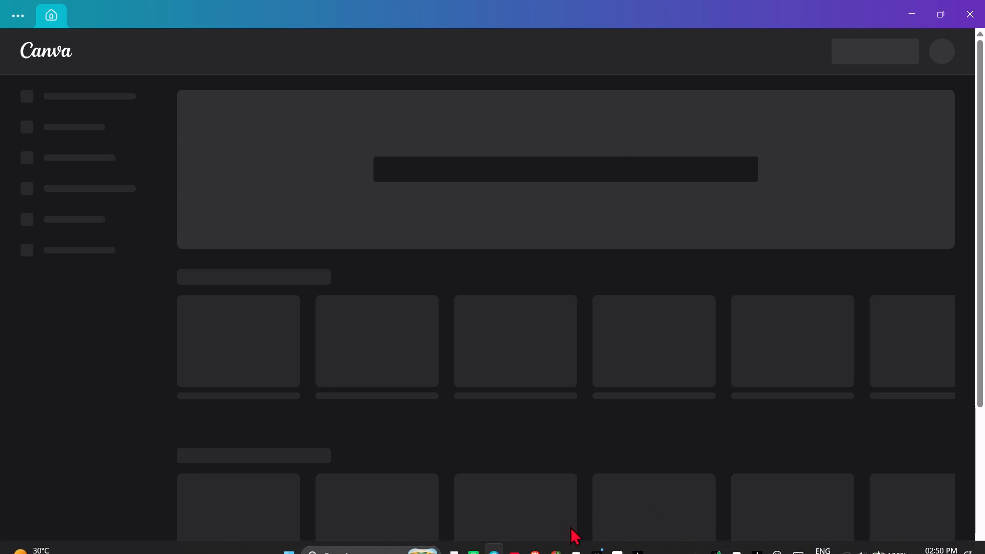
# Exit Gemini in Chrome from its hidden system tray icon.
pyautogui.click(701, 543)
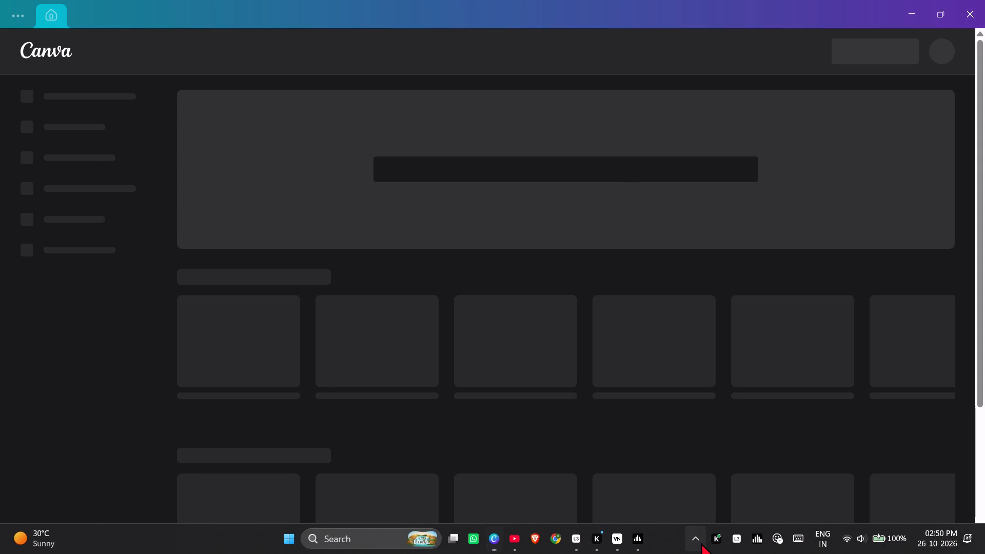
pyautogui.rightClick(674, 499)
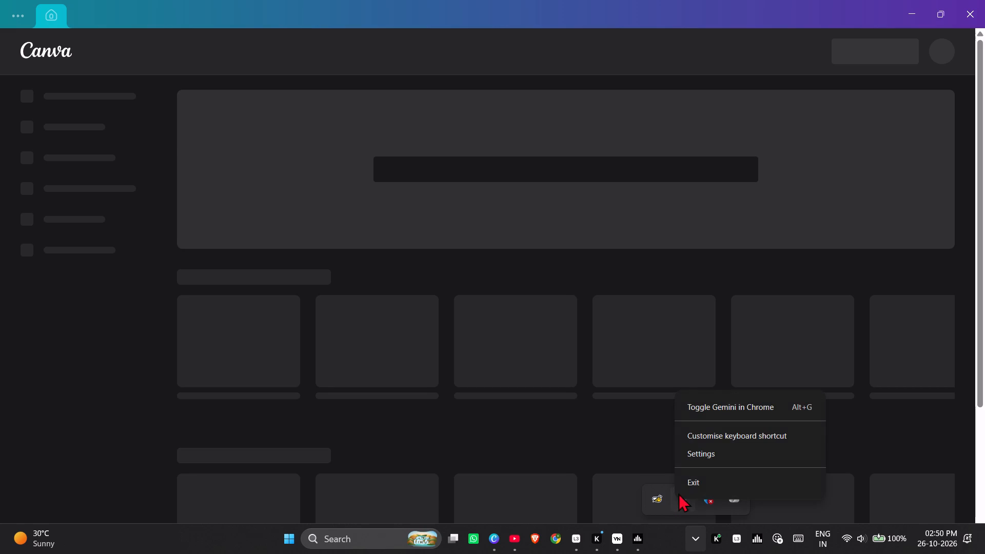
pyautogui.click(683, 476)
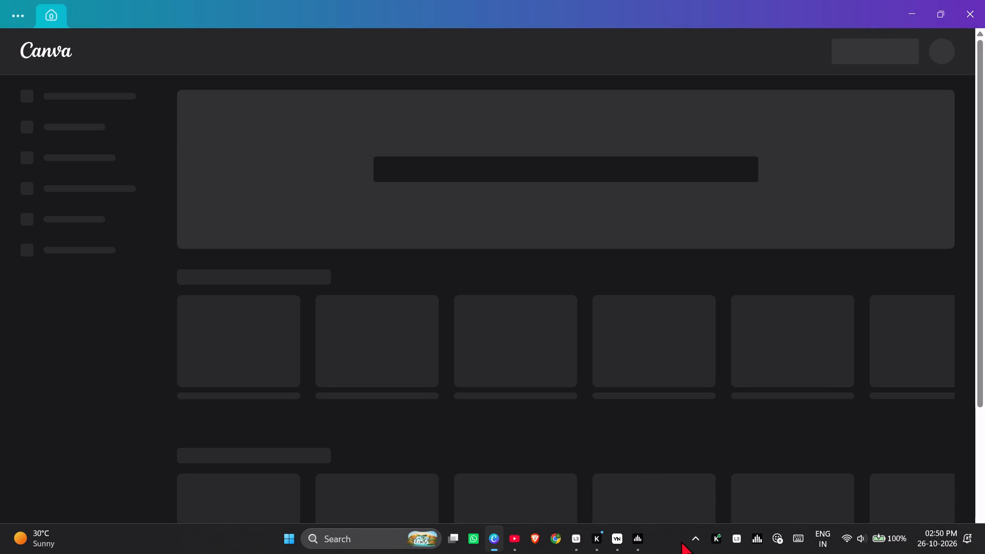
# Move the Honeygain icon out of the hidden system tray icons onto the taskbar.
pyautogui.click(691, 538)
pyautogui.moveTo(666, 492); pyautogui.dragTo(702, 547)
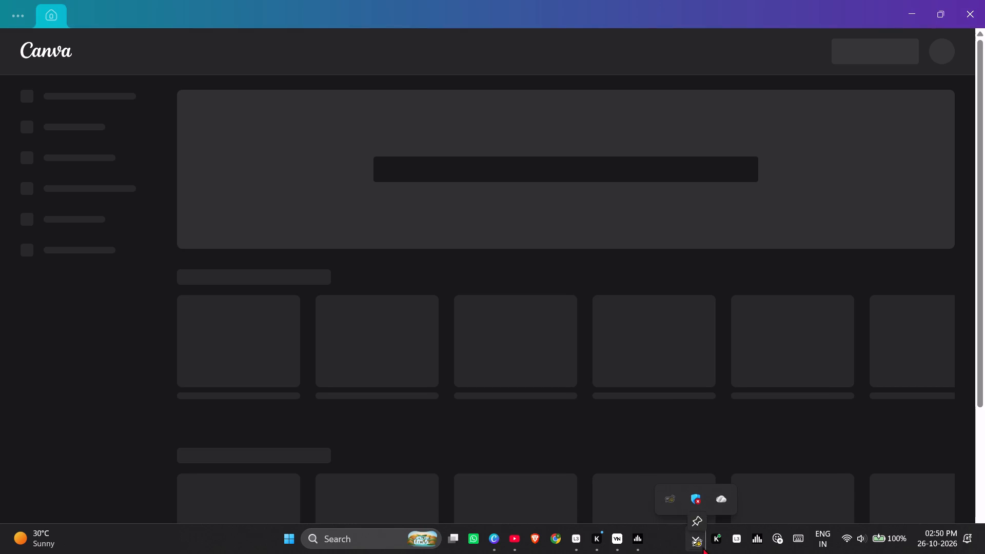
pyautogui.moveTo(702, 547); pyautogui.dragTo(702, 544)
# Open Honeygain and examine the device's earnings graph for the last 30 days.
pyautogui.click(692, 536)
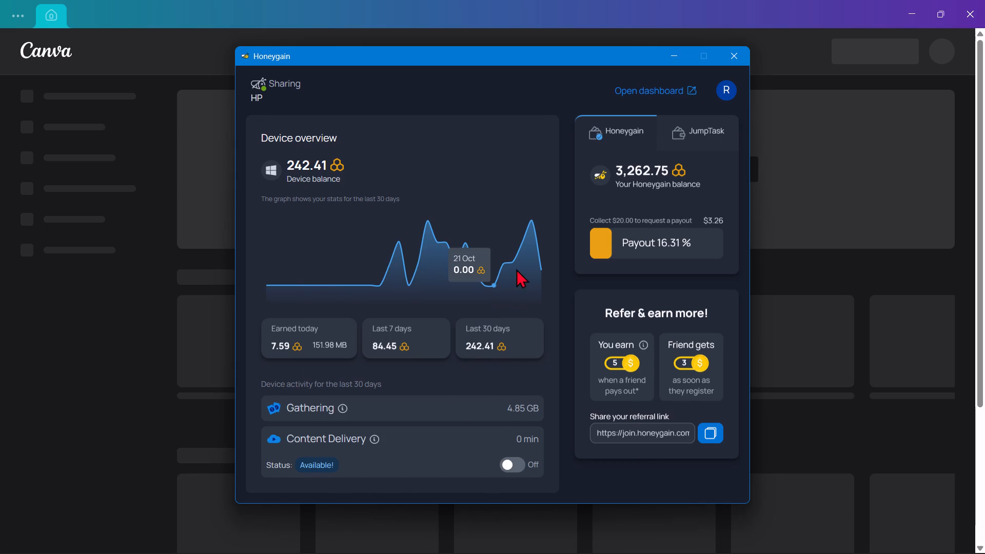
pyautogui.click(543, 263)
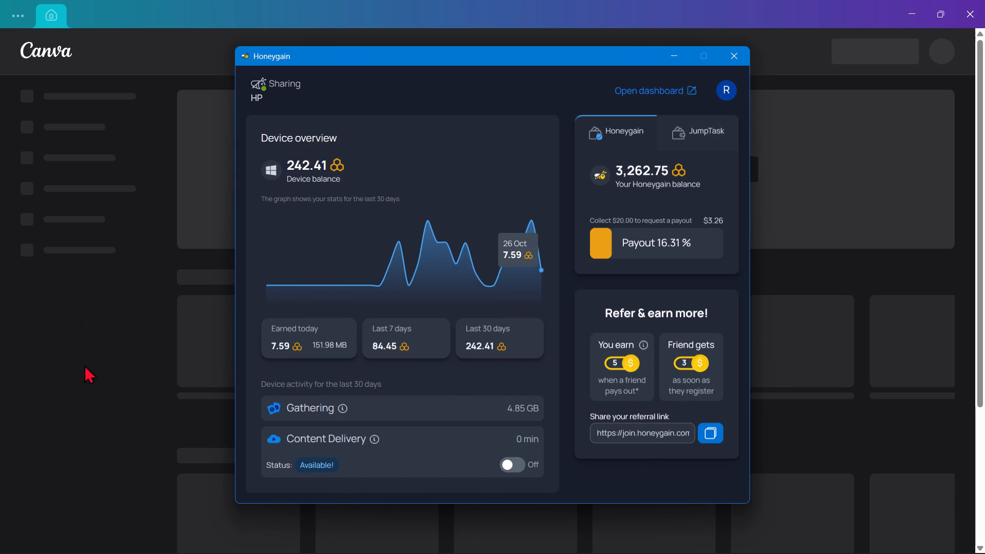
pyautogui.click(84, 333)
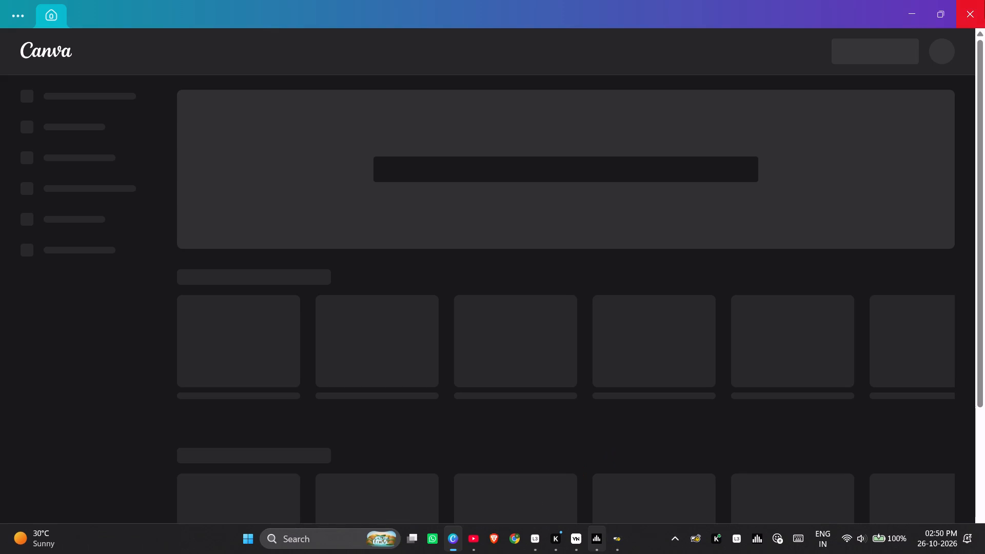
# Close the Canva window.
pyautogui.click(984, 0)
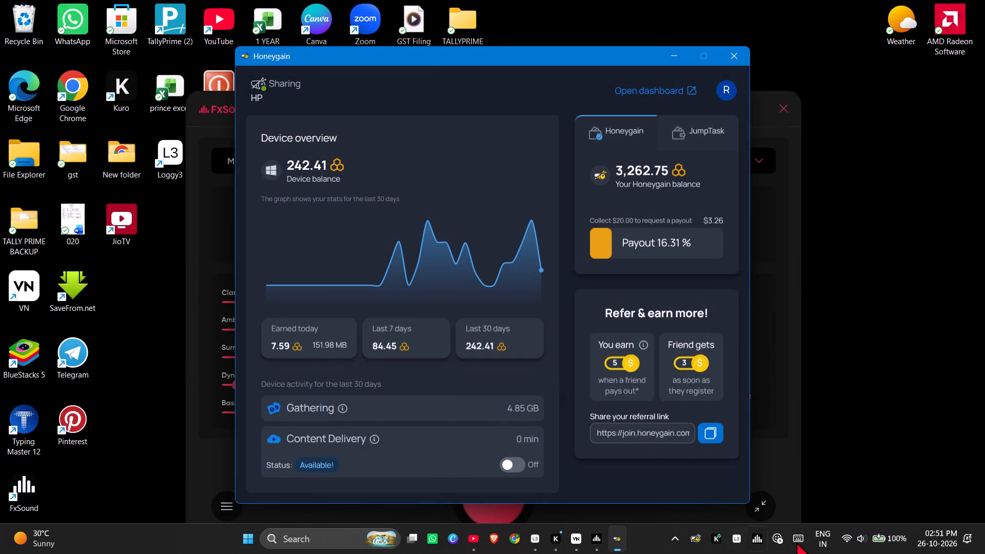
# Raise the screen brightness slightly and switch night light off and back on.
pyautogui.click(833, 542)
pyautogui.click(858, 545)
pyautogui.click(858, 545)
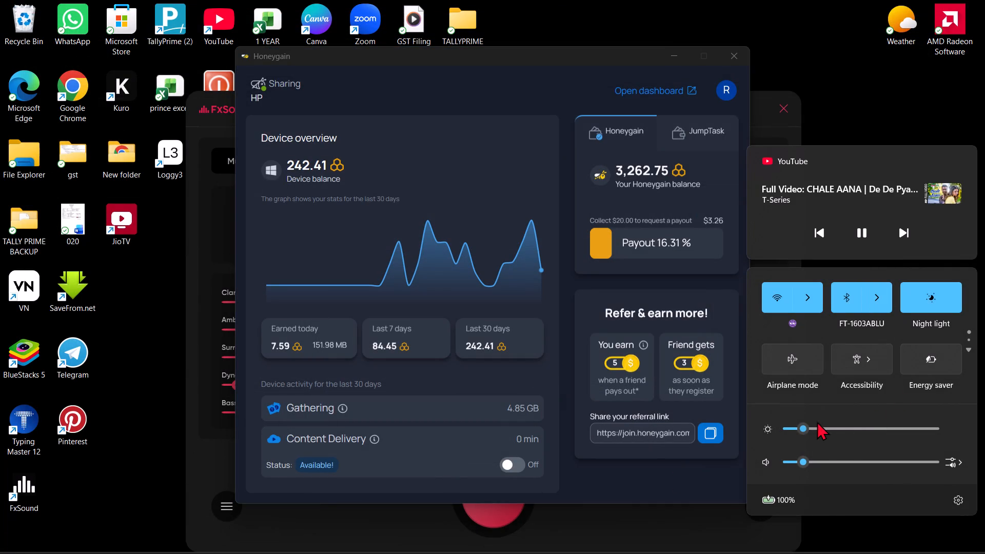
pyautogui.click(811, 426)
pyautogui.click(904, 309)
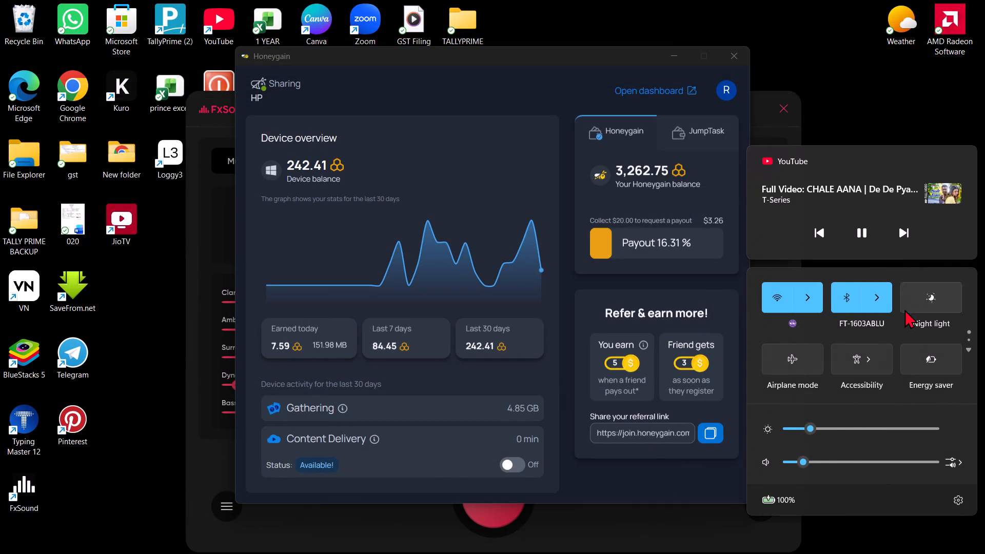
pyautogui.click(904, 309)
# Dismiss the quick settings and switch back to the VN video editor.
pyautogui.click(691, 530)
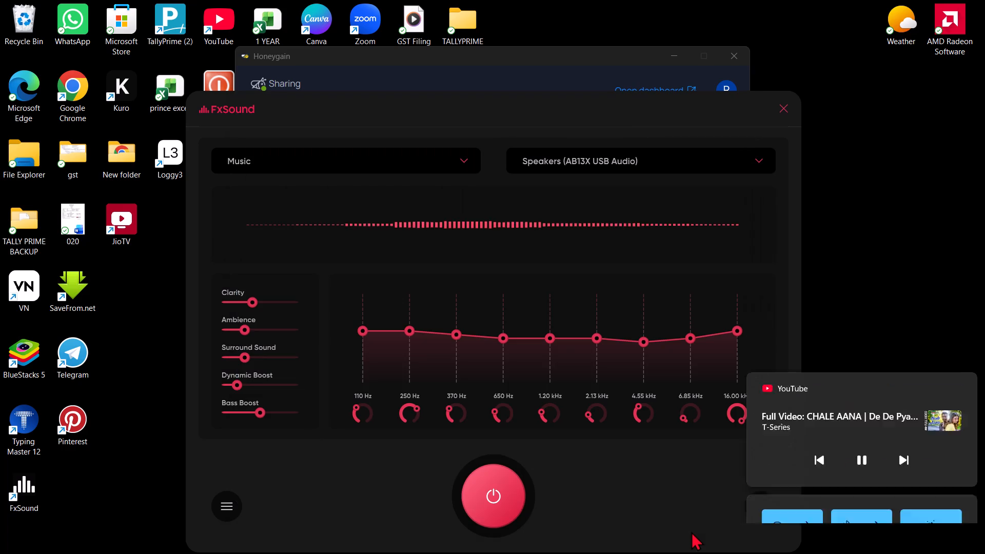
pyautogui.click(571, 539)
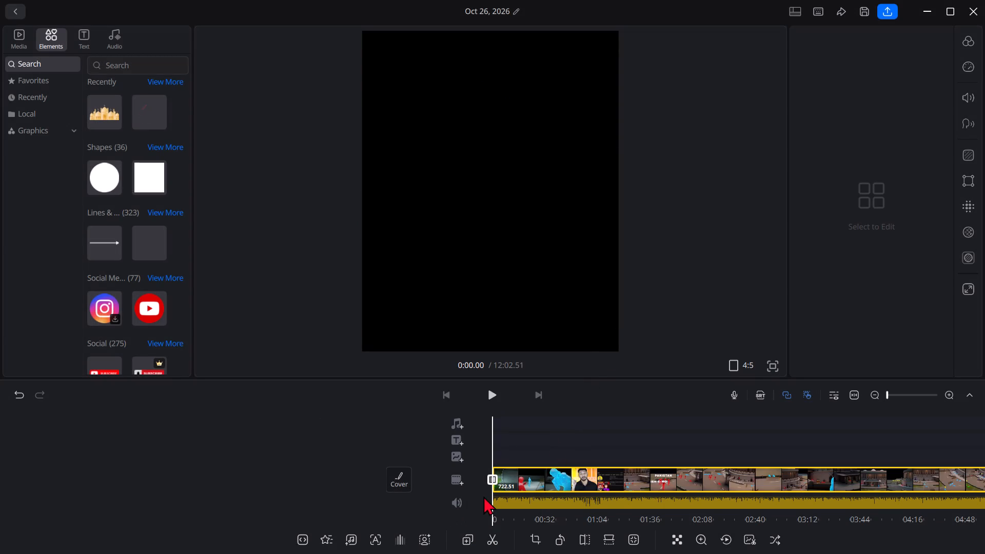
# Open the Downloads folder in File Explorer, refresh it repeatedly to check the exported parts, and close it.
pyautogui.press('super+e')
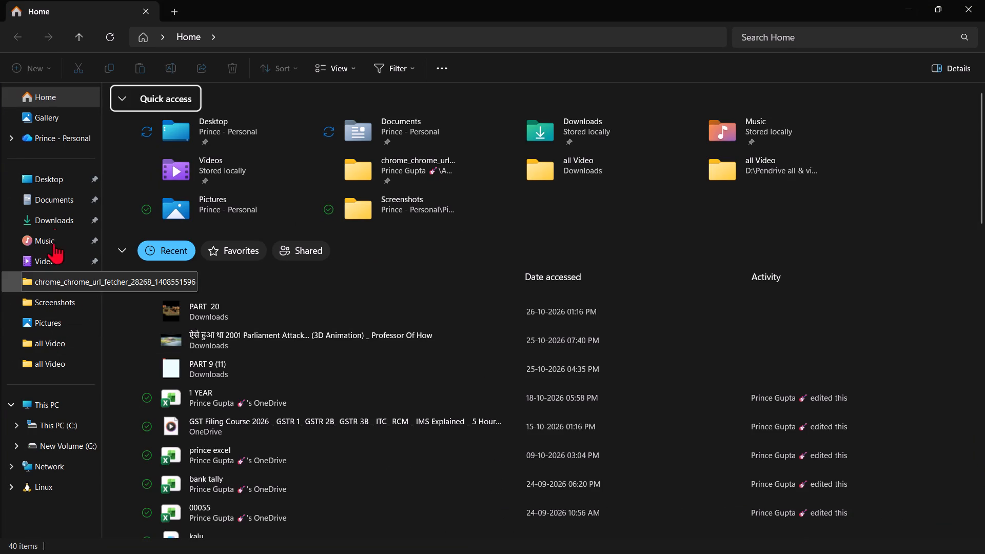
pyautogui.click(59, 214)
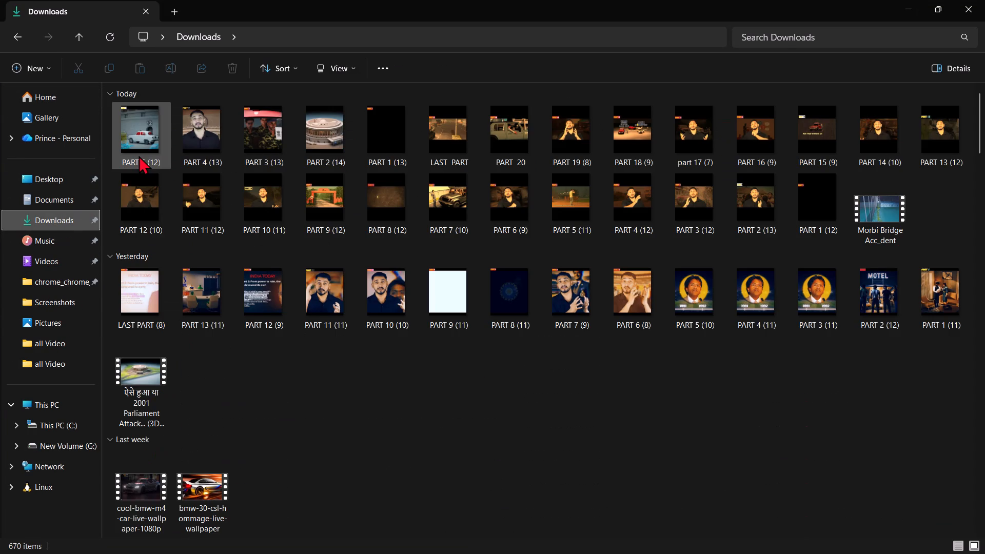
pyautogui.rightClick(139, 155)
pyautogui.tripleClick(107, 39)
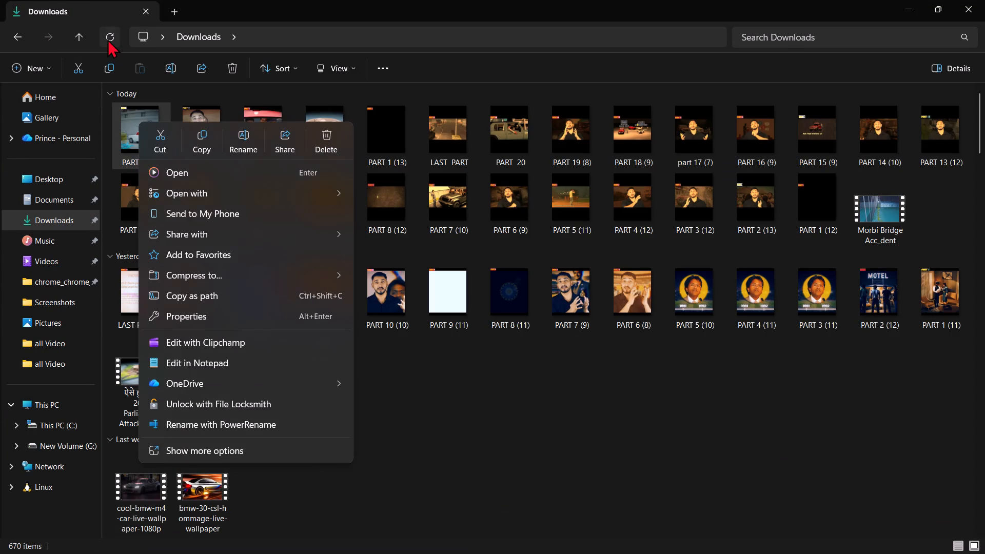
pyautogui.tripleClick(107, 39)
pyautogui.tripleClick(108, 38)
pyautogui.tripleClick(108, 38)
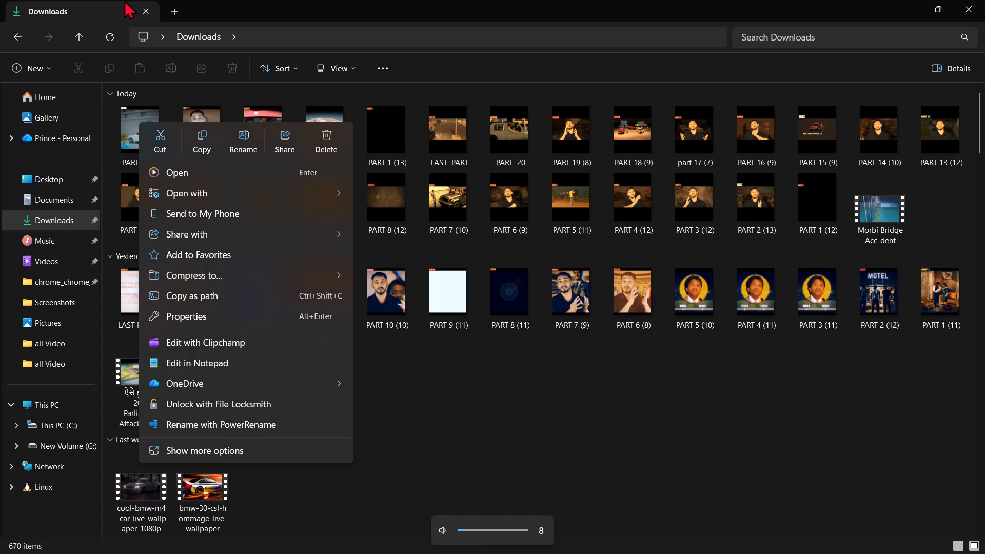
pyautogui.click(473, 383)
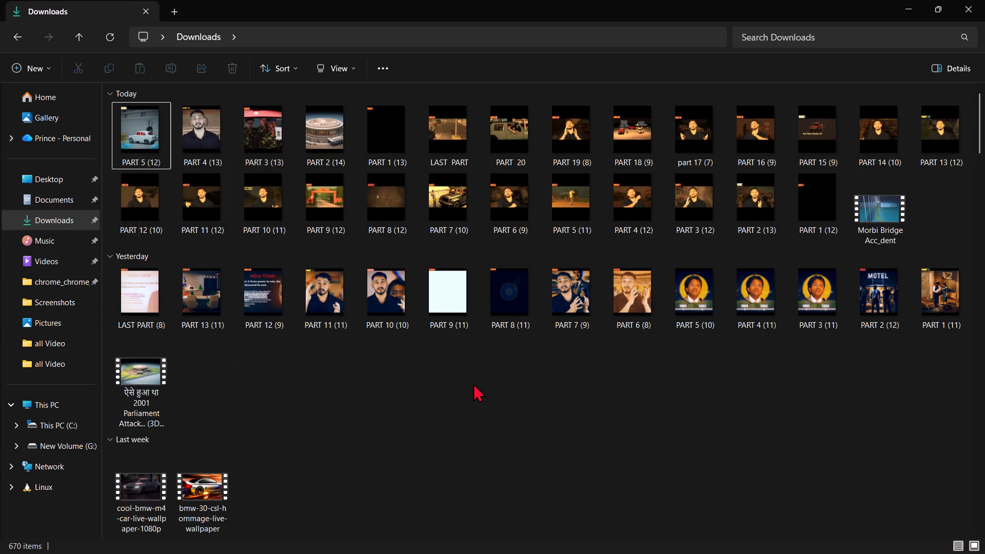
pyautogui.click(142, 144)
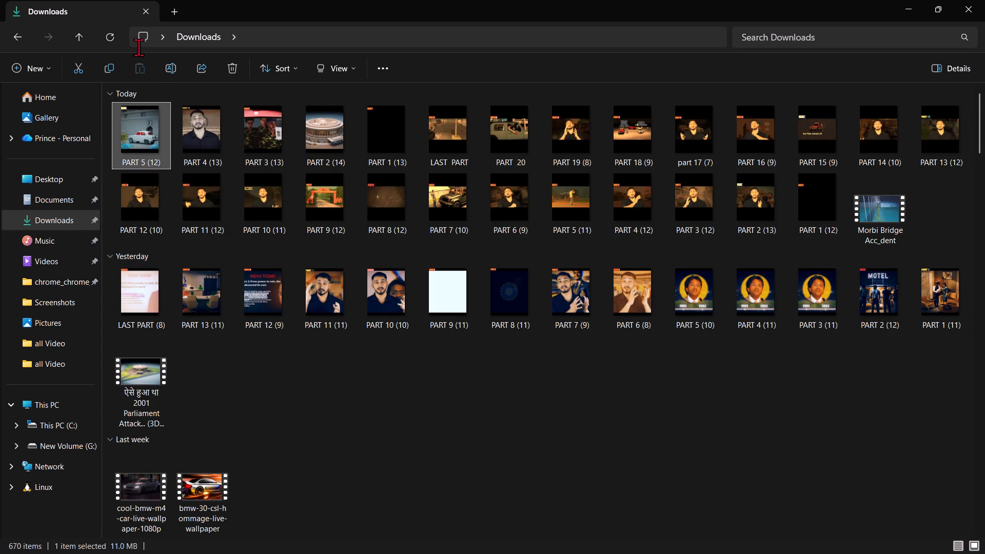
pyautogui.tripleClick(108, 33)
pyautogui.click(108, 33)
pyautogui.doubleClick(108, 33)
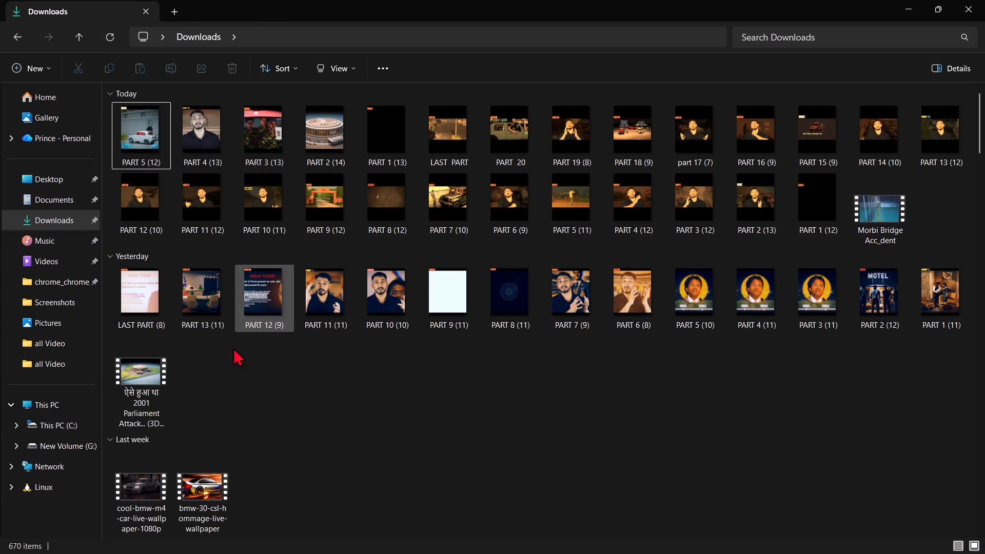
pyautogui.tripleClick(116, 39)
pyautogui.tripleClick(116, 39)
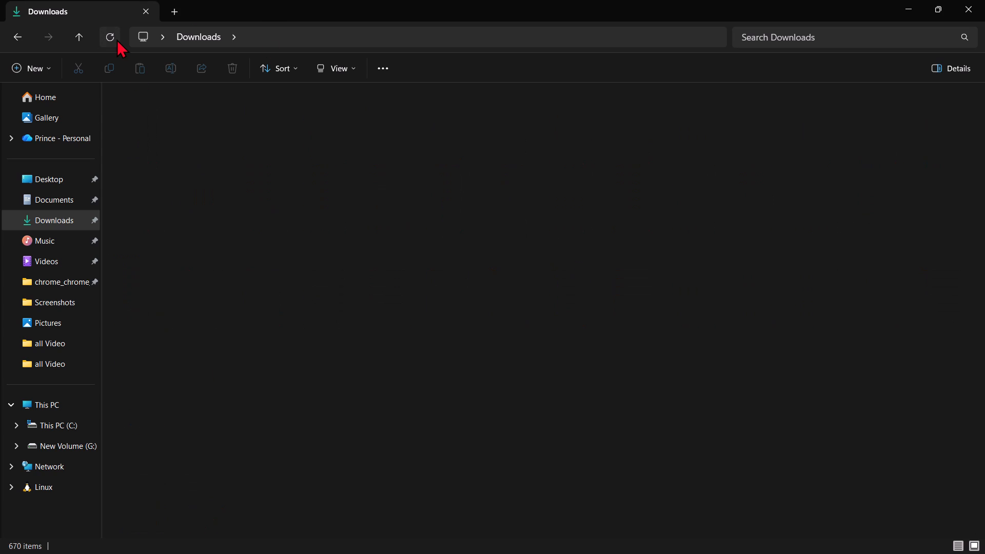
pyautogui.doubleClick(116, 39)
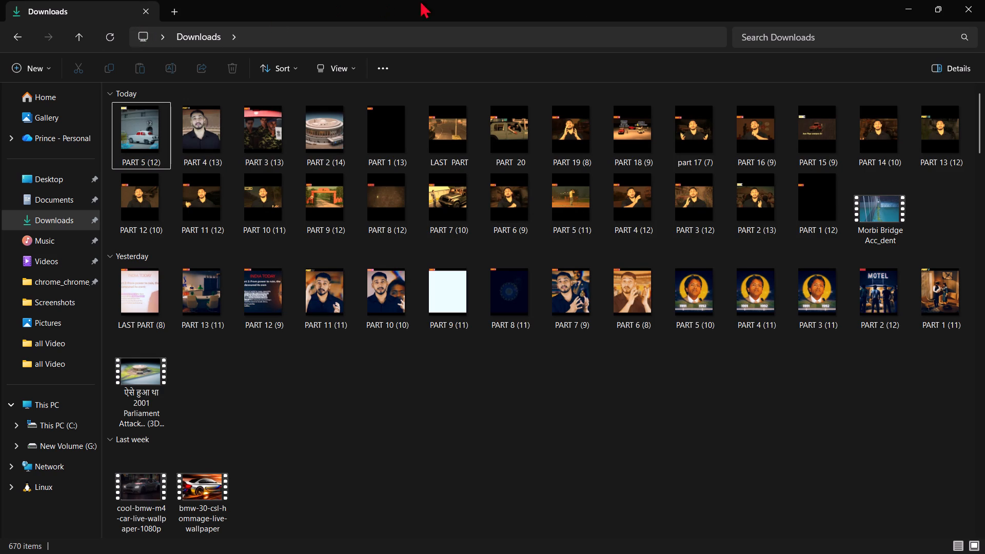
pyautogui.click(984, 0)
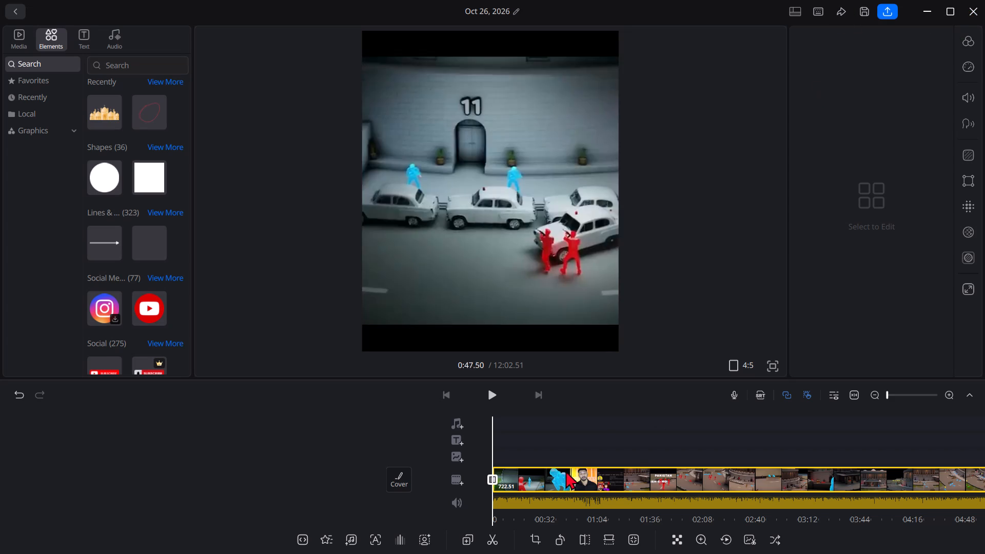
# Add a title reading PART 6 at the start of the VN timeline.
pyautogui.moveTo(528, 422); pyautogui.dragTo(578, 410)
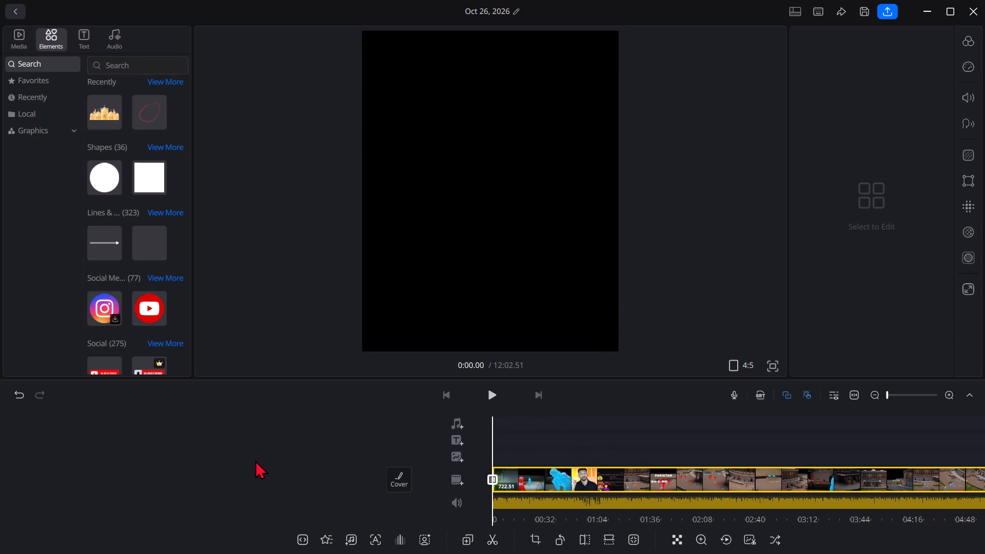
pyautogui.click(461, 436)
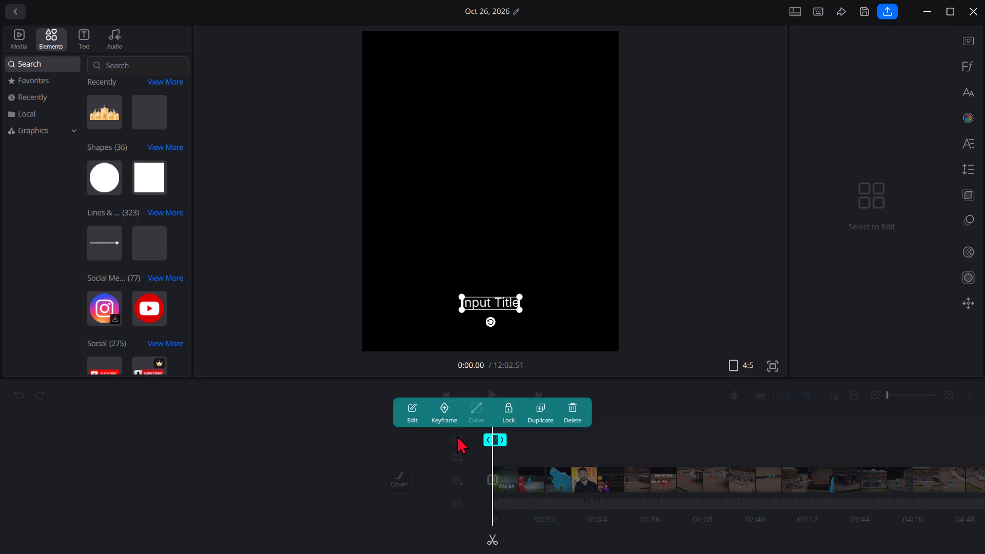
pyautogui.click(410, 406)
pyautogui.click(863, 88)
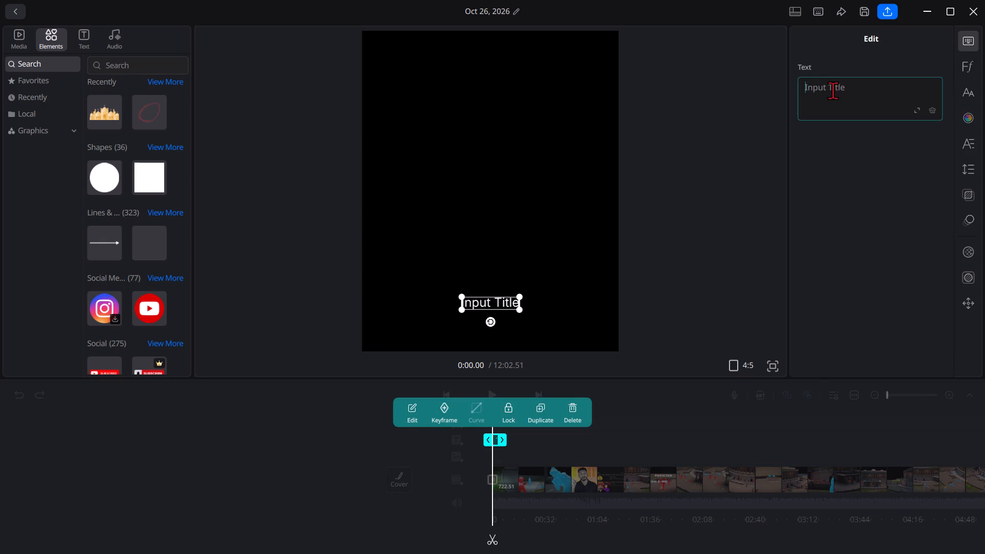
pyautogui.write('PART')
pyautogui.press('space')
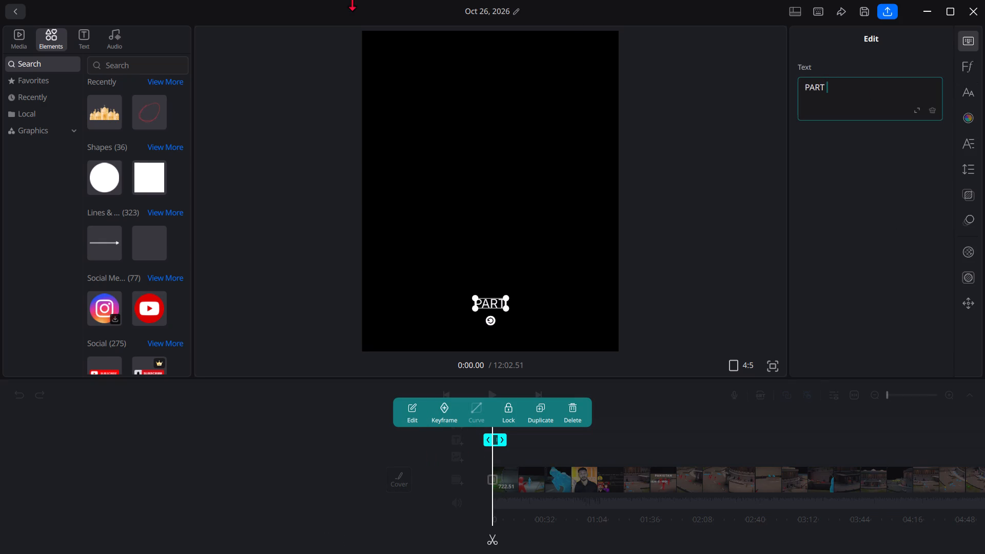
pyautogui.press('6')
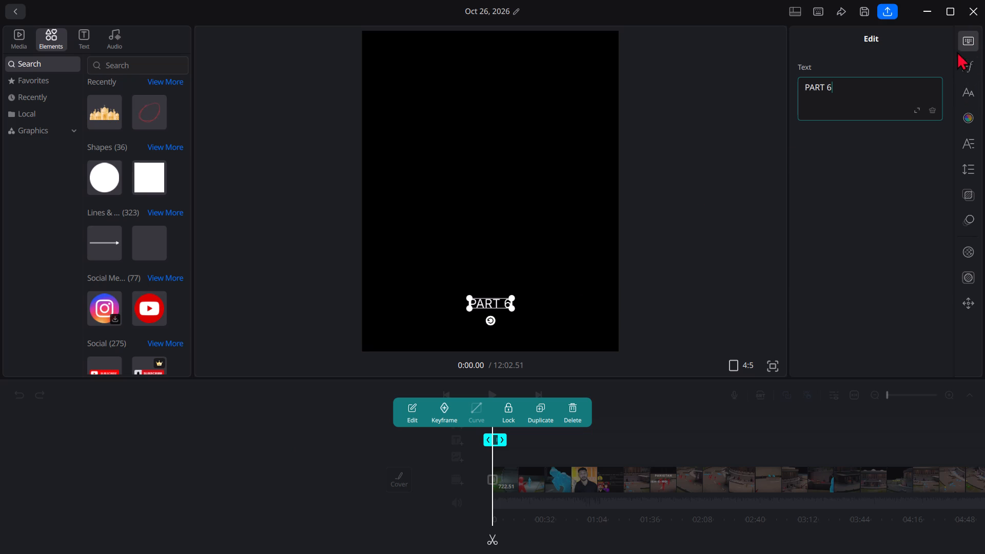
# Set the PART 6 title's font to Bauhaus 93 Regular and apply the white-on-red text style.
pyautogui.click(970, 67)
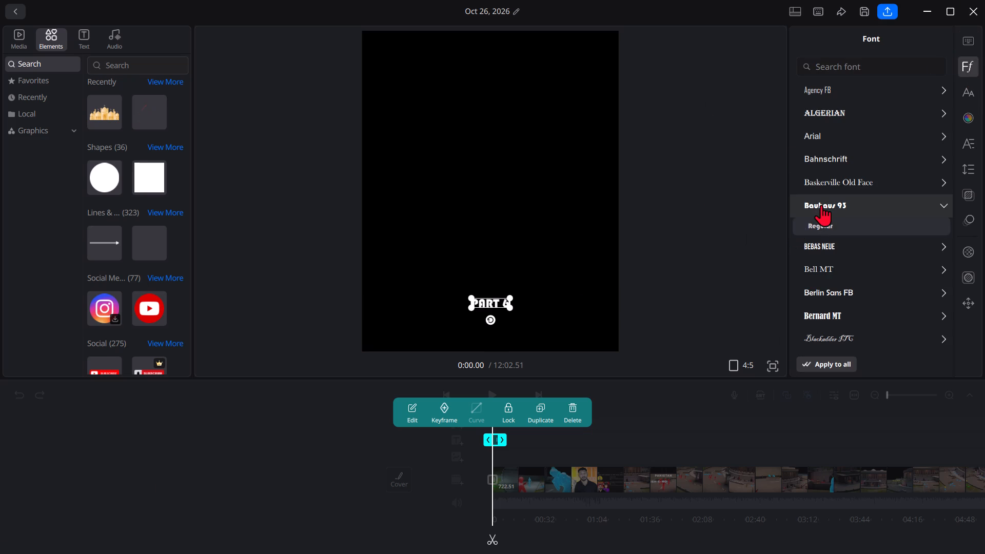
pyautogui.click(822, 204)
pyautogui.click(821, 206)
pyautogui.click(963, 115)
pyautogui.click(871, 113)
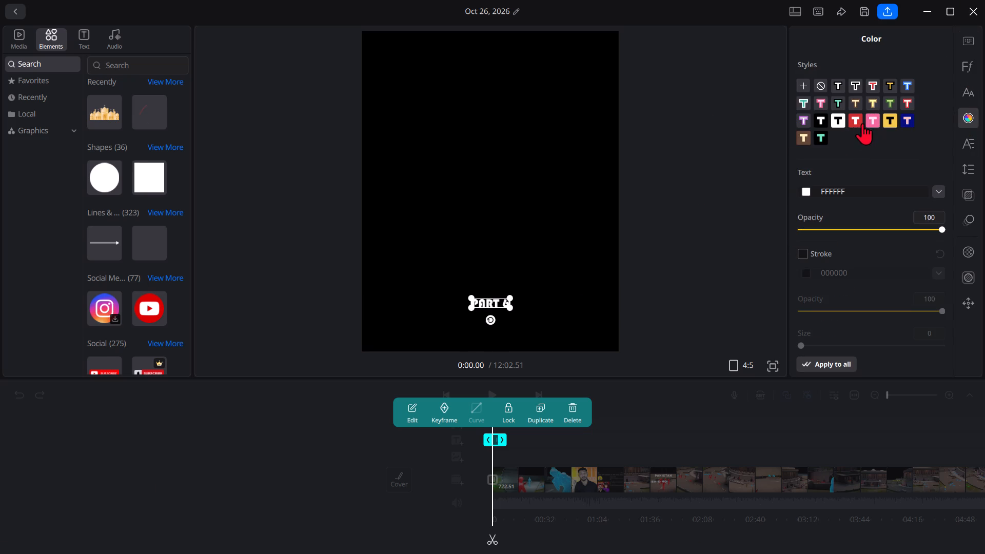
pyautogui.click(862, 124)
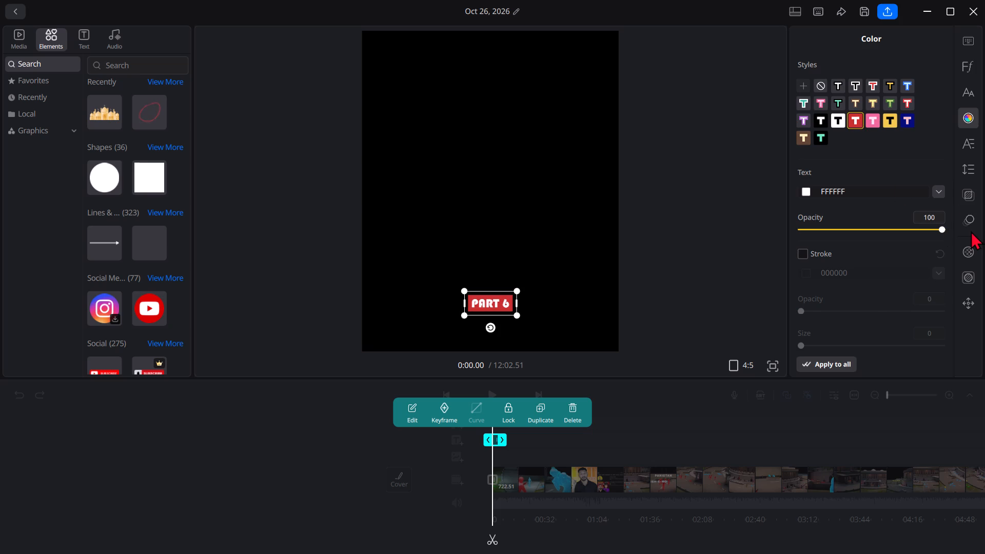
# Apply the second Active caption animation to the PART 6 title.
pyautogui.click(970, 227)
pyautogui.click(854, 179)
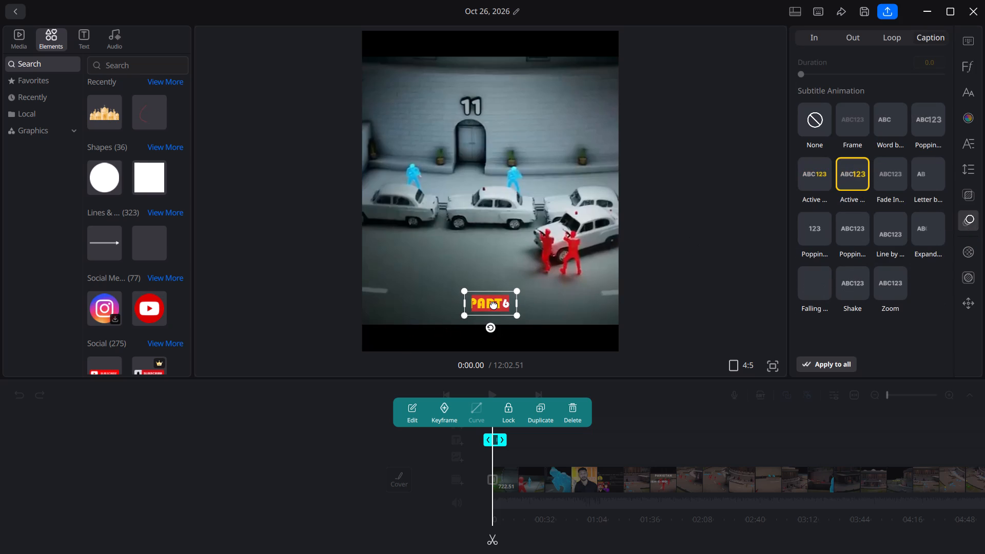
# Move the PART 6 title into the upper-left corner of the video frame, just above the picture, and deselect it.
pyautogui.moveTo(492, 304); pyautogui.dragTo(317, 122)
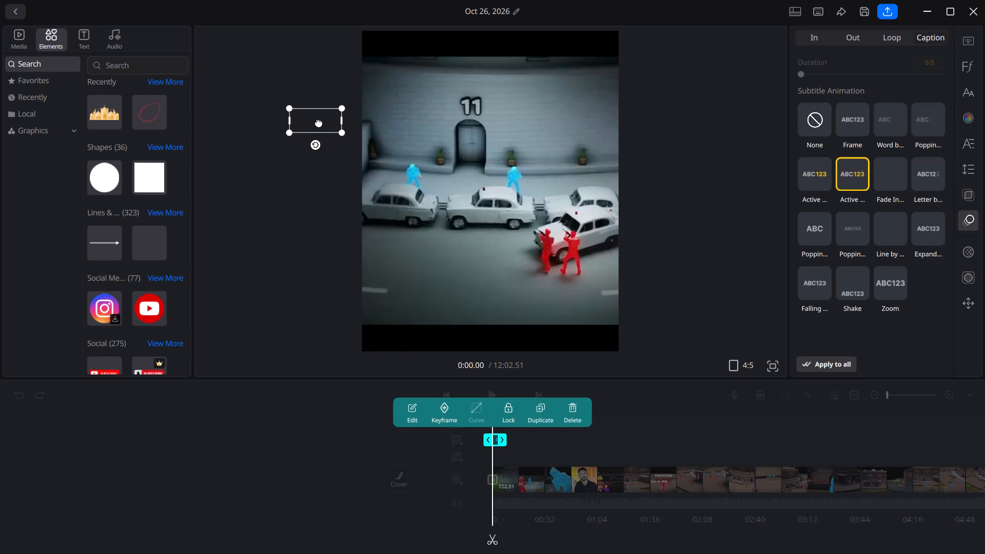
pyautogui.press('space')
pyautogui.press('space')
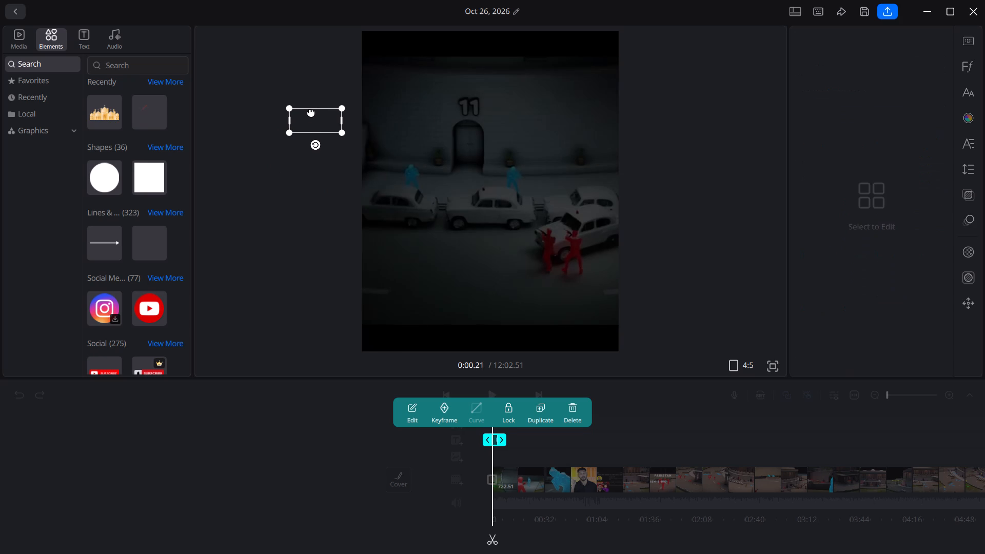
pyautogui.press('space')
pyautogui.press('space')
pyautogui.moveTo(311, 112); pyautogui.dragTo(387, 29)
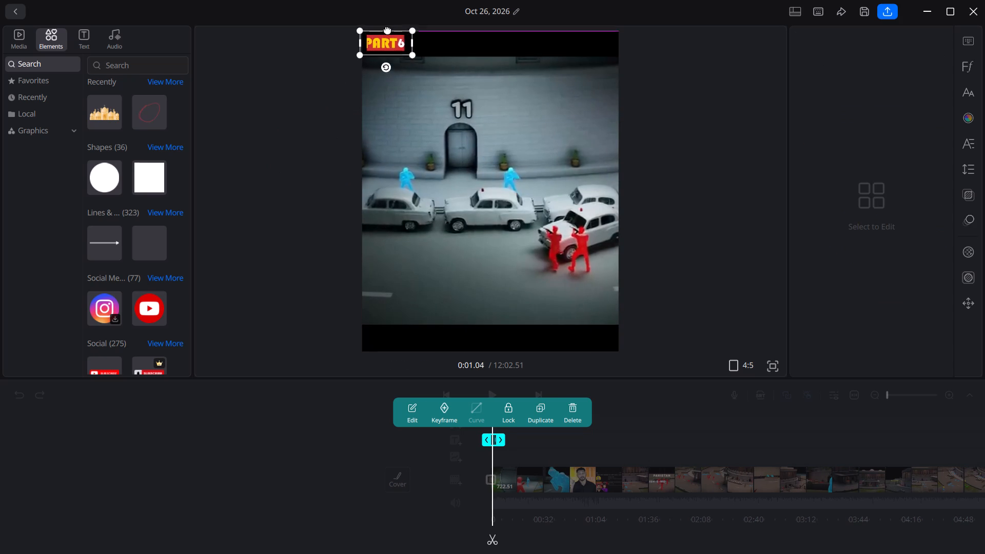
pyautogui.moveTo(387, 29); pyautogui.dragTo(377, 36)
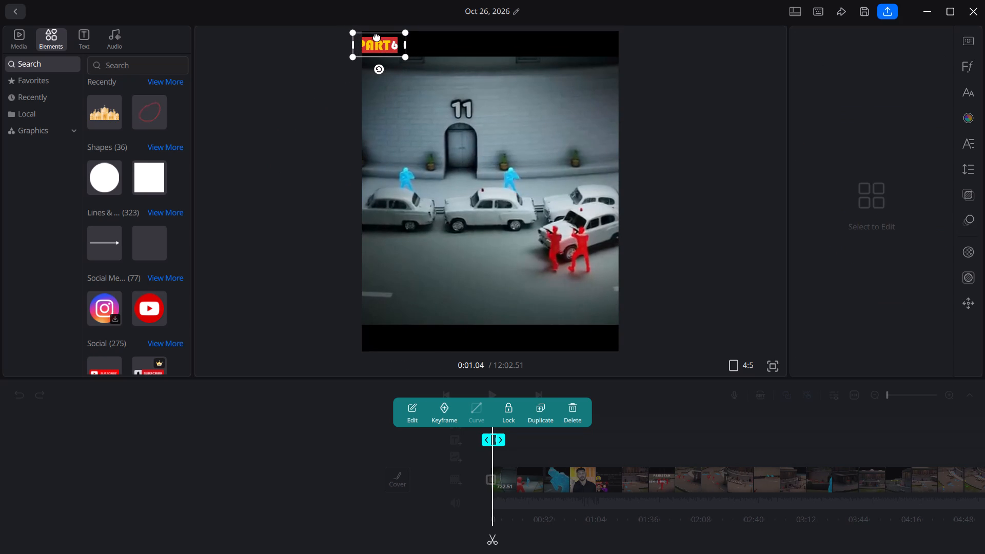
pyautogui.moveTo(377, 36); pyautogui.dragTo(376, 37)
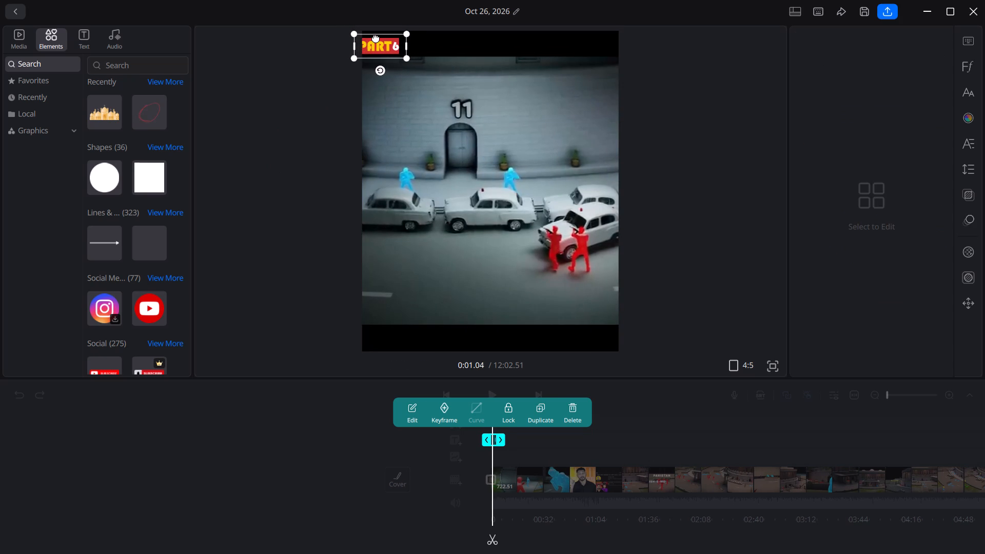
pyautogui.moveTo(376, 37); pyautogui.dragTo(376, 38)
pyautogui.press('space')
pyautogui.press('space')
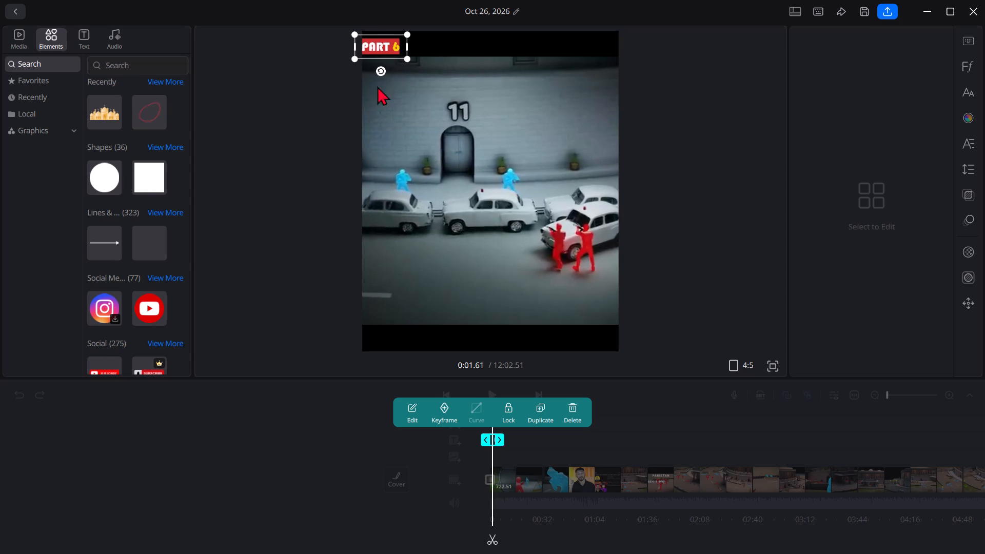
pyautogui.click(279, 264)
# Play the video past the one-minute mark and split the clip at 1:03.20, before the BREAKING NEWS scene.
pyautogui.press('space')
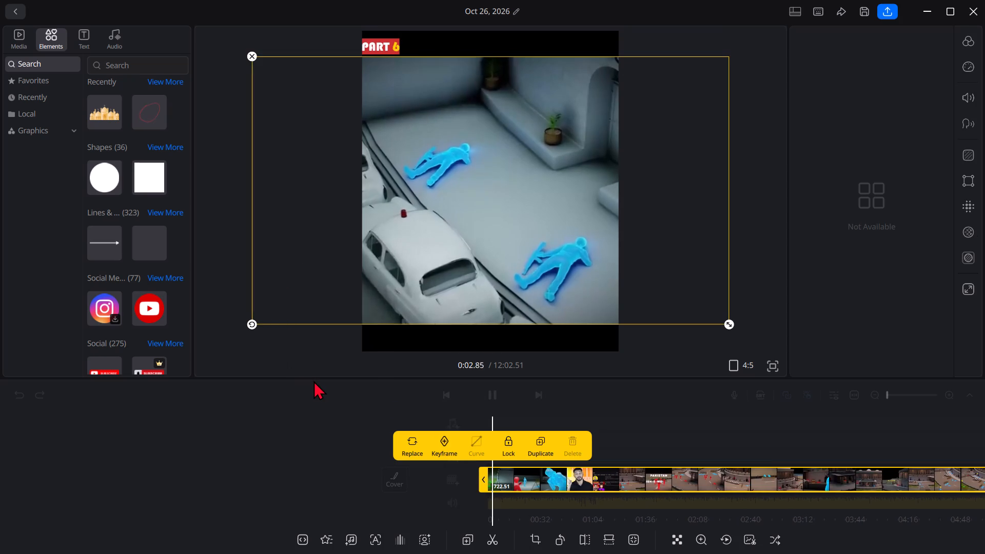
pyautogui.press('space')
pyautogui.press('space')
pyautogui.press('space')
pyautogui.moveTo(417, 415); pyautogui.dragTo(451, 403)
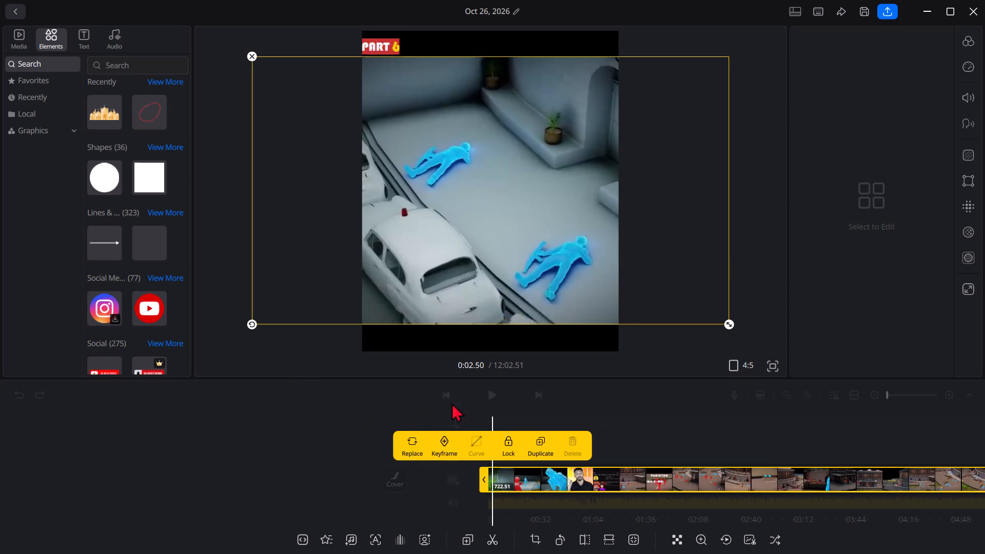
pyautogui.moveTo(451, 403); pyautogui.dragTo(666, 392)
pyautogui.press('space')
pyautogui.click(682, 342)
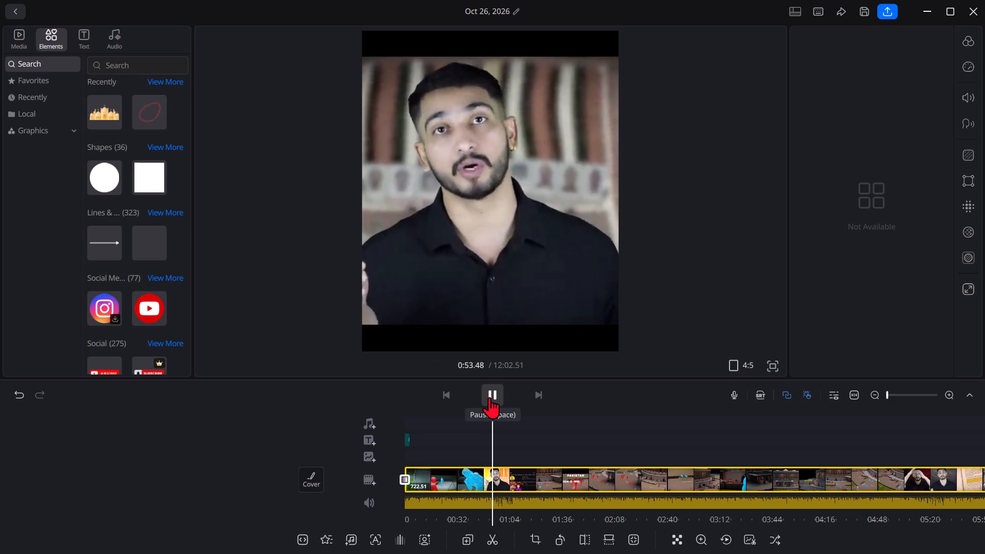
pyautogui.click(489, 397)
pyautogui.click(489, 397)
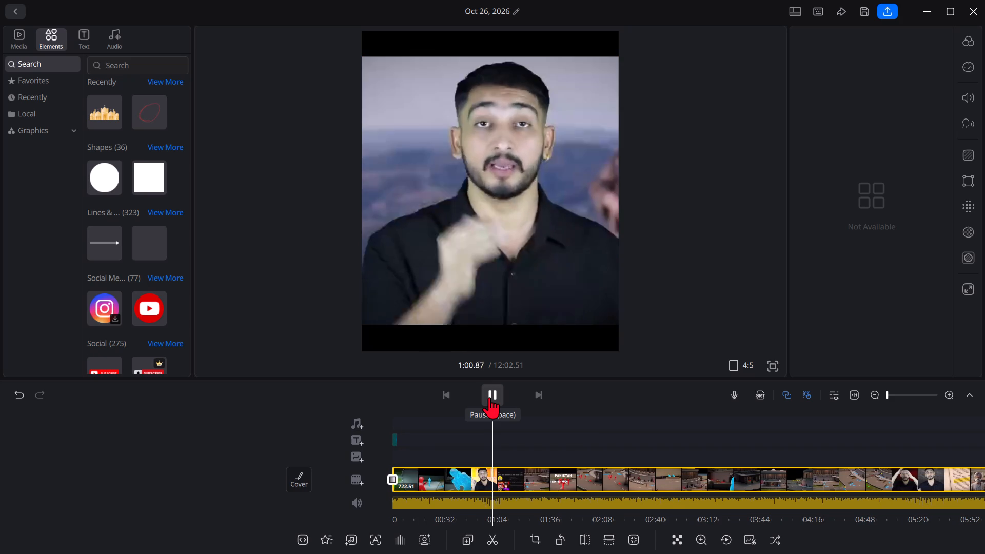
pyautogui.click(489, 397)
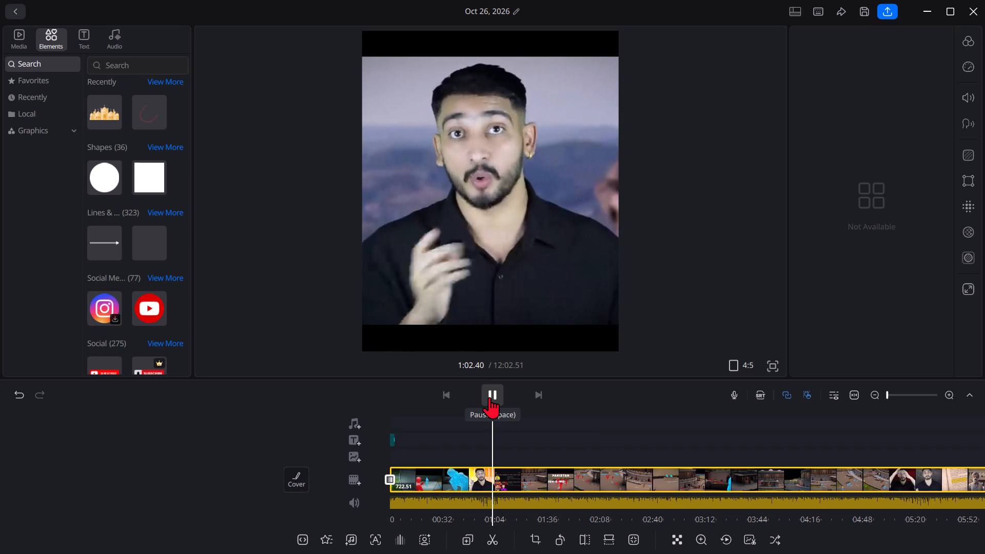
pyautogui.click(489, 397)
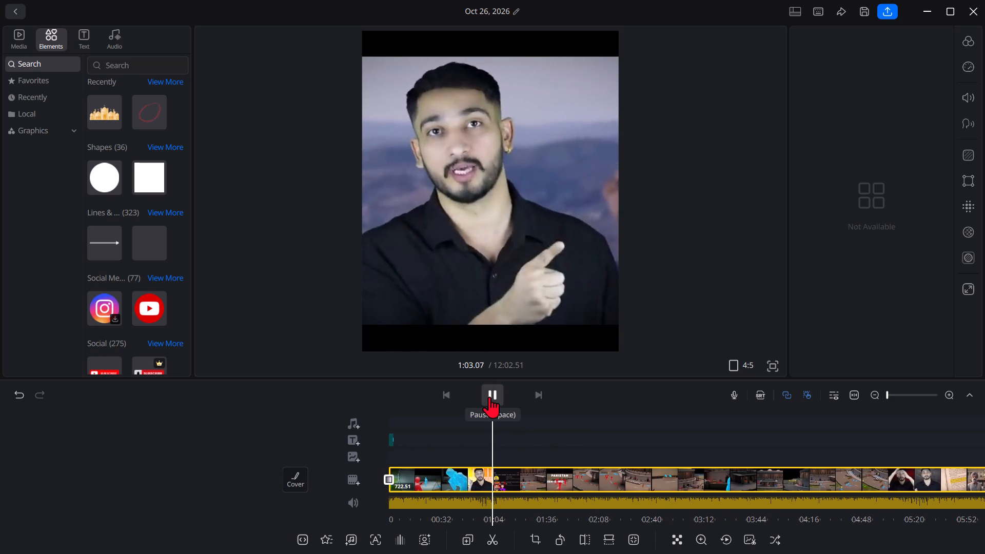
pyautogui.click(488, 390)
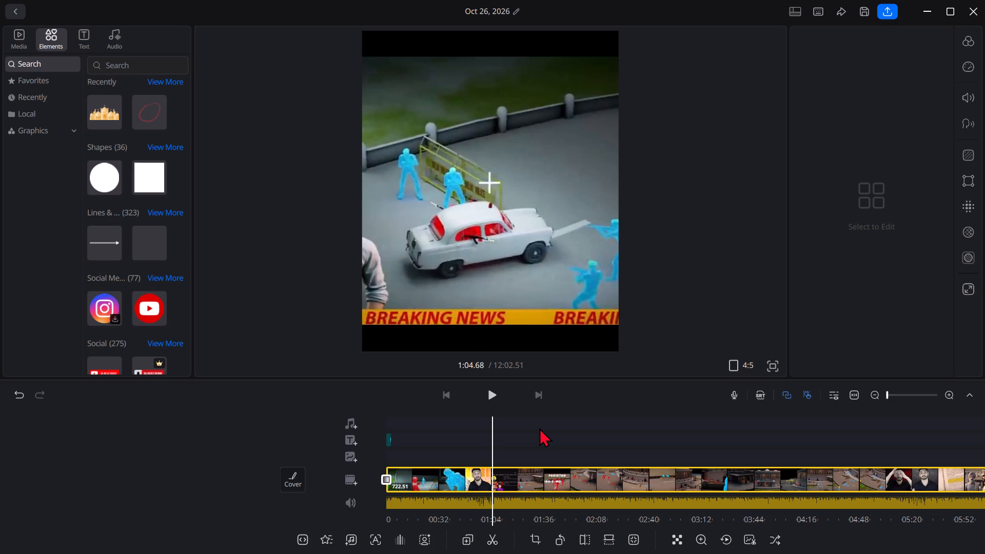
pyautogui.press('Left')
pyautogui.press('Left')
pyautogui.press('Left')
pyautogui.press('Left')
pyautogui.press('Left')
pyautogui.press('Left')
pyautogui.press('Left')
pyautogui.press('Left')
pyautogui.press('Left')
pyautogui.press('Left')
pyautogui.press('Left')
pyautogui.press('Left')
pyautogui.press('Left')
pyautogui.press('Left')
pyautogui.press('Left')
pyautogui.press('Left')
pyautogui.press('Left')
pyautogui.press('Left')
pyautogui.press('Left')
pyautogui.press('Left')
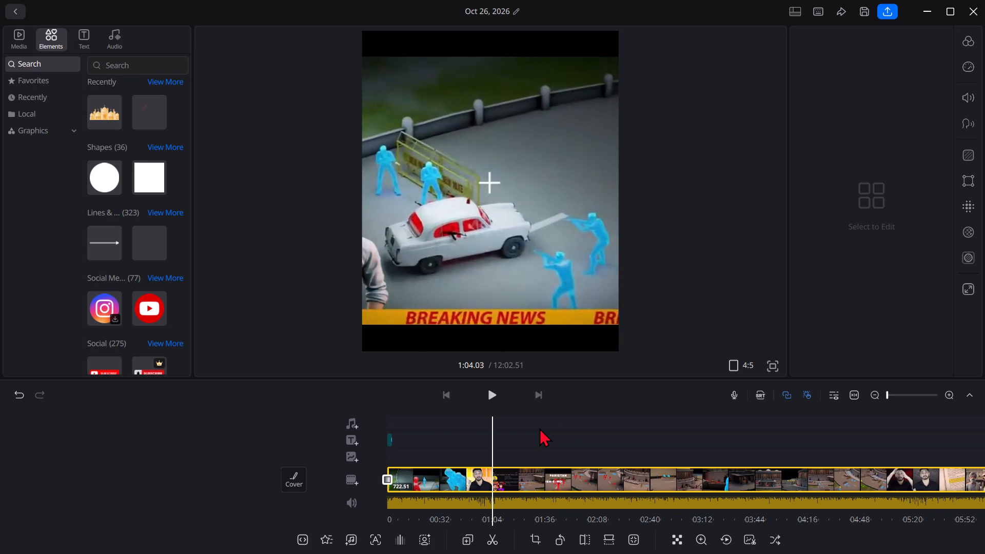
pyautogui.press('Left')
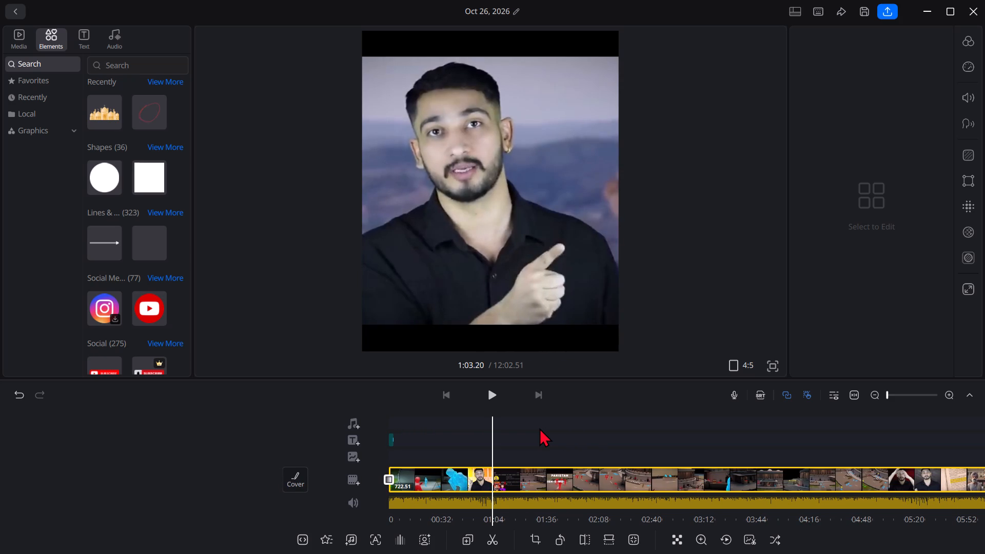
pyautogui.hotkey('ctrl', 'b')
# Delete the rest of the video after the split at 1:03.20.
pyautogui.click(506, 488)
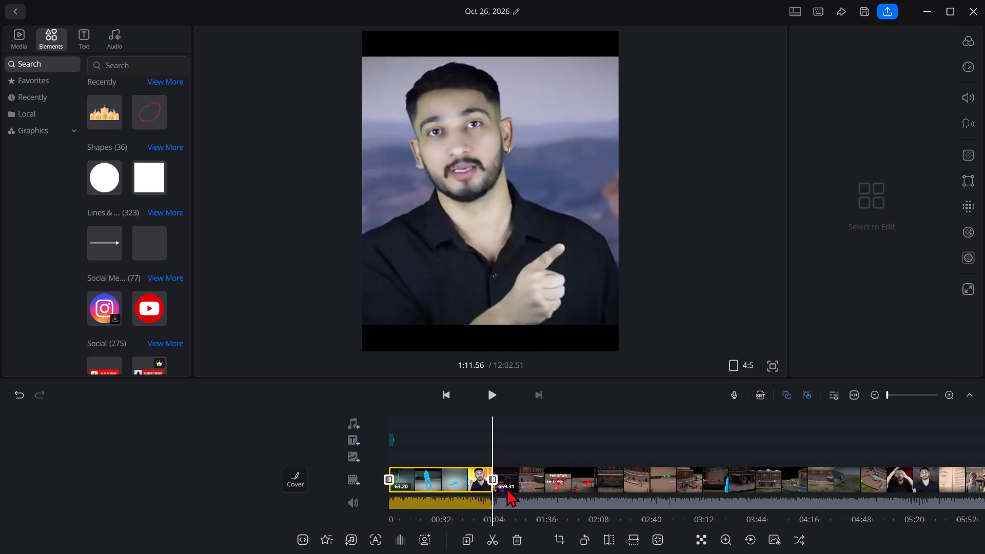
pyautogui.doubleClick(519, 470)
pyautogui.click(573, 437)
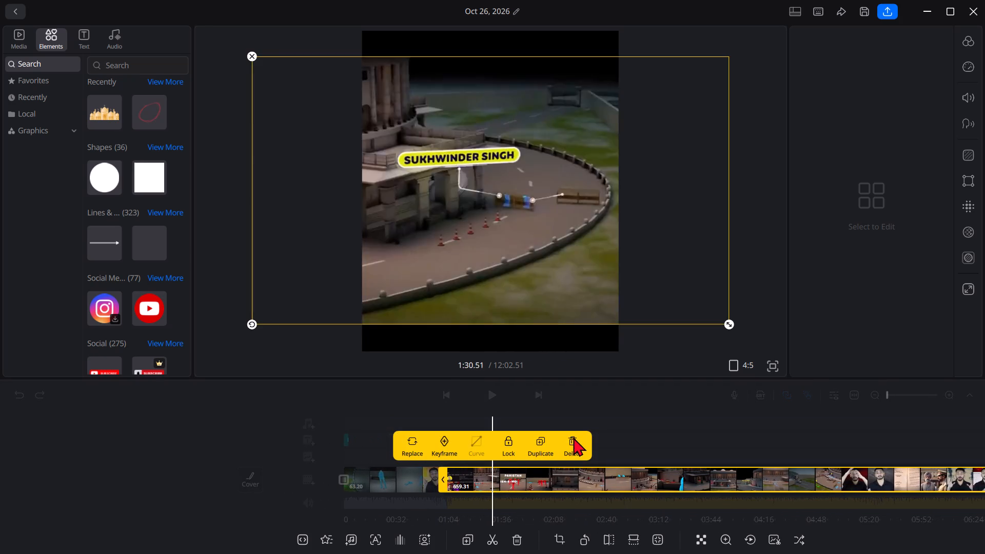
pyautogui.click(592, 425)
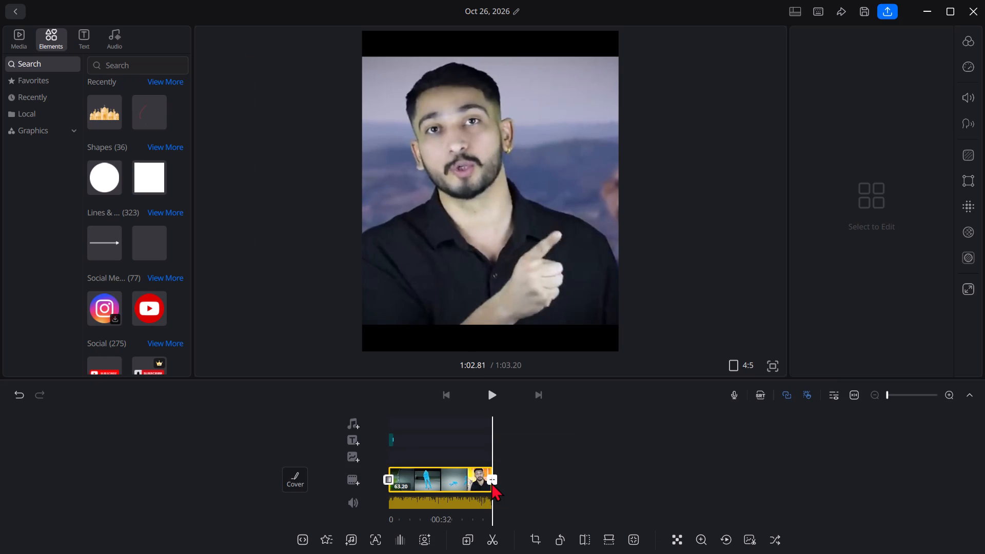
# Add a fade to black at the end of the trimmed clip.
pyautogui.click(491, 482)
pyautogui.click(461, 452)
pyautogui.click(518, 532)
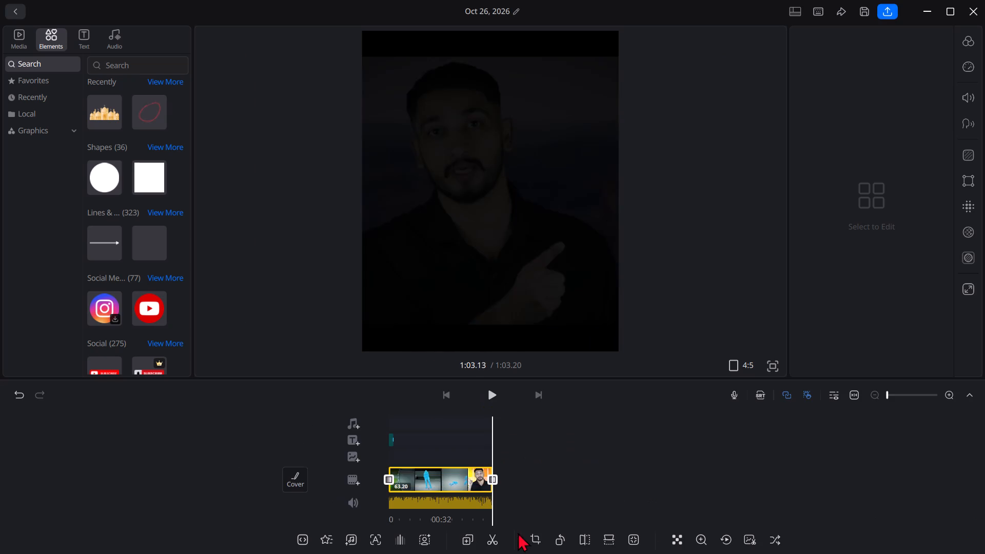
# Split the remaining clip near its middle, at 0:32.26.
pyautogui.click(442, 491)
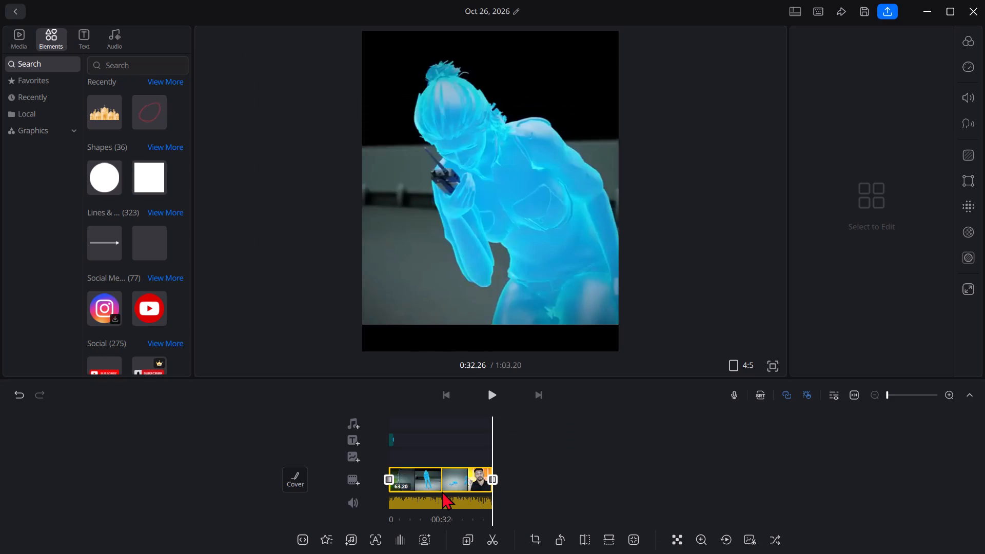
pyautogui.click(442, 491)
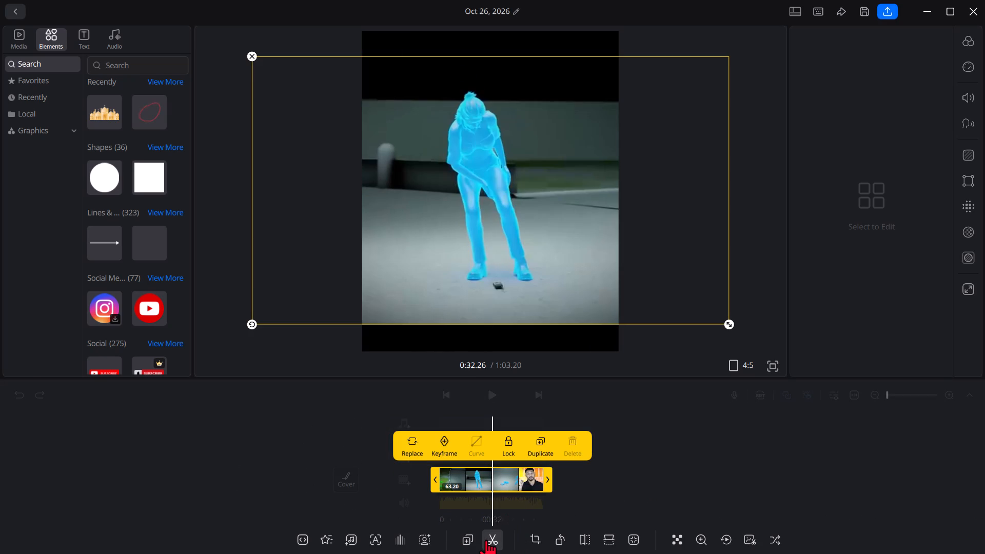
pyautogui.click(499, 539)
pyautogui.click(620, 459)
# Add the Rotate 1 transition between the two halves of the clip.
pyautogui.click(496, 478)
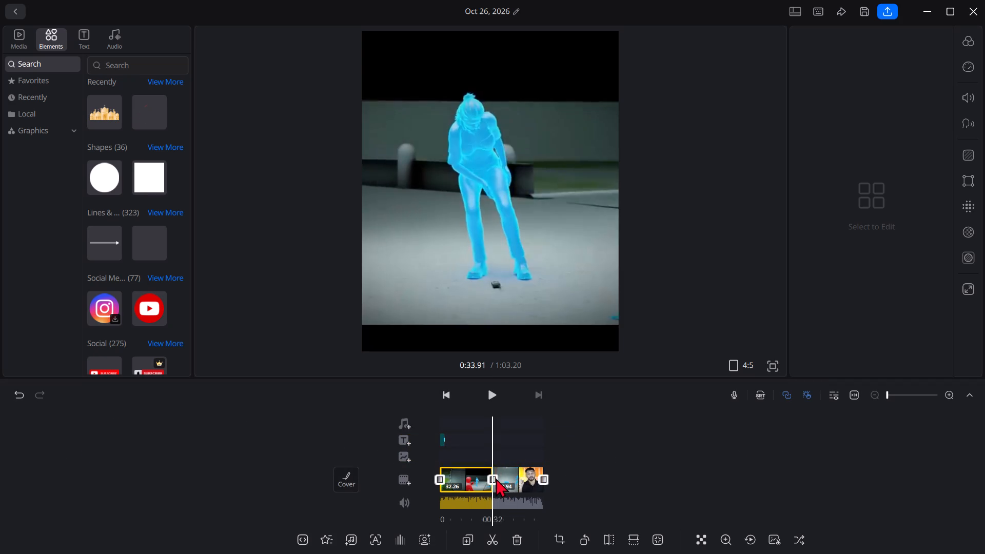
pyautogui.click(676, 437)
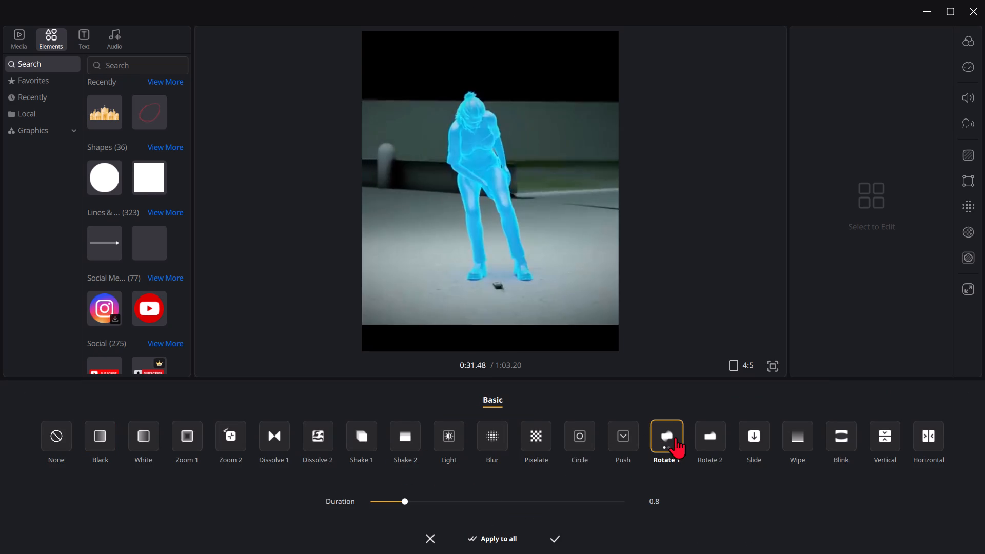
pyautogui.click(559, 540)
pyautogui.click(605, 499)
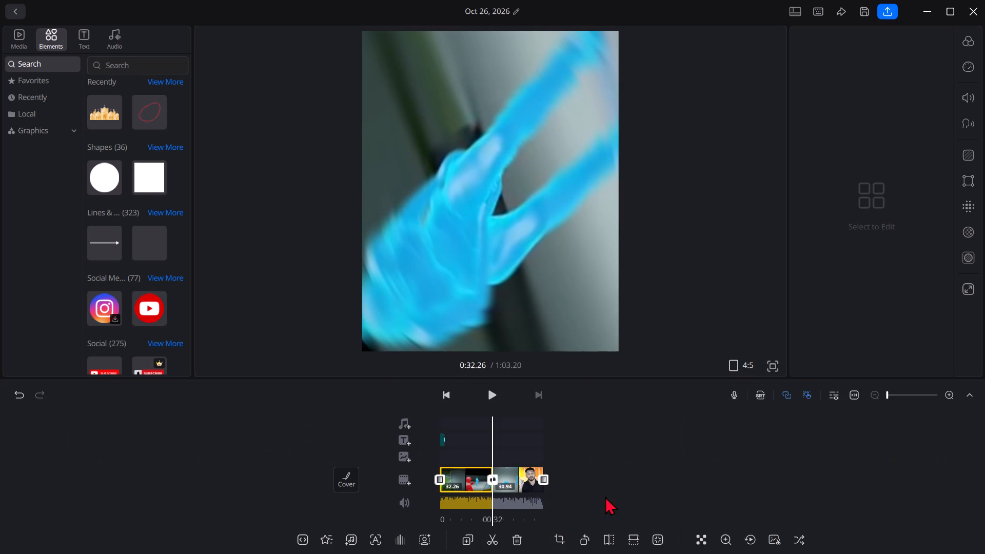
# Play the first seconds of PART 6 from the start of the timeline to check the title.
pyautogui.moveTo(595, 489); pyautogui.dragTo(665, 460)
pyautogui.moveTo(575, 456); pyautogui.dragTo(642, 456)
pyautogui.moveTo(642, 456); pyautogui.dragTo(710, 457)
pyautogui.press('space')
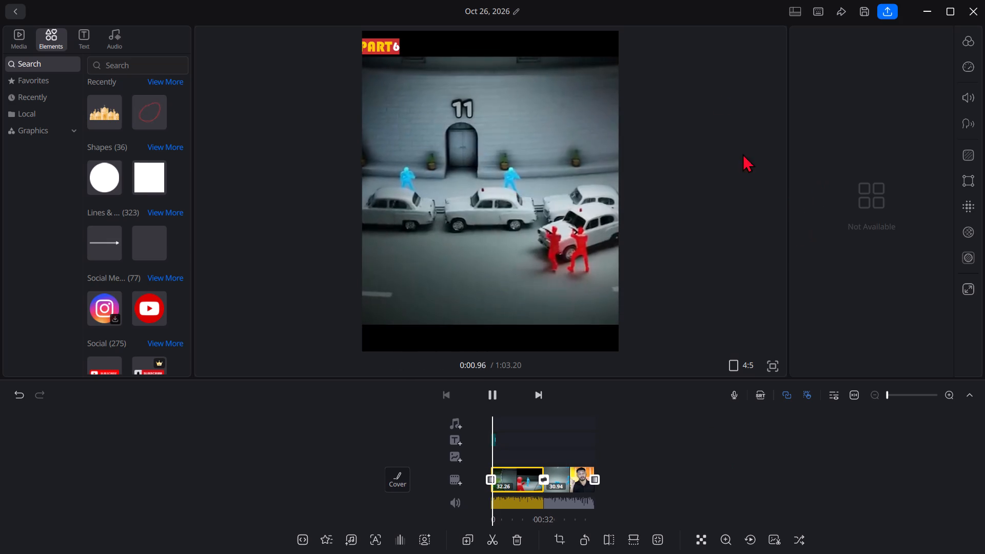
pyautogui.press('space')
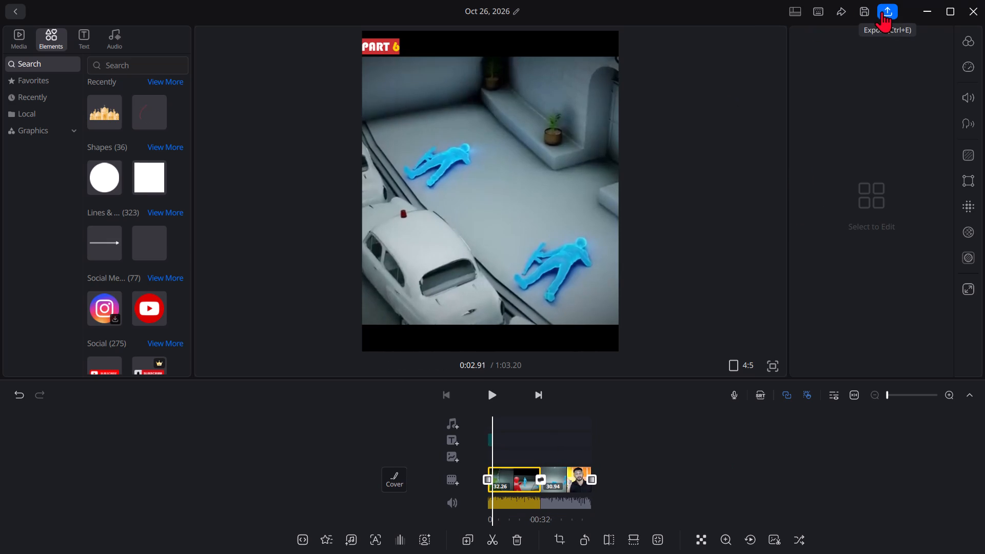
# Export PART 6 to the Downloads folder with Auto export quality.
pyautogui.click(892, 11)
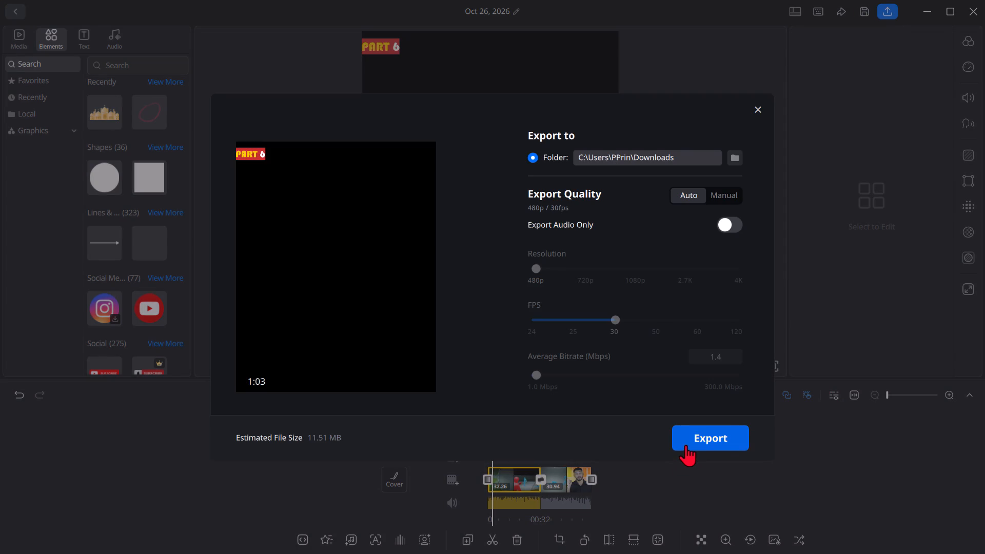
pyautogui.click(686, 445)
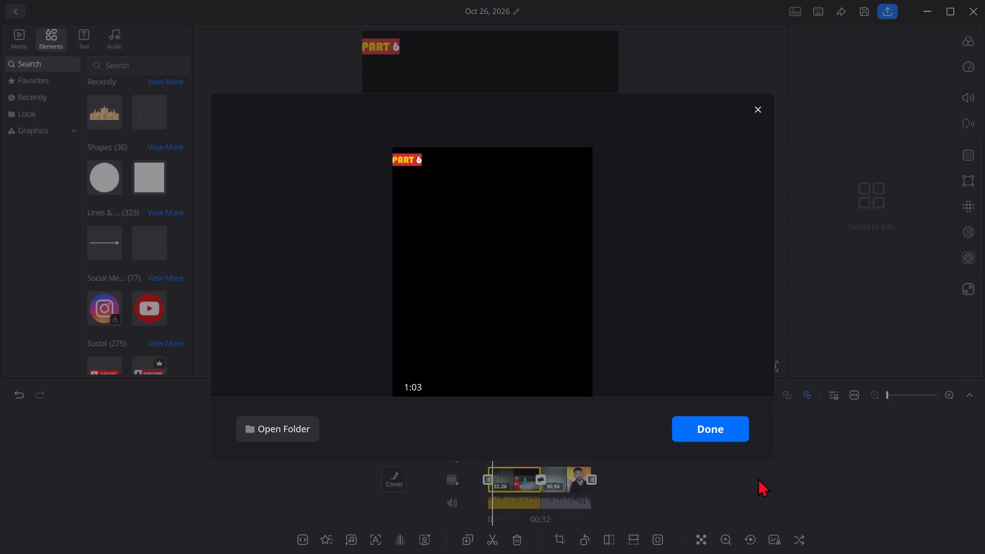
# Rename the newly exported video in the Downloads folder as PART 6, accepting the numbered name PART 6 (10), and refresh the folder.
pyautogui.click(291, 432)
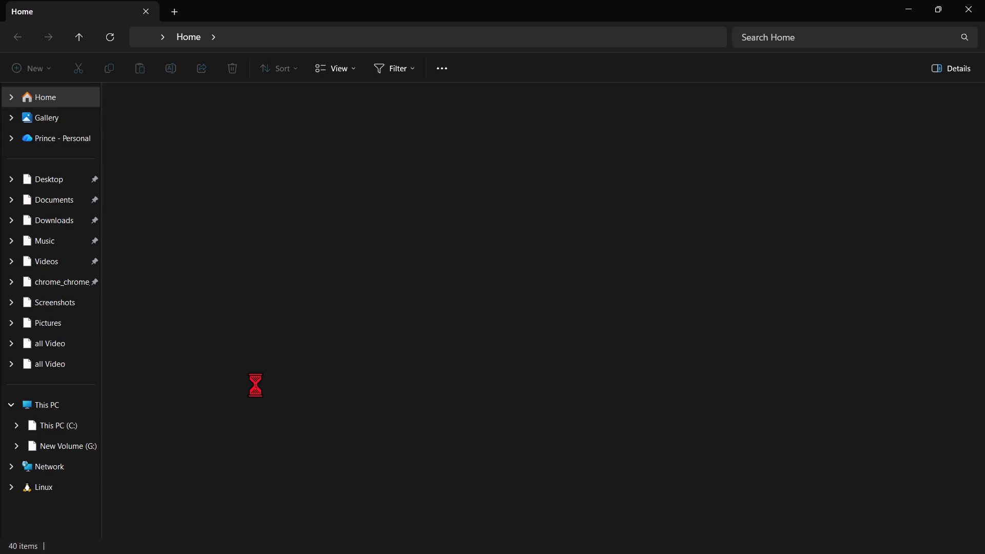
pyautogui.click(120, 137)
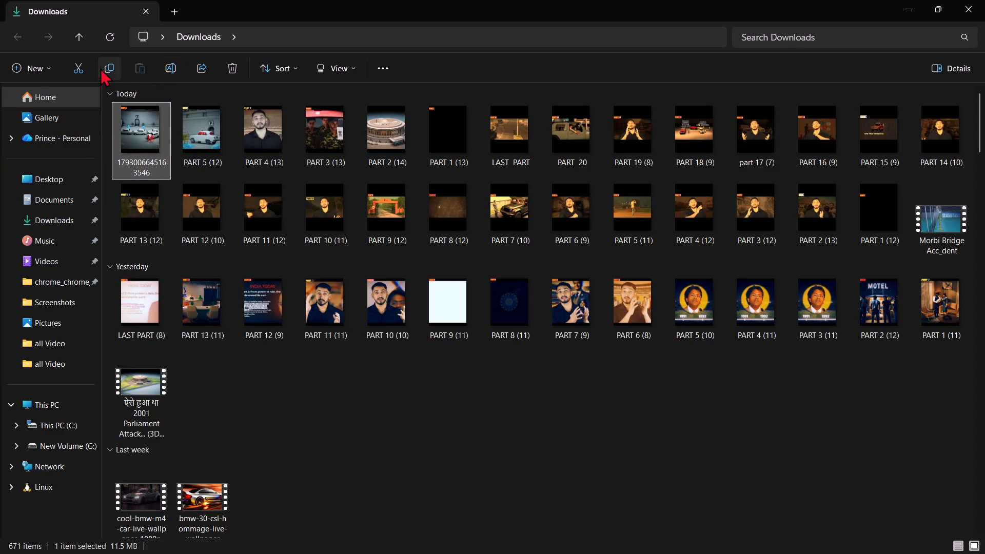
pyautogui.click(168, 63)
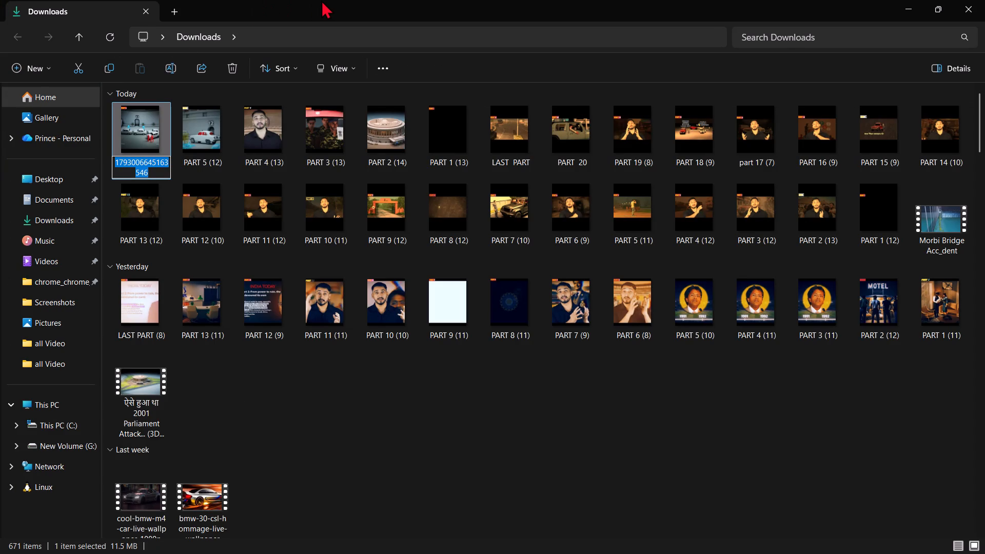
pyautogui.write('PART')
pyautogui.press('space')
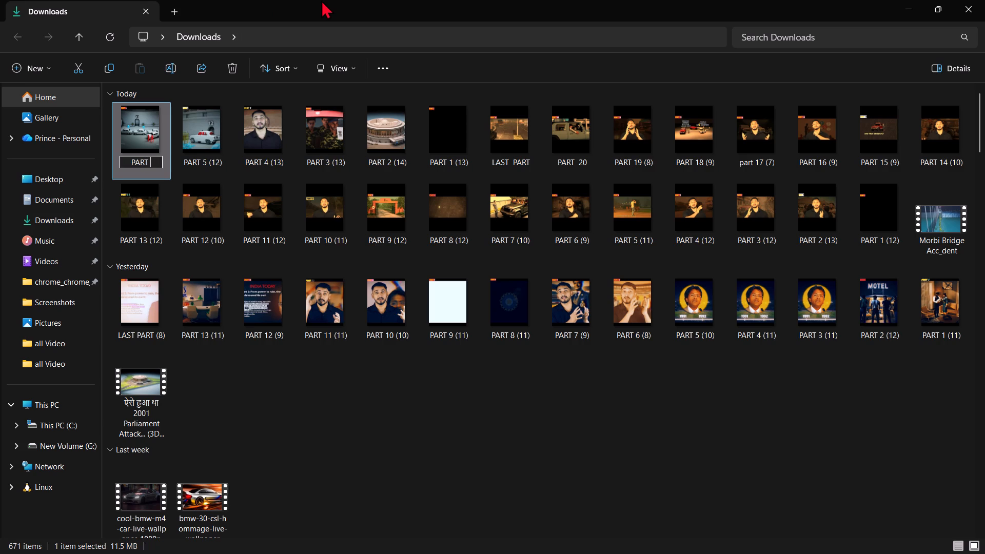
pyautogui.write('6')
pyautogui.press('space')
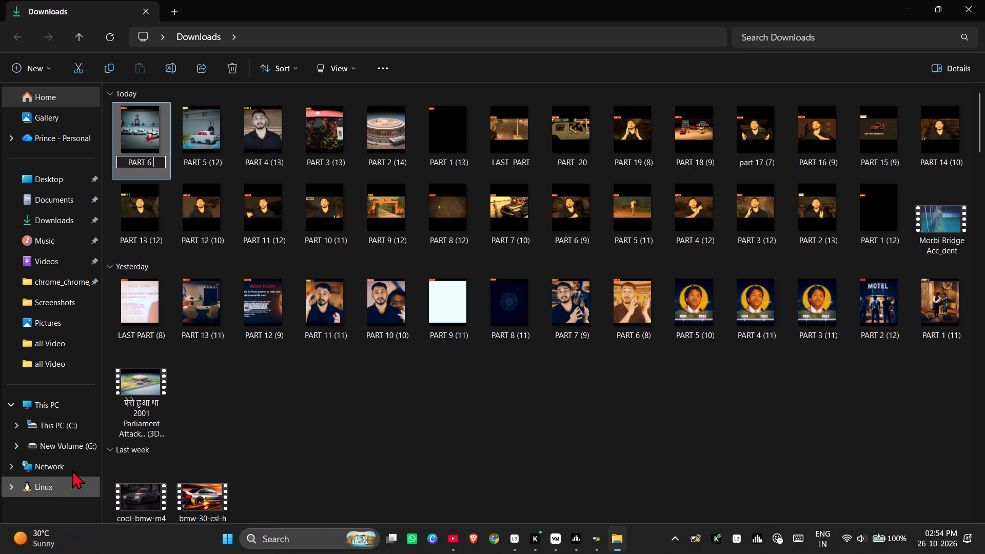
pyautogui.click(215, 390)
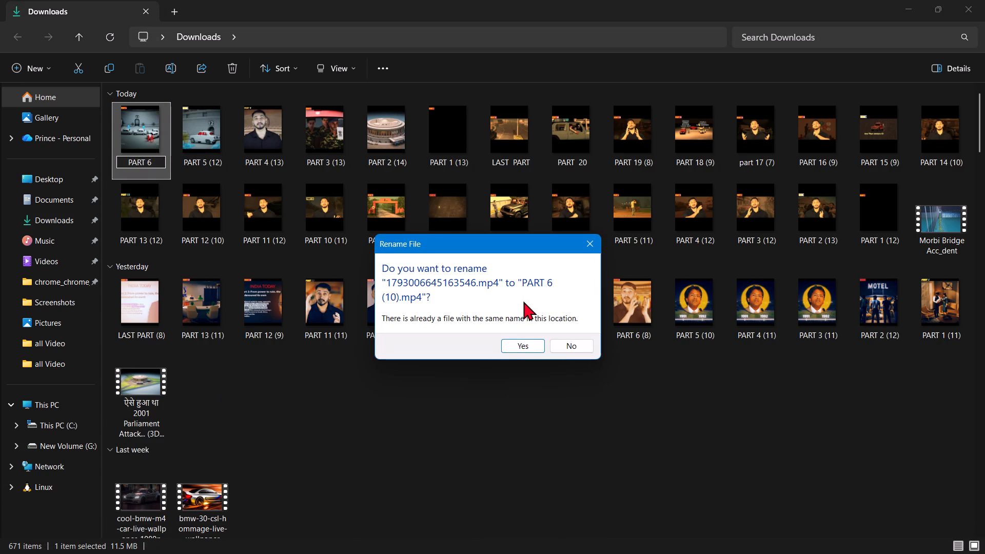
pyautogui.click(508, 345)
pyautogui.click(107, 34)
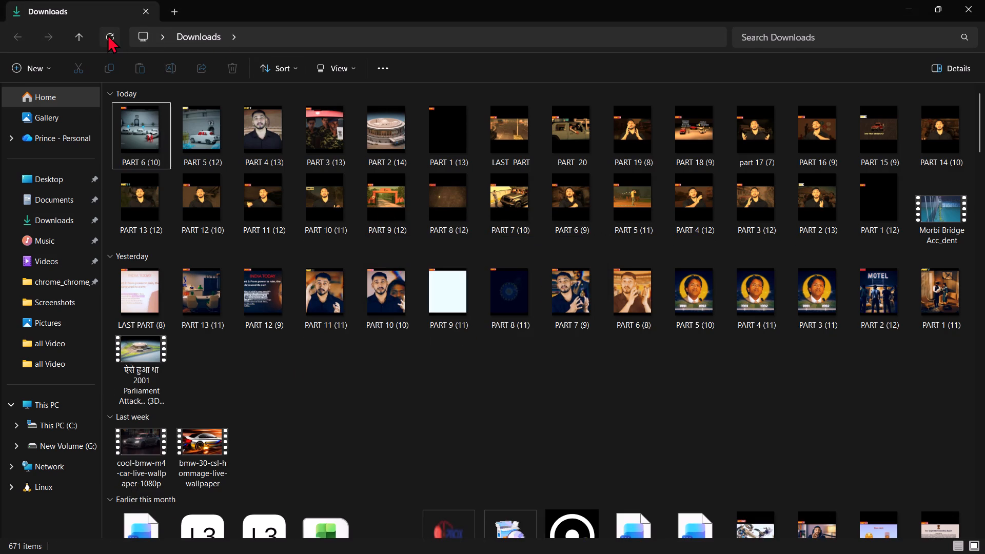
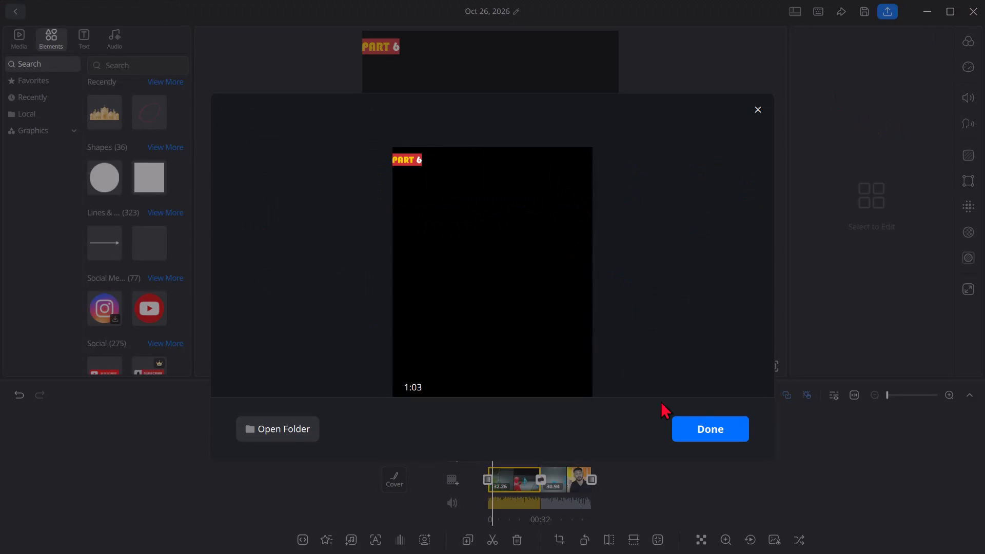
# Close the finished PART 6 export and undo the timeline edits until the full remaining footage is restored after the 63.20 s clip.
pyautogui.click(725, 438)
pyautogui.hotkey('ctrl', 'z')
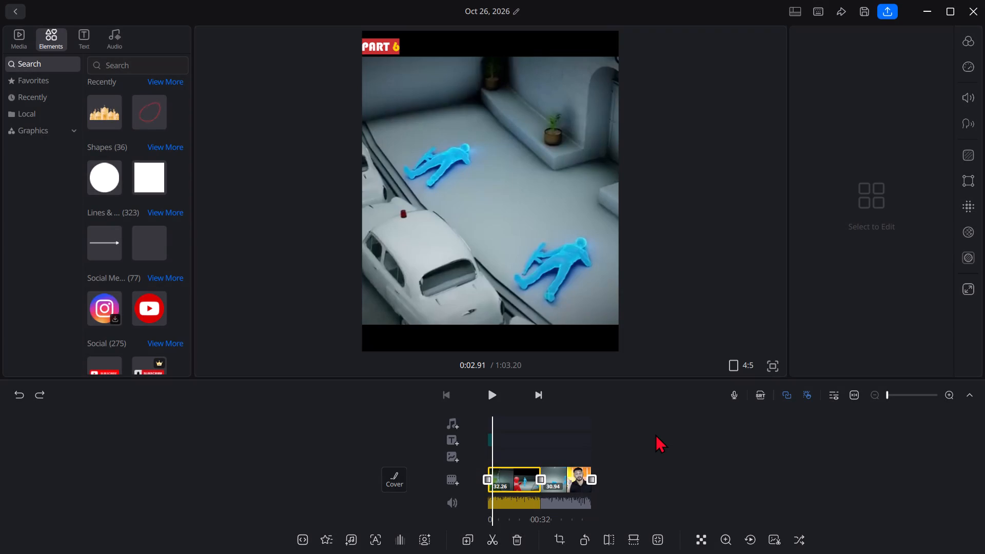
pyautogui.hotkey('ctrl', 'z')
pyautogui.hotkey('ctrl', 'z')
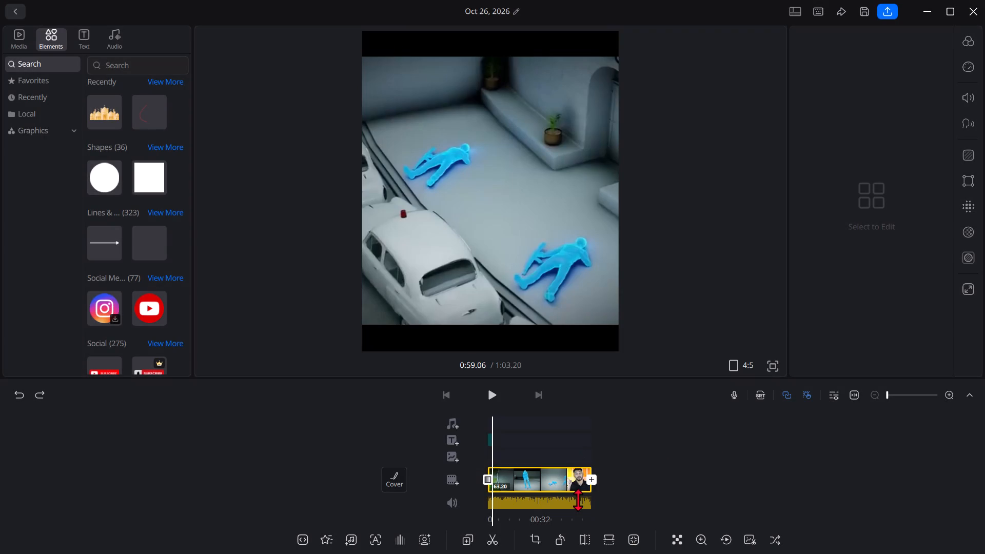
pyautogui.hotkey('ctrl', 'z')
# Delete the already exported 63.20 s clip from the start of the timeline.
pyautogui.click(539, 477)
pyautogui.doubleClick(541, 479)
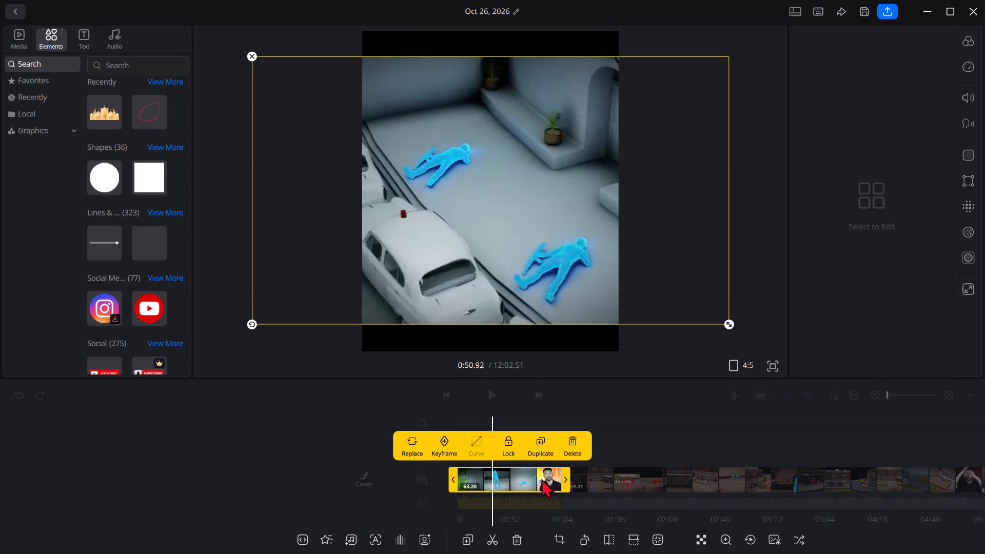
pyautogui.click(564, 448)
pyautogui.click(265, 451)
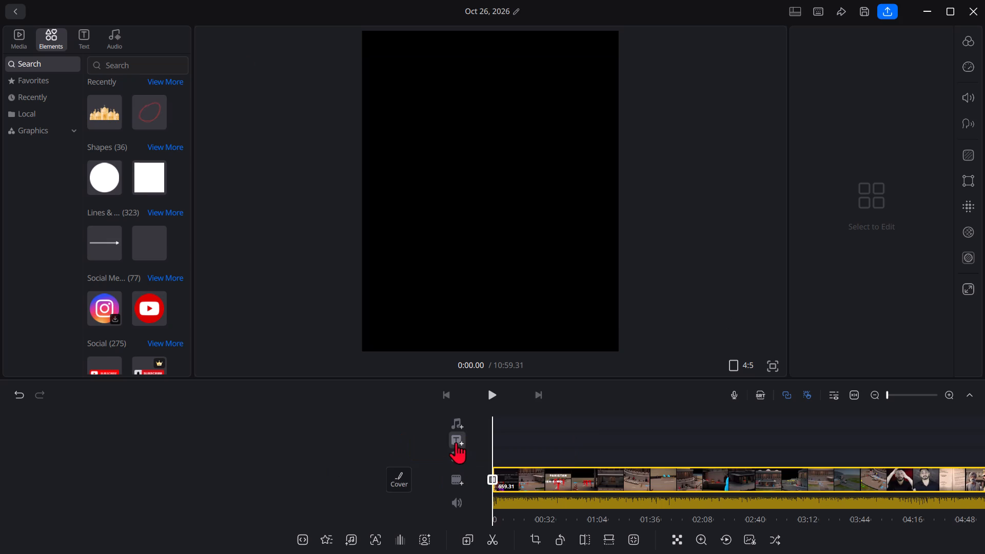
# Add a text title reading "PART 7" at the start of the timeline.
pyautogui.click(455, 440)
pyautogui.click(403, 404)
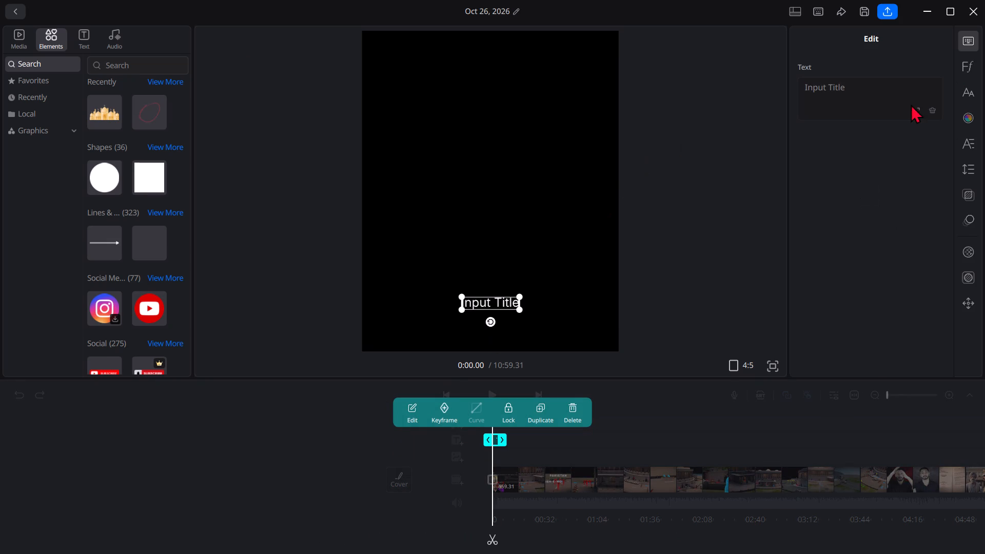
pyautogui.click(875, 104)
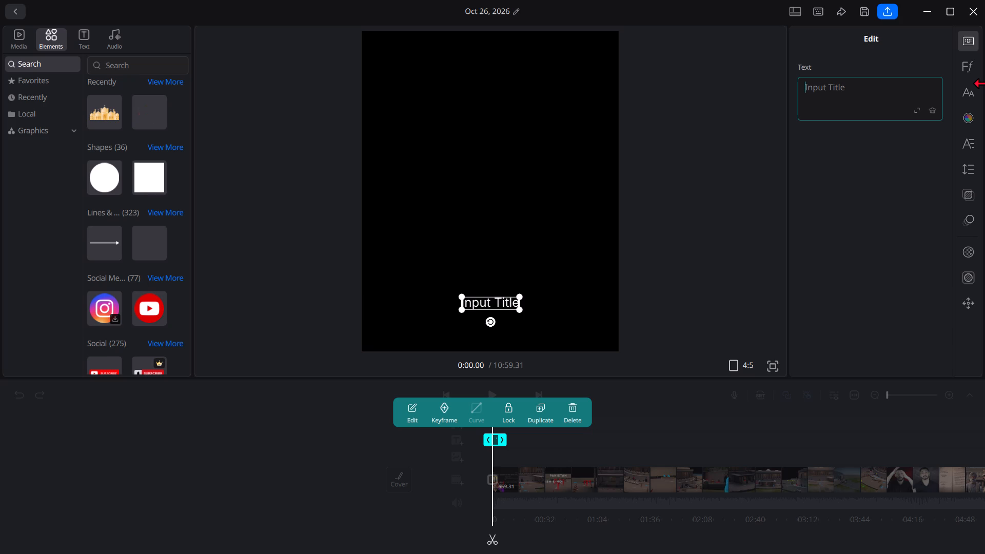
pyautogui.write('PA')
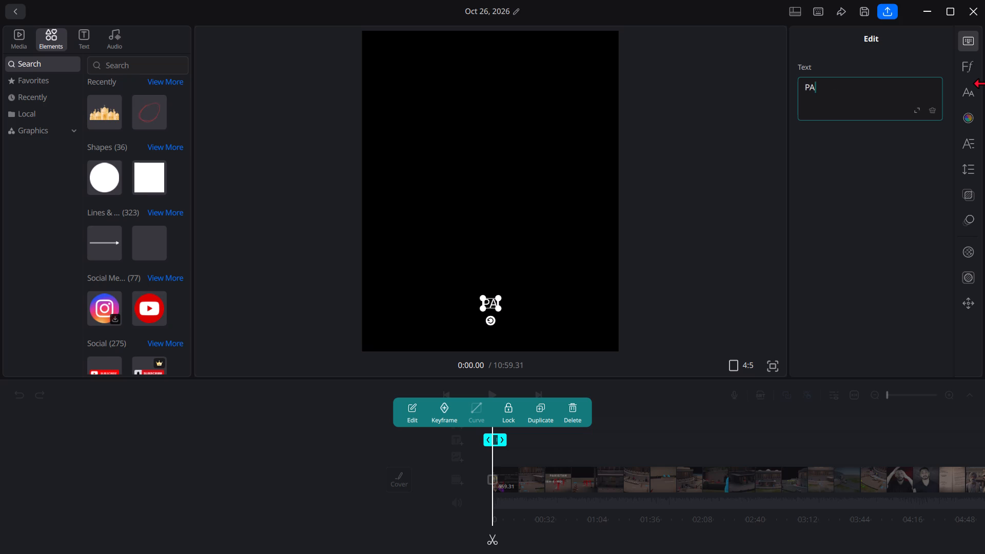
pyautogui.write('RT 7')
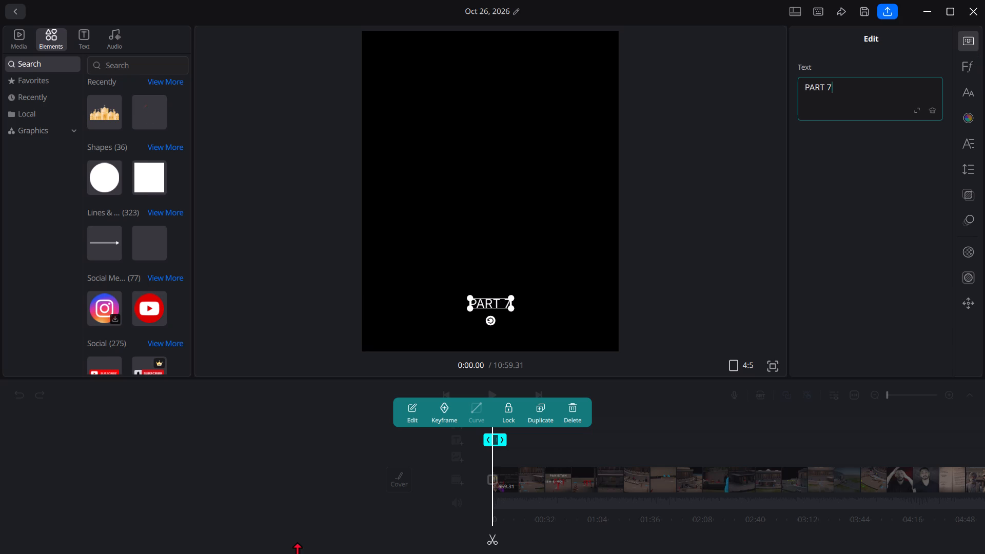
# Style the PART 7 title with the Bauhaus 93 font and the white-on-red colour preset.
pyautogui.click(974, 68)
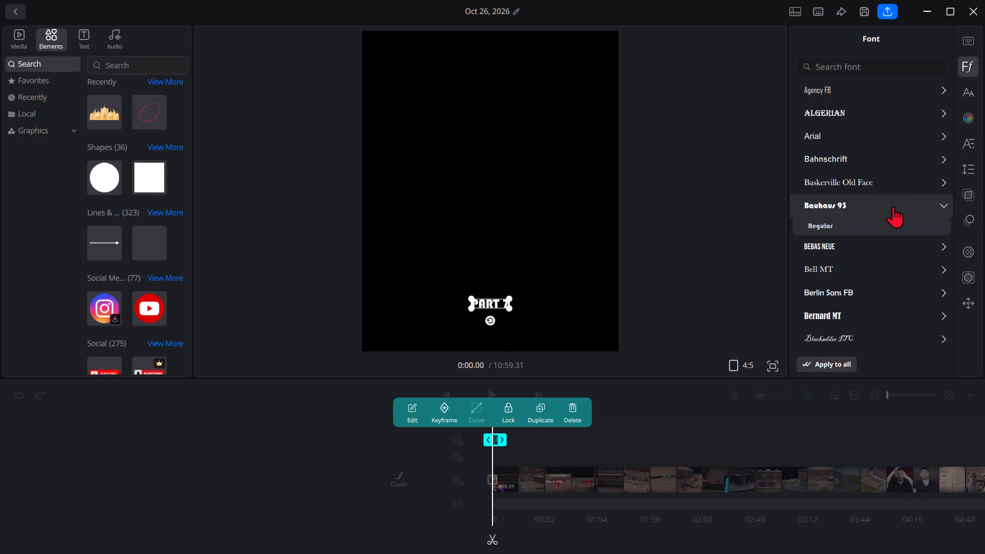
pyautogui.click(892, 206)
pyautogui.click(972, 121)
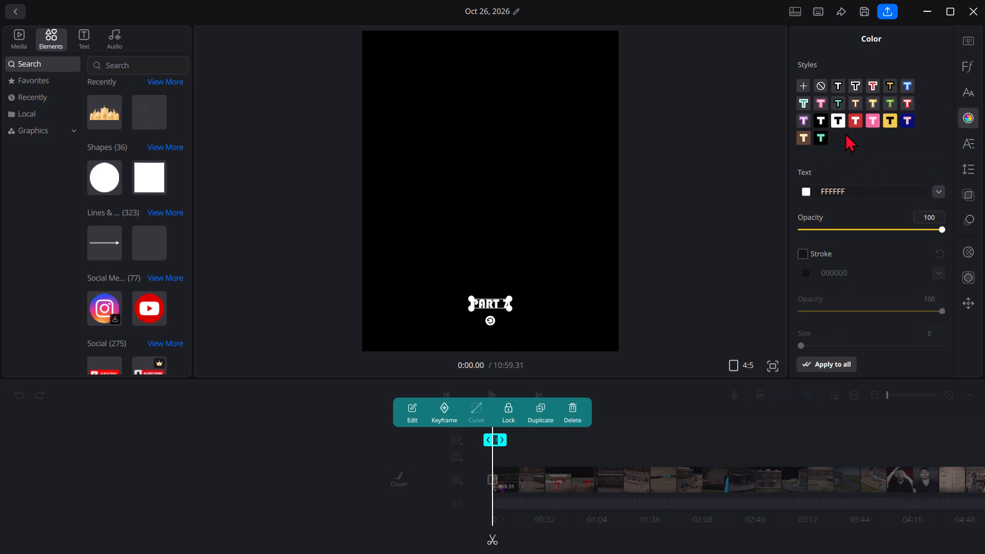
pyautogui.click(853, 112)
# Apply the second Active caption animation, with the enlarged yellow active word, to the PART 7 title.
pyautogui.click(975, 194)
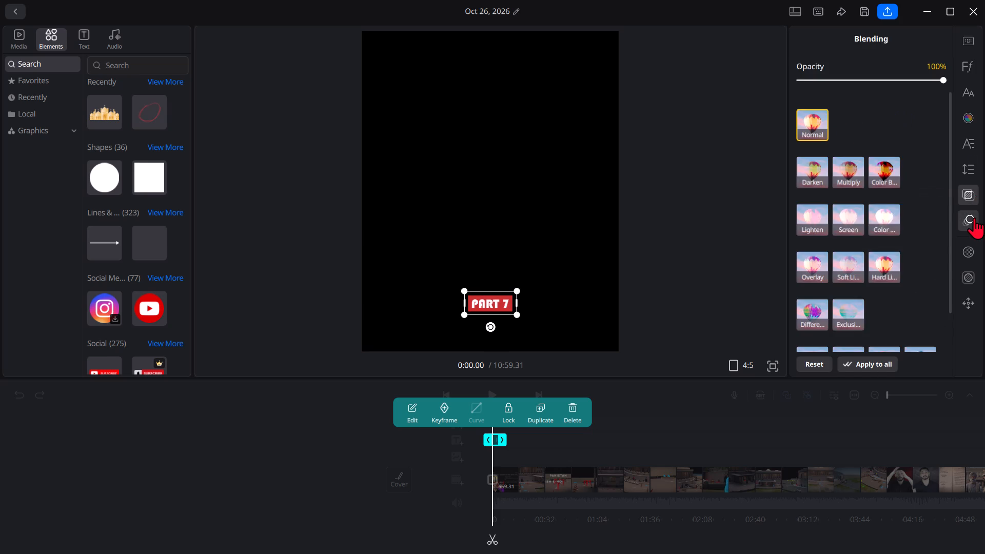
pyautogui.click(974, 217)
pyautogui.click(845, 183)
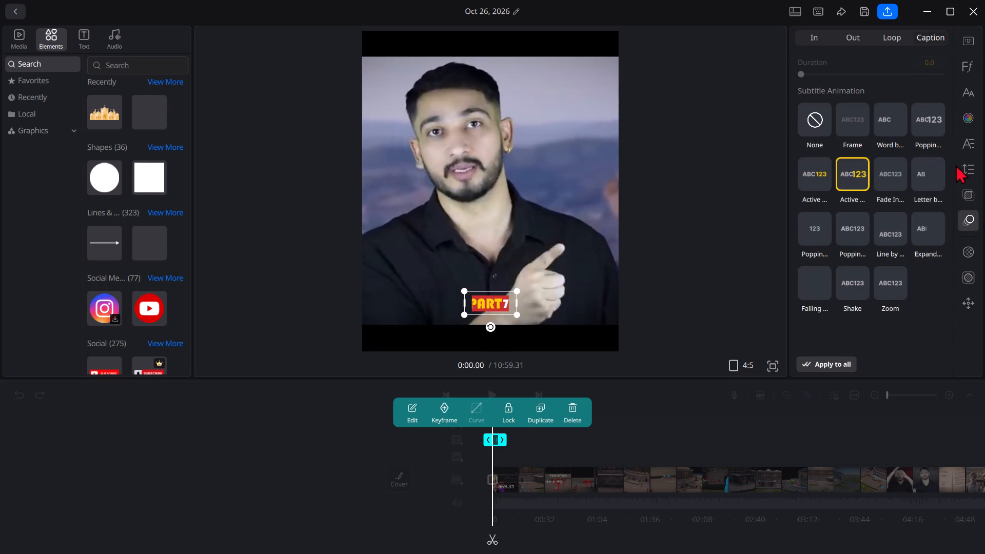
pyautogui.click(968, 168)
pyautogui.click(970, 156)
pyautogui.click(970, 139)
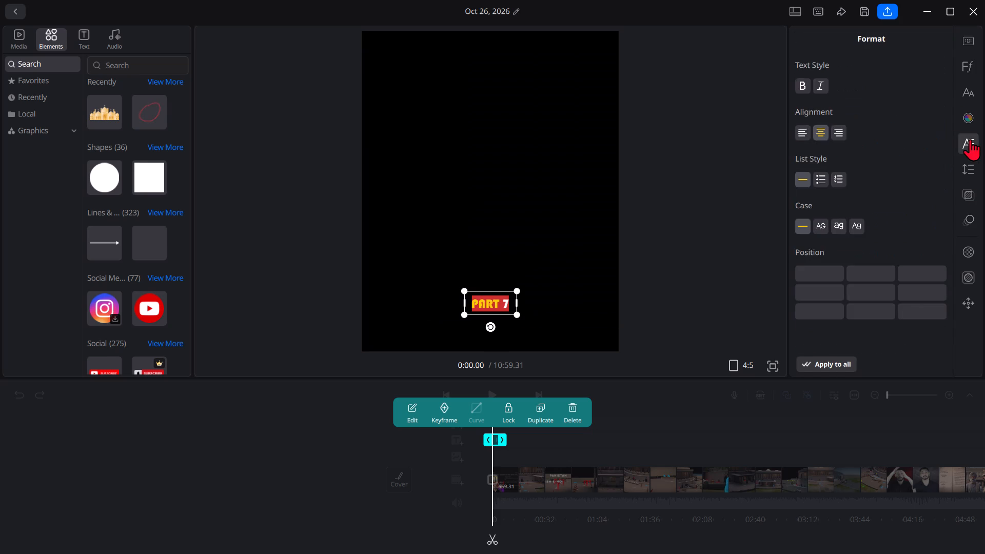
pyautogui.click(970, 139)
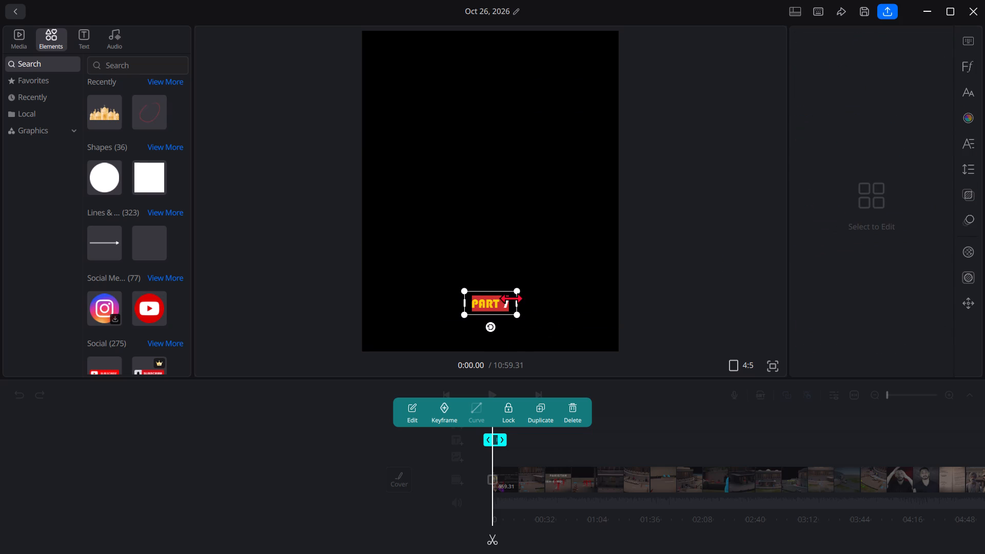
# Move the PART 7 title to the upper-left corner of the video frame, inside the black band.
pyautogui.press('space')
pyautogui.press('space')
pyautogui.moveTo(488, 303); pyautogui.dragTo(409, 61)
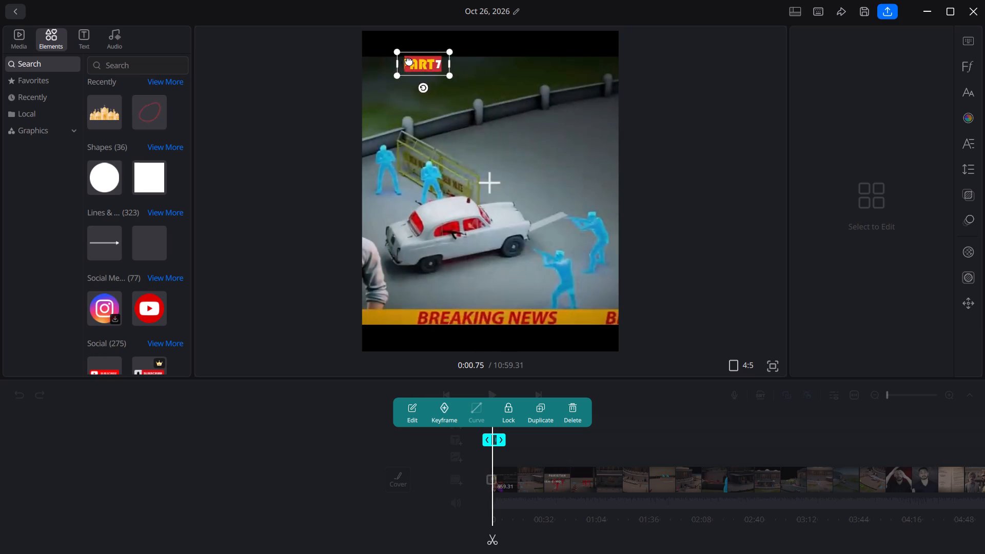
pyautogui.moveTo(409, 61); pyautogui.dragTo(382, 47)
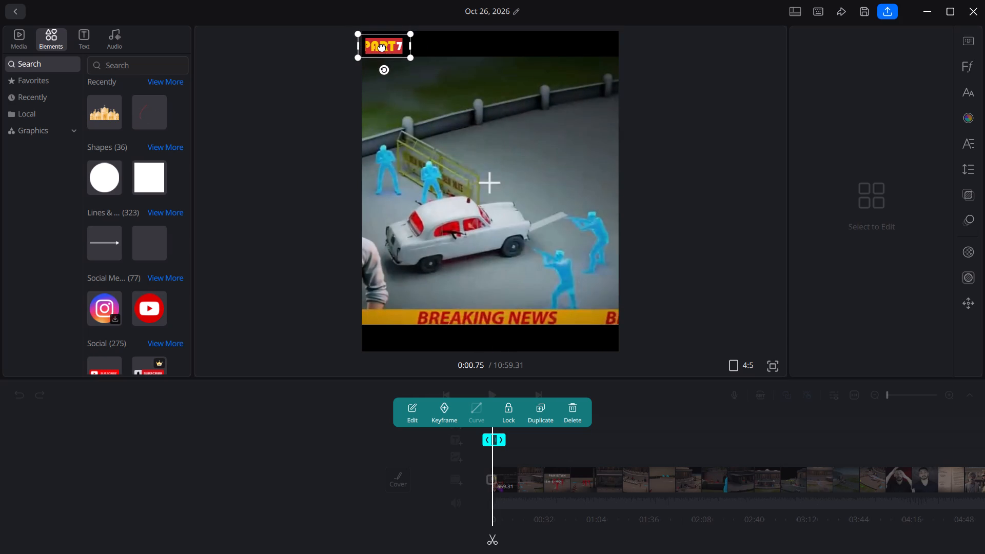
pyautogui.moveTo(382, 47); pyautogui.dragTo(384, 50)
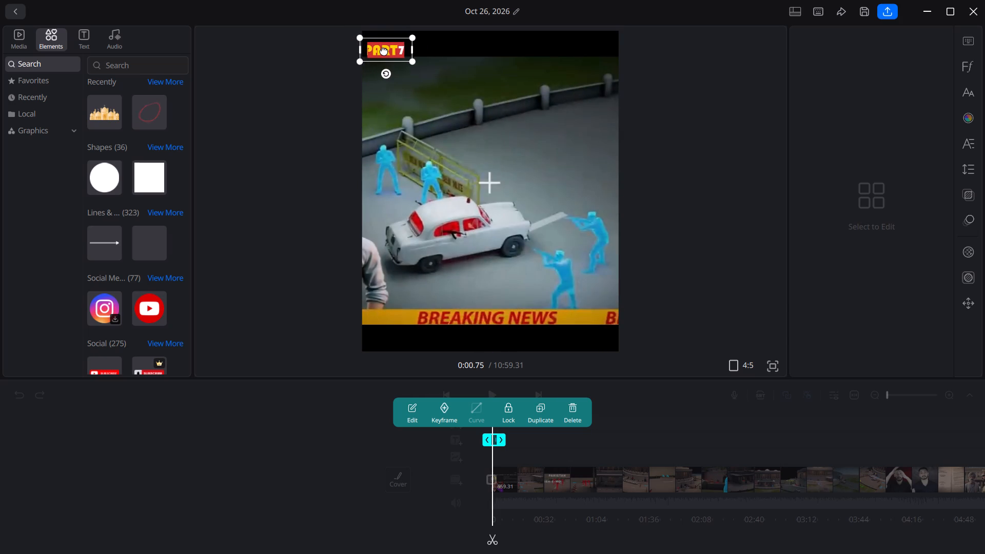
pyautogui.moveTo(384, 50); pyautogui.dragTo(379, 51)
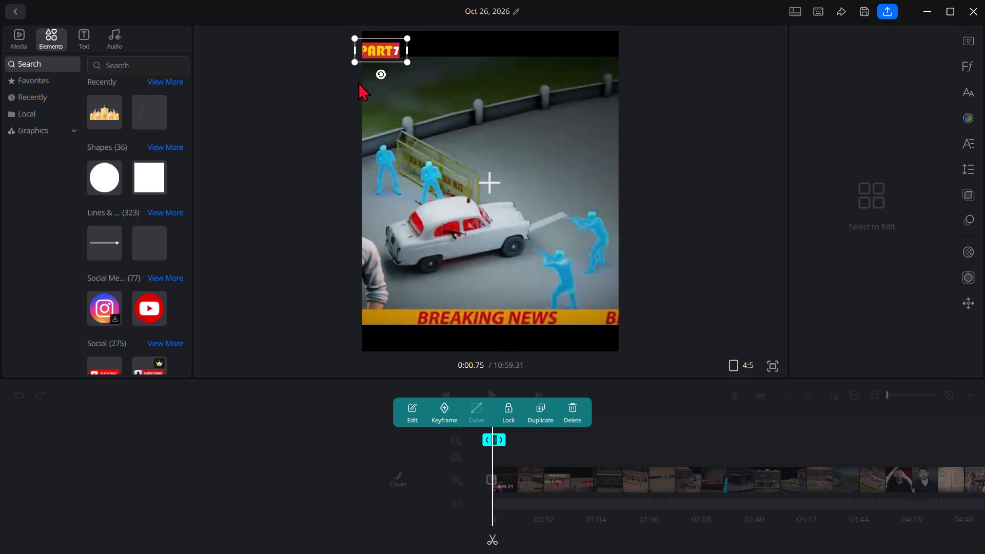
pyautogui.click(259, 418)
# Split the main video clip at 0:07.27, where the parliament photo collage gives way to the YouTube search footage.
pyautogui.moveTo(523, 452); pyautogui.dragTo(578, 452)
pyautogui.press('space')
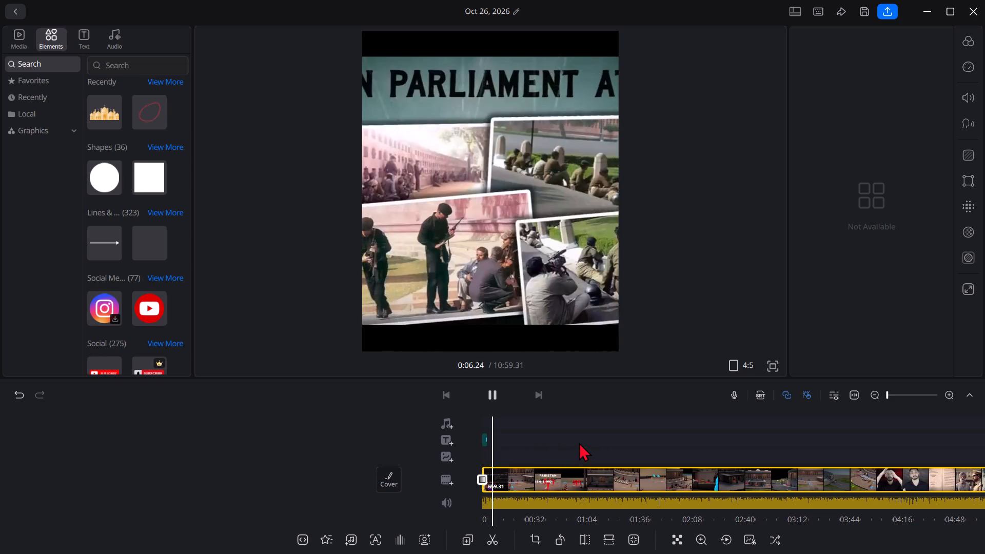
pyautogui.press('space')
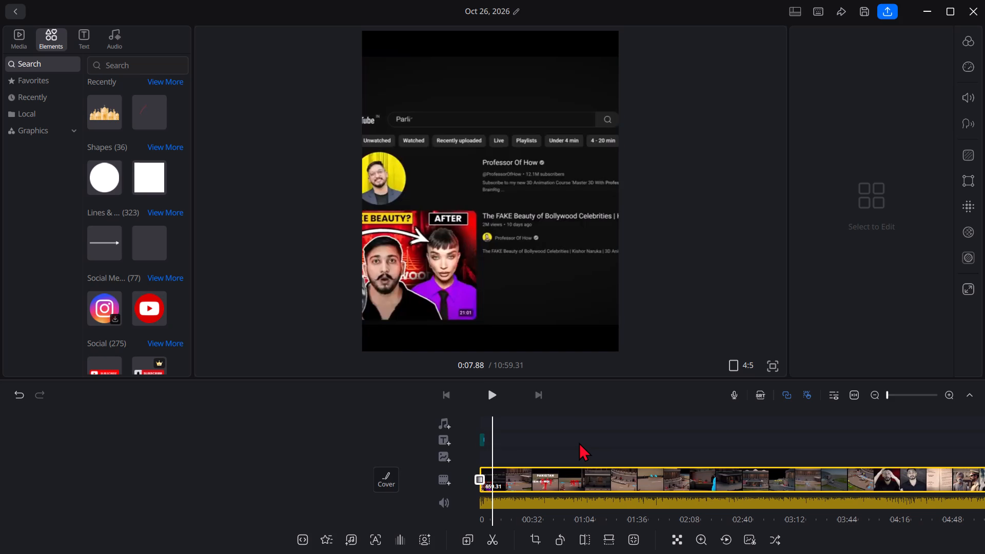
pyautogui.moveTo(576, 440); pyautogui.dragTo(584, 438)
pyautogui.moveTo(584, 438); pyautogui.dragTo(585, 438)
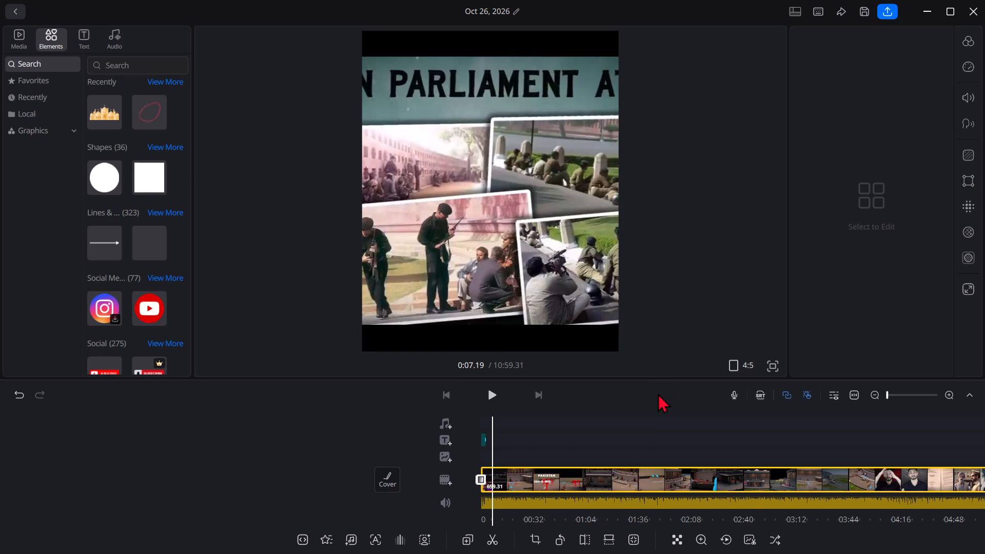
pyautogui.keyDown('ctrl'); pyautogui.scroll(10, 612, 455); pyautogui.keyUp('ctrl')
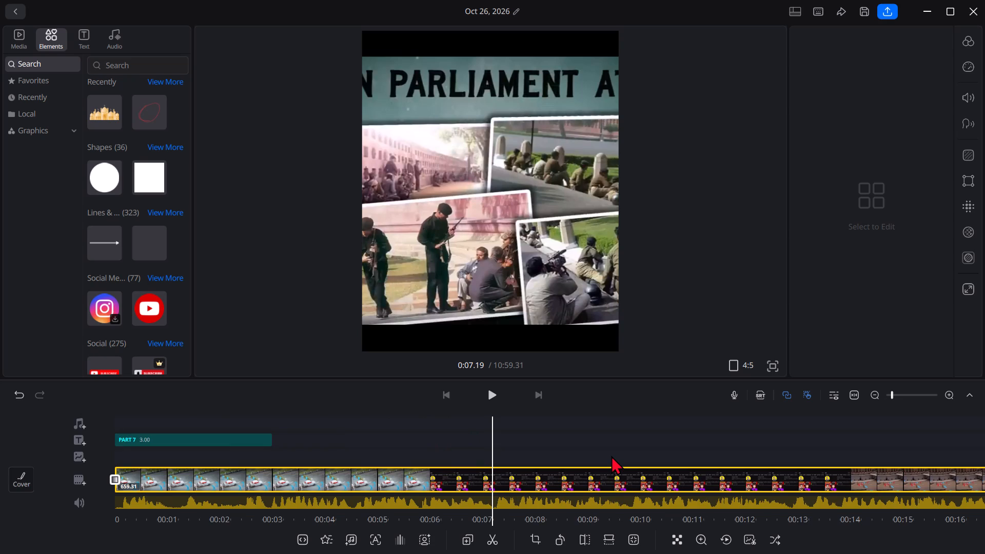
pyautogui.keyDown('ctrl'); pyautogui.scroll(1, 611, 456); pyautogui.keyUp('ctrl')
pyautogui.press('space')
pyautogui.press('space')
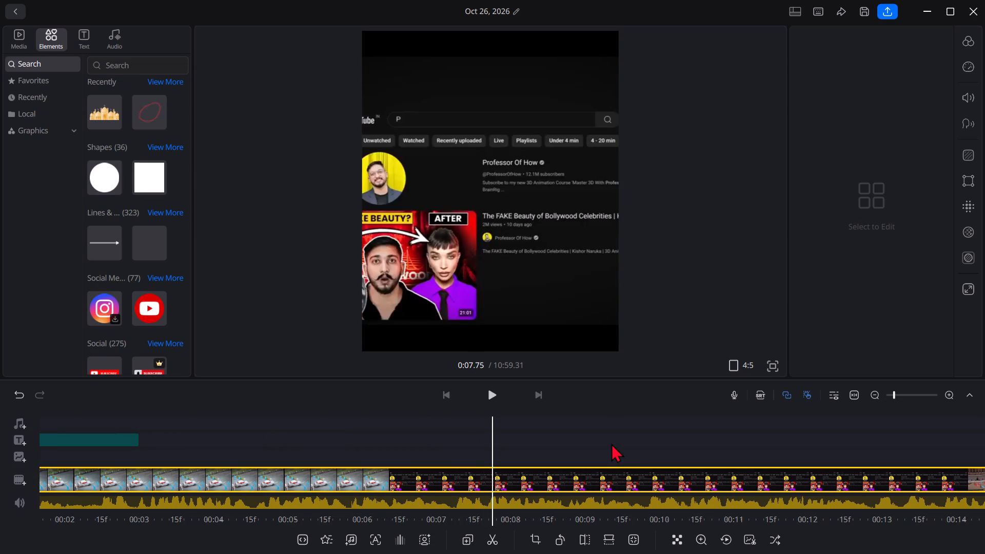
pyautogui.press('Left')
pyautogui.press('Left')
pyautogui.press('Left')
pyautogui.press('Left')
pyautogui.press('Left')
pyautogui.press('Left')
pyautogui.press('Left')
pyautogui.press('Left')
pyautogui.press('Left')
pyautogui.press('Left')
pyautogui.press('Left')
pyautogui.press('Left')
pyautogui.press('Left')
pyautogui.press('Left')
pyautogui.press('Left')
pyautogui.press('Left')
pyautogui.press('Left')
pyautogui.press('Left')
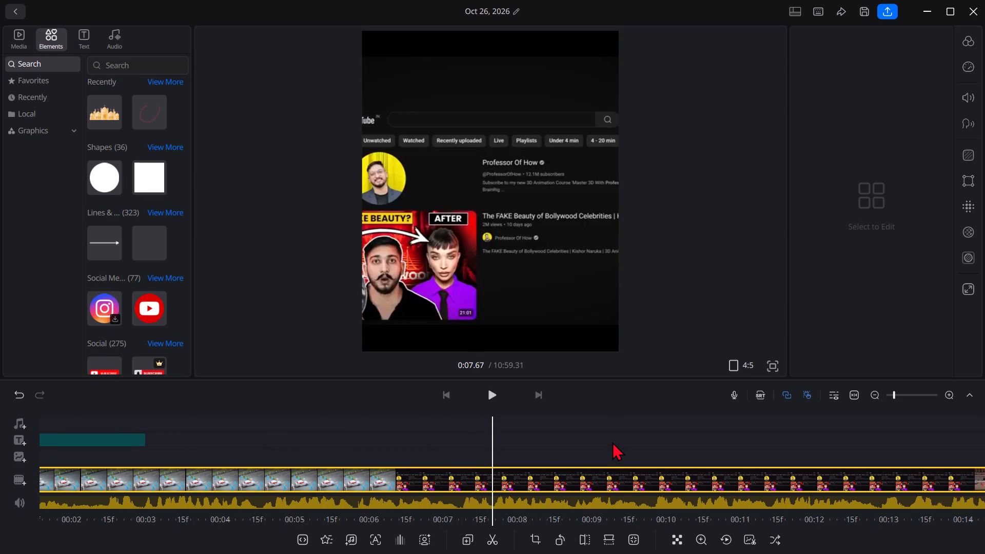
pyautogui.press('Right')
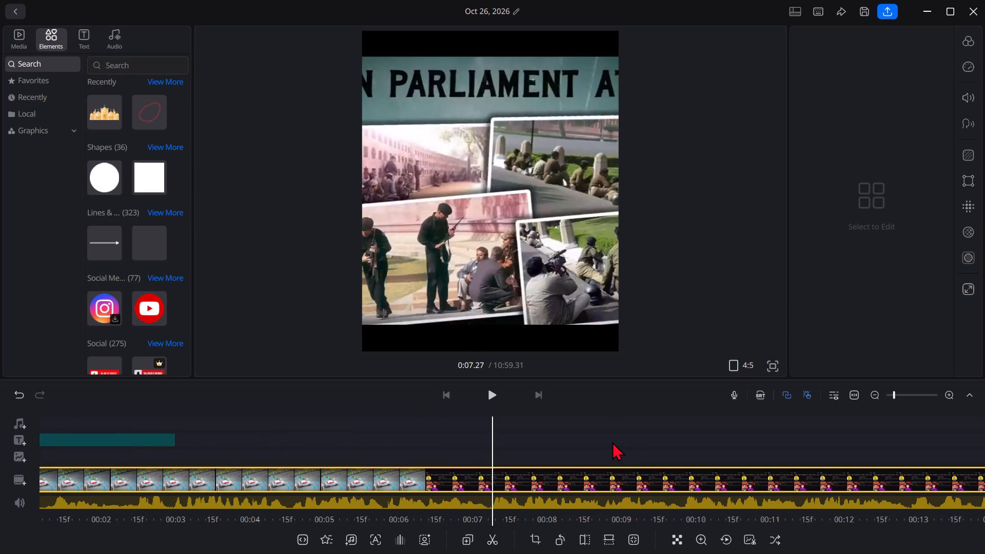
pyautogui.hotkey('ctrl', 'b')
# Split the main video clip at 0:10.79, where the YouTube search footage gives way to the 3D parliament scene.
pyautogui.press('space')
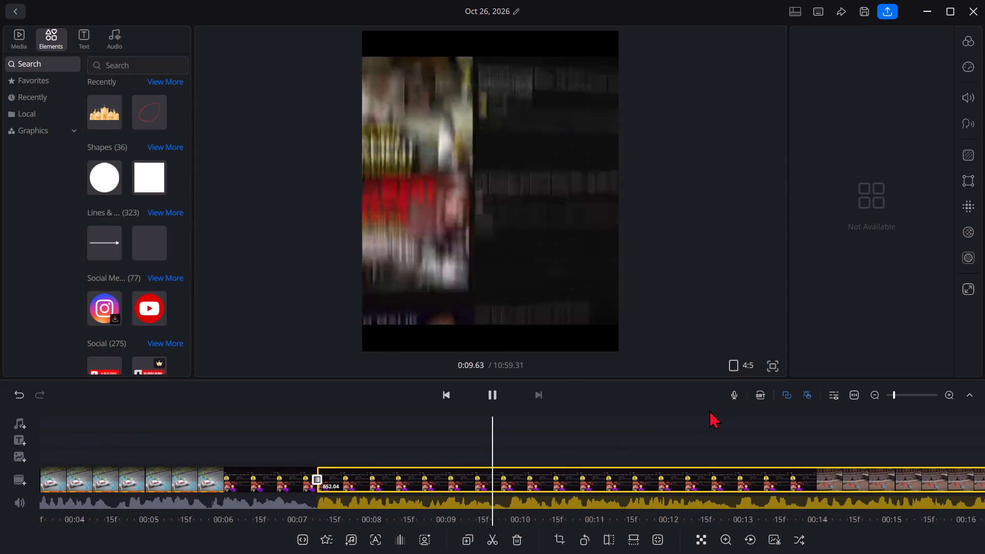
pyautogui.press('space')
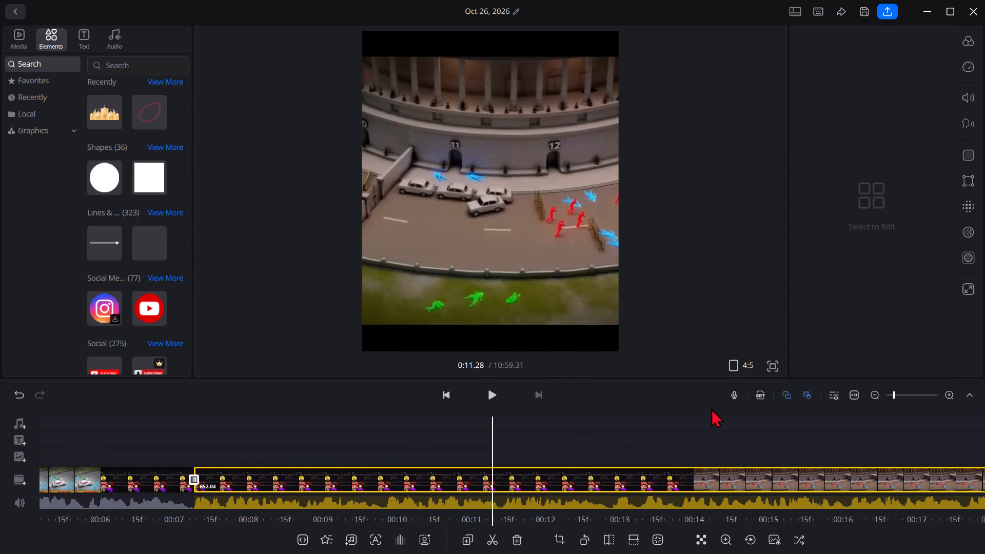
pyautogui.press('Left')
pyautogui.press('Left')
pyautogui.press('Left')
pyautogui.press('Left')
pyautogui.press('Left')
pyautogui.press('Left')
pyautogui.press('Left')
pyautogui.press('Left')
pyautogui.press('Left')
pyautogui.press('Left')
pyautogui.press('Left')
pyautogui.press('Left')
pyautogui.press('Left')
pyautogui.press('Left')
pyautogui.press('Left')
pyautogui.press('Left')
pyautogui.press('Left')
pyautogui.press('Left')
pyautogui.press('Left')
pyautogui.press('Left')
pyautogui.press('Left')
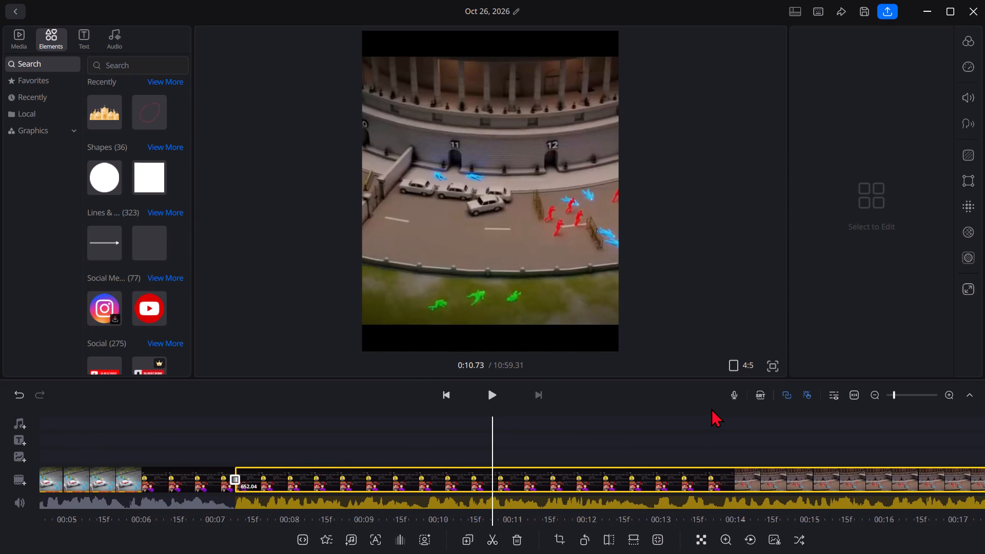
pyautogui.press('Left')
pyautogui.press('Left')
pyautogui.press('Left')
pyautogui.press('Left')
pyautogui.press('Left')
pyautogui.press('Left')
pyautogui.press('Left')
pyautogui.press('Left')
pyautogui.press('Left')
pyautogui.press('Left')
pyautogui.press('Left')
pyautogui.press('Left')
pyautogui.press('Left')
pyautogui.press('Left')
pyautogui.press('Left')
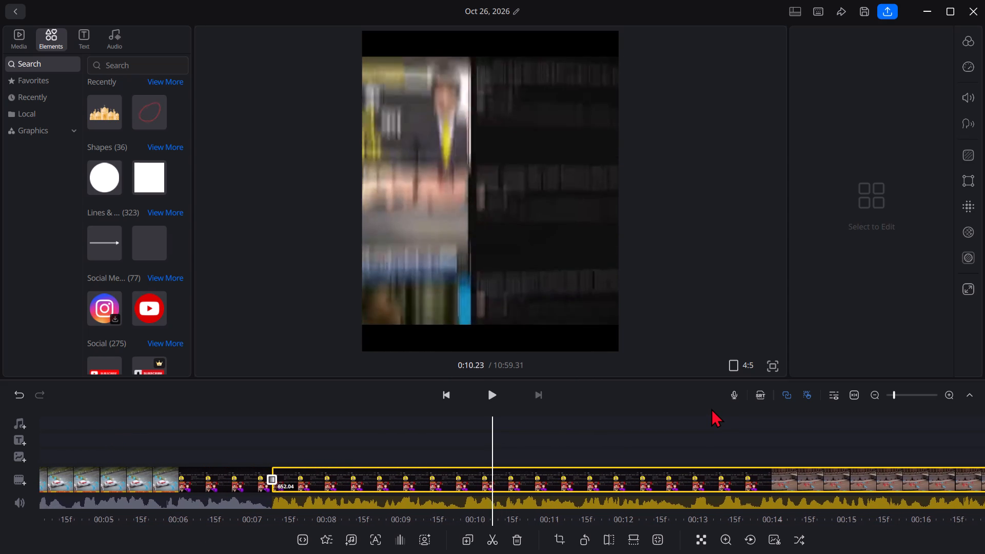
pyautogui.press('Left')
pyautogui.press('Left')
pyautogui.press('Left')
pyautogui.press('Left')
pyautogui.press('space')
pyautogui.press('space')
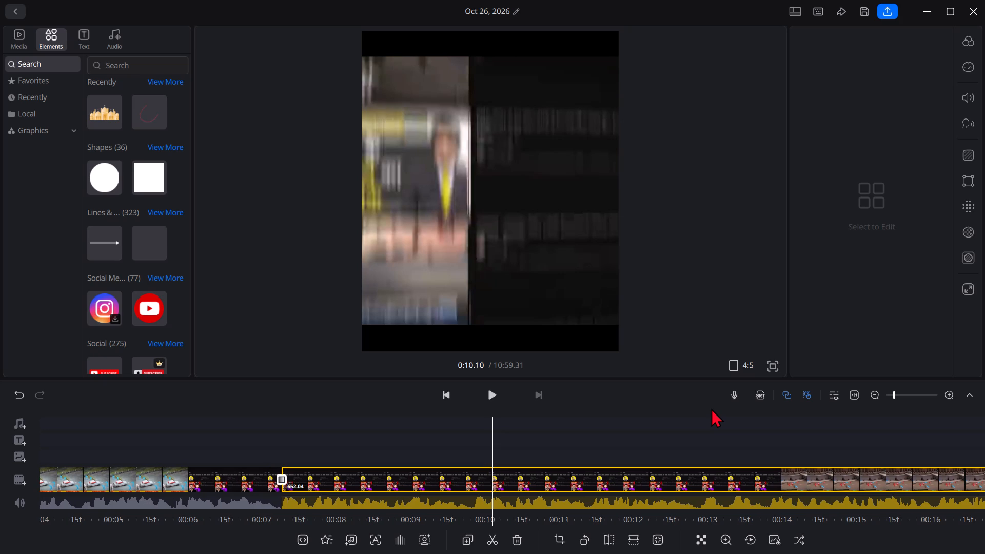
pyautogui.press('space')
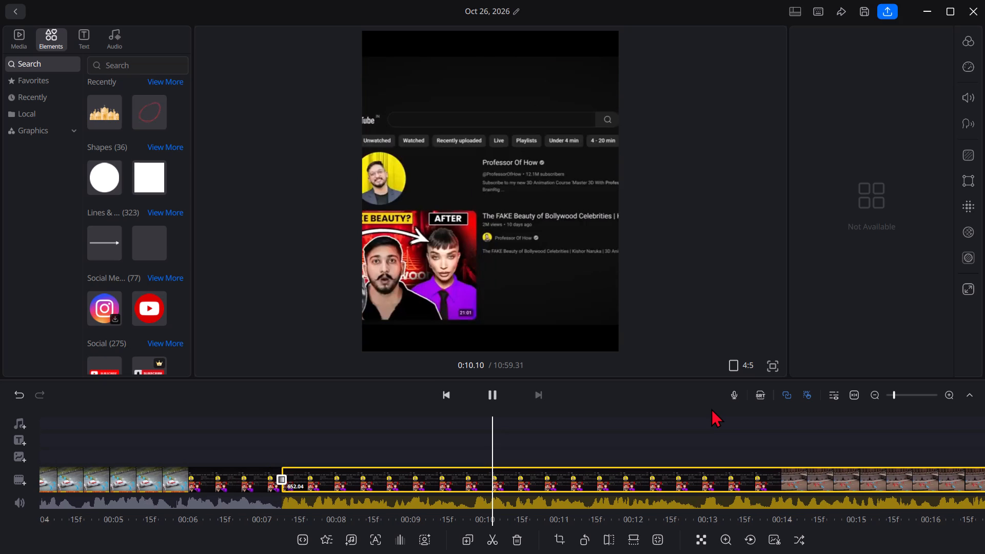
pyautogui.press('space')
pyautogui.press('space')
pyautogui.press('space')
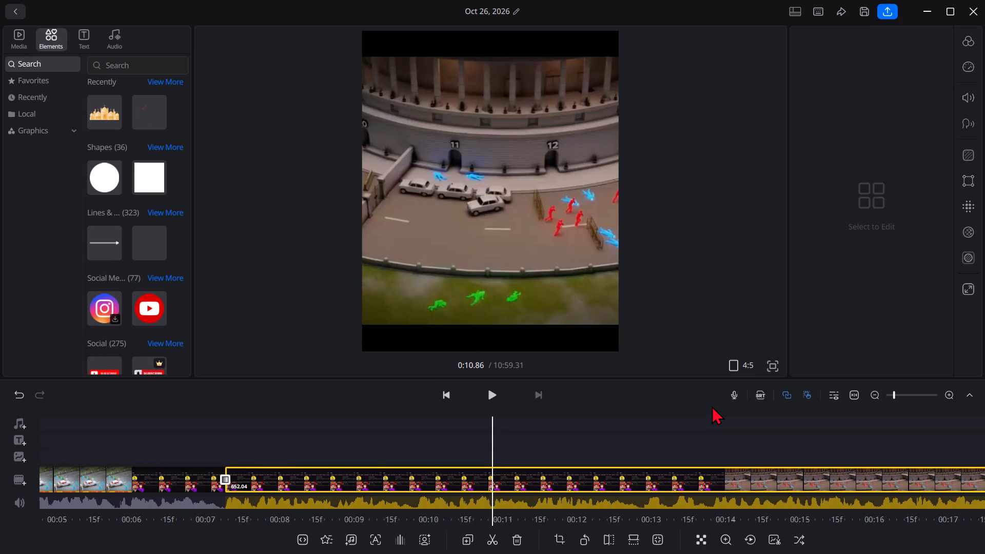
pyautogui.press('Left')
pyautogui.press('Left')
pyautogui.press('Left')
pyautogui.press('Left')
pyautogui.press('Left')
pyautogui.press('Left')
pyautogui.press('Left')
pyautogui.press('Left')
pyautogui.press('Left')
pyautogui.press('Left')
pyautogui.press('Left')
pyautogui.press('Left')
pyautogui.press('Left')
pyautogui.press('Left')
pyautogui.press('Left')
pyautogui.press('Left')
pyautogui.press('Right')
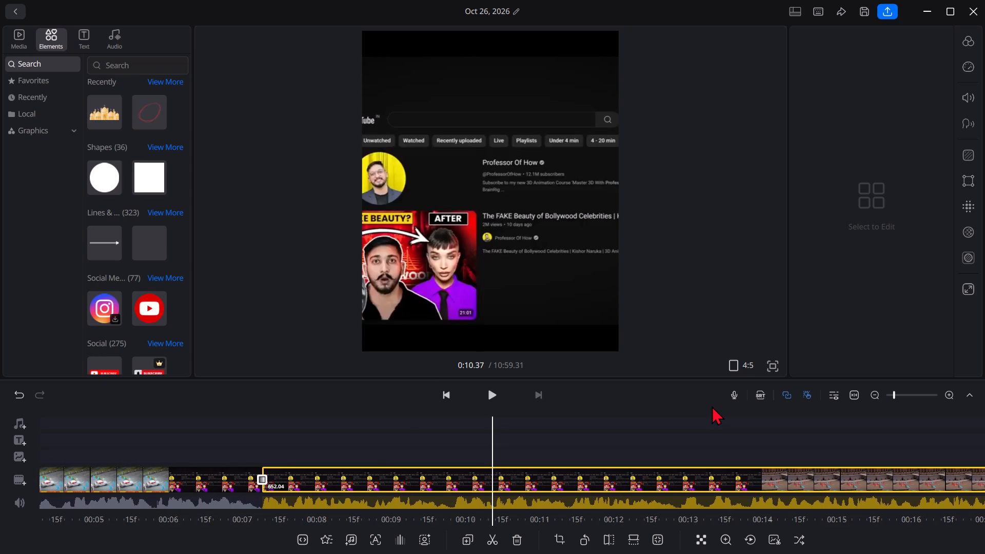
pyautogui.press('space')
pyautogui.press('space')
pyautogui.press('space')
pyautogui.press('space')
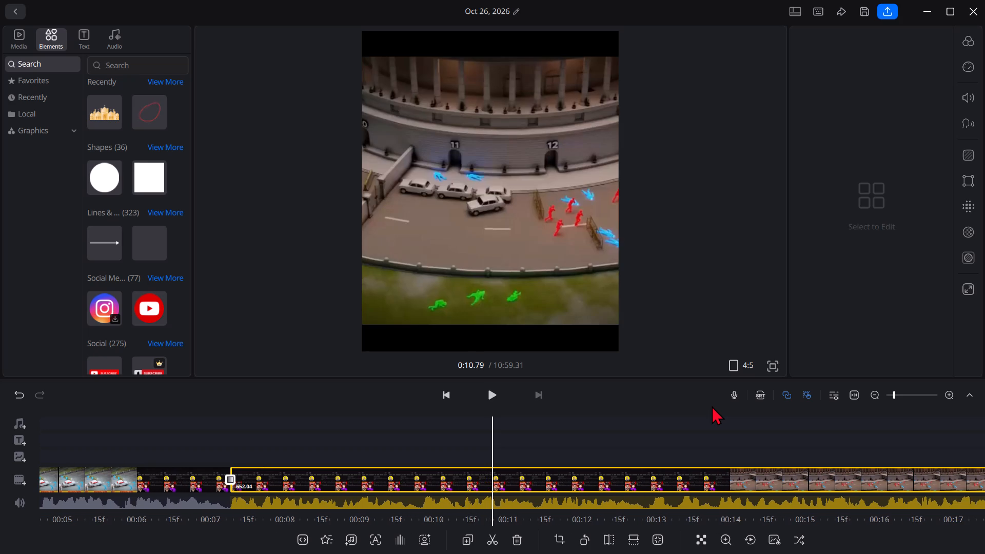
pyautogui.hotkey('ctrl', 'b')
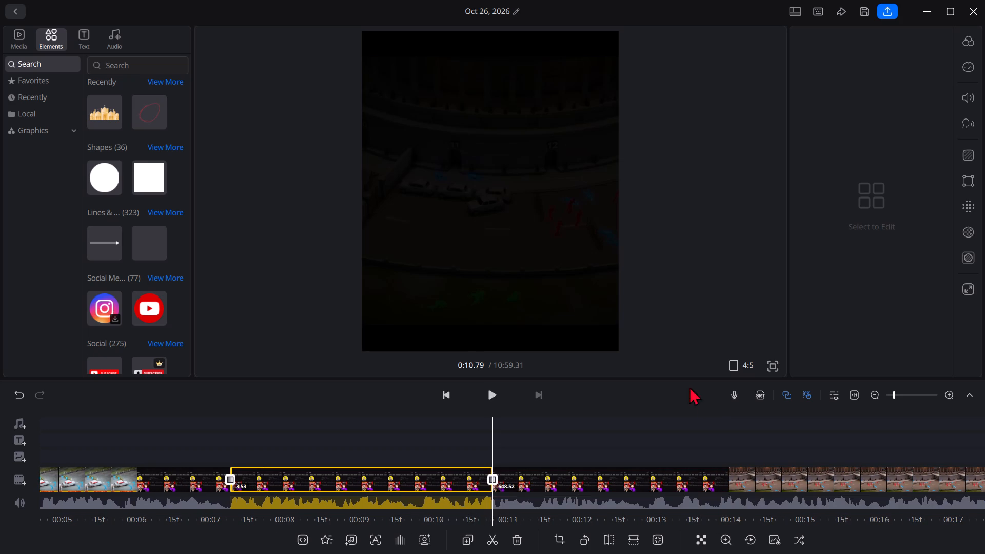
# Delete the 3.53-second YouTube search segment between the two cuts on the main track.
pyautogui.click(367, 480)
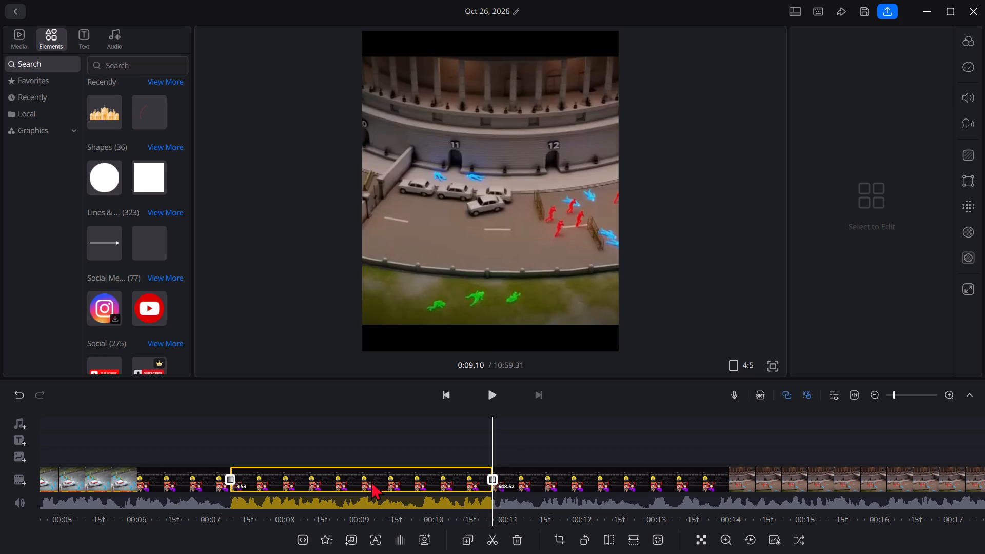
pyautogui.doubleClick(371, 478)
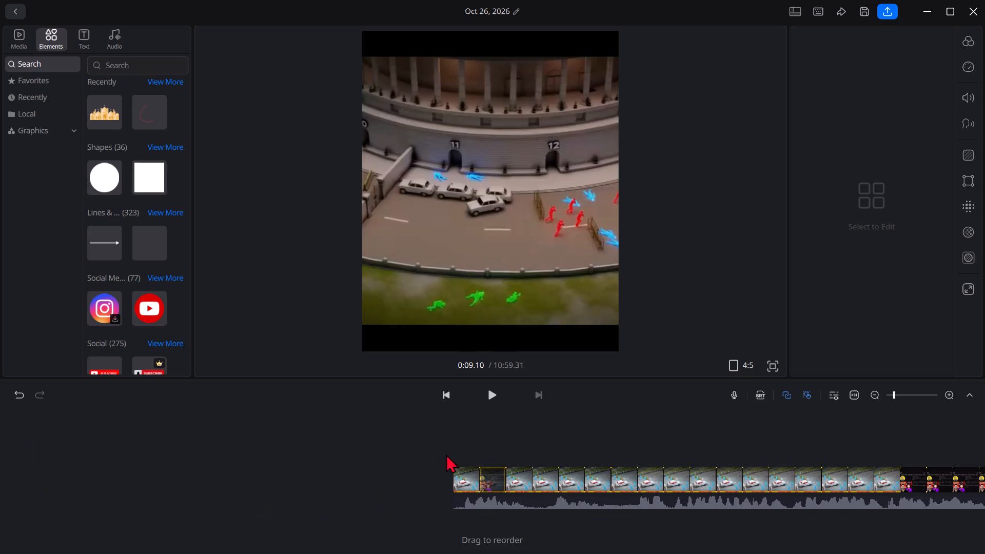
pyautogui.doubleClick(364, 483)
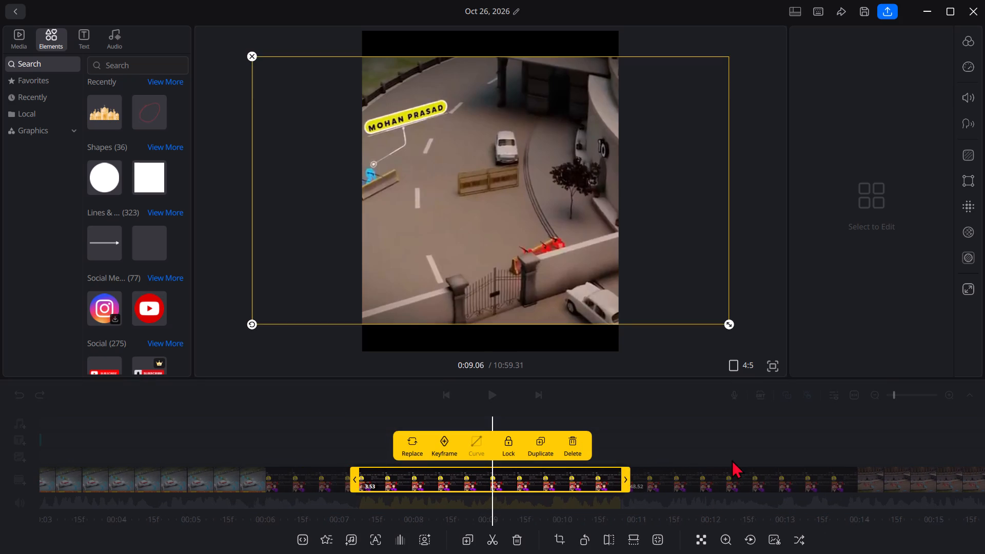
pyautogui.click(567, 454)
pyautogui.click(703, 408)
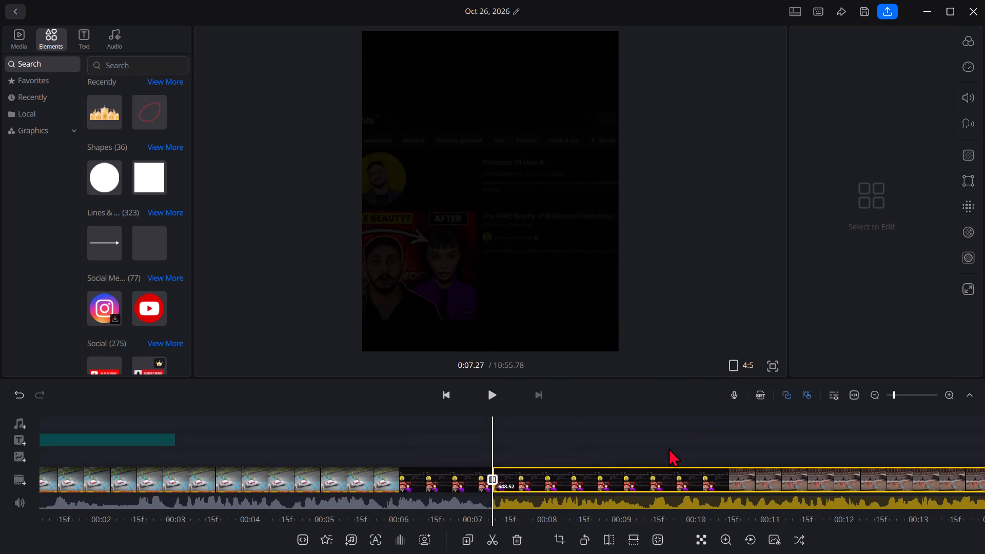
# Play PART 7 from the new join at 0:07.27 onward and review the parliament attack scenes with the whole timeline in view.
pyautogui.moveTo(553, 441); pyautogui.dragTo(599, 443)
pyautogui.press('space')
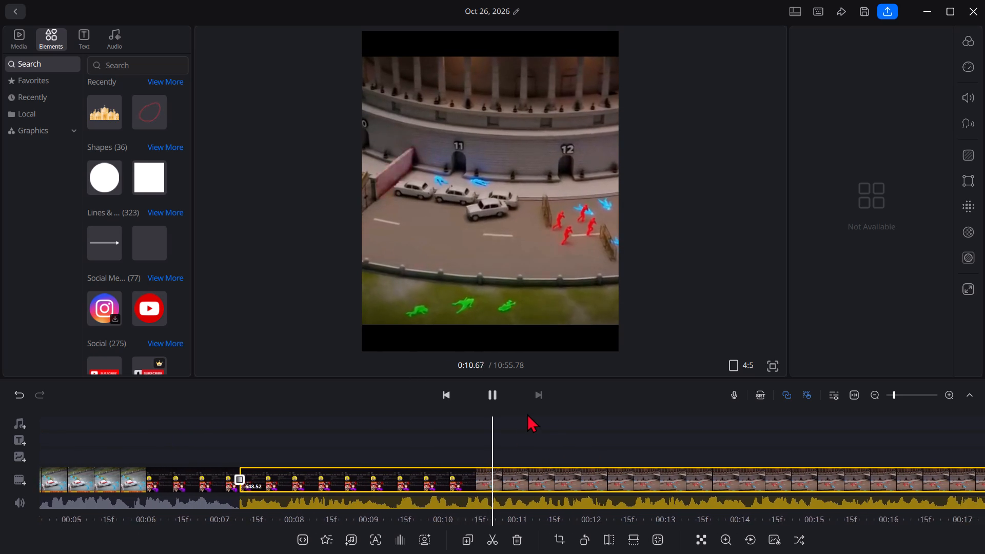
pyautogui.press('space')
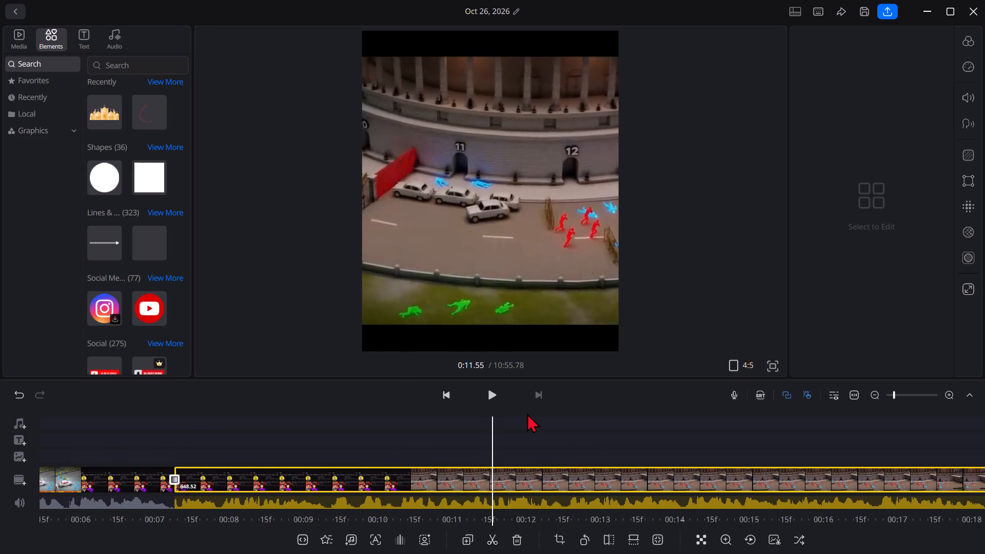
pyautogui.keyDown('ctrl'); pyautogui.scroll(4, 527, 413); pyautogui.keyUp('ctrl')
pyautogui.keyDown('ctrl'); pyautogui.scroll(-14, 527, 413); pyautogui.keyUp('ctrl')
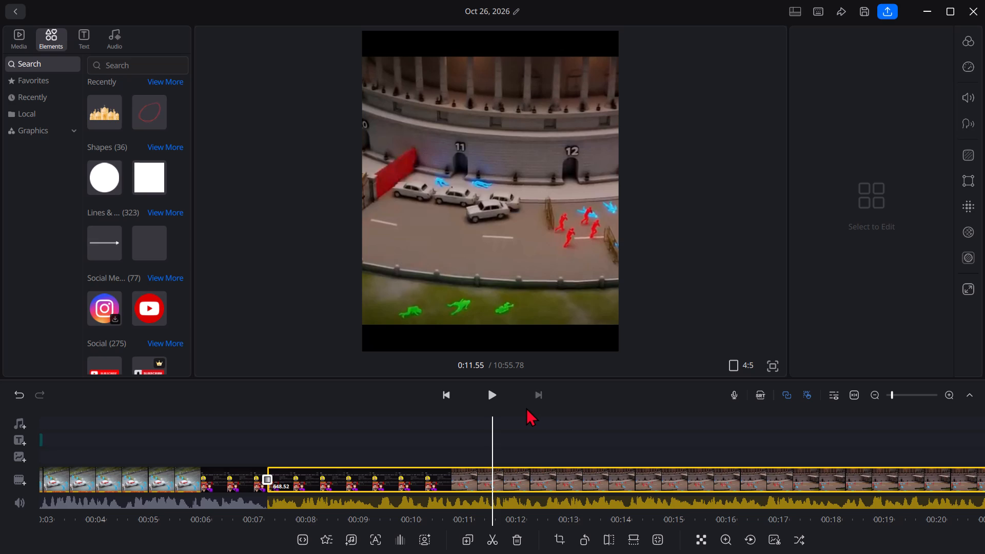
pyautogui.keyDown('ctrl'); pyautogui.scroll(-1, 526, 407); pyautogui.keyUp('ctrl')
pyautogui.keyDown('ctrl'); pyautogui.scroll(-15, 531, 453); pyautogui.keyUp('ctrl')
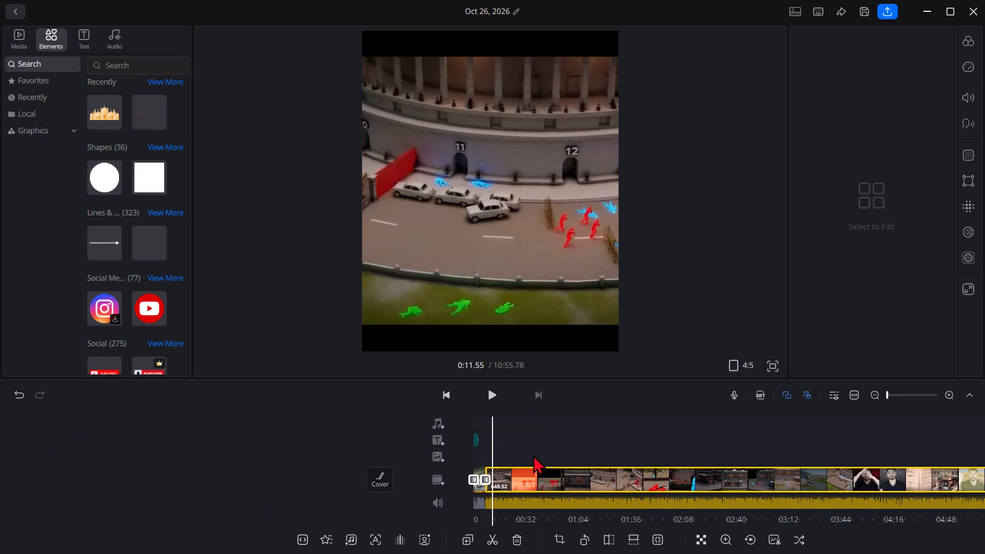
pyautogui.press('space')
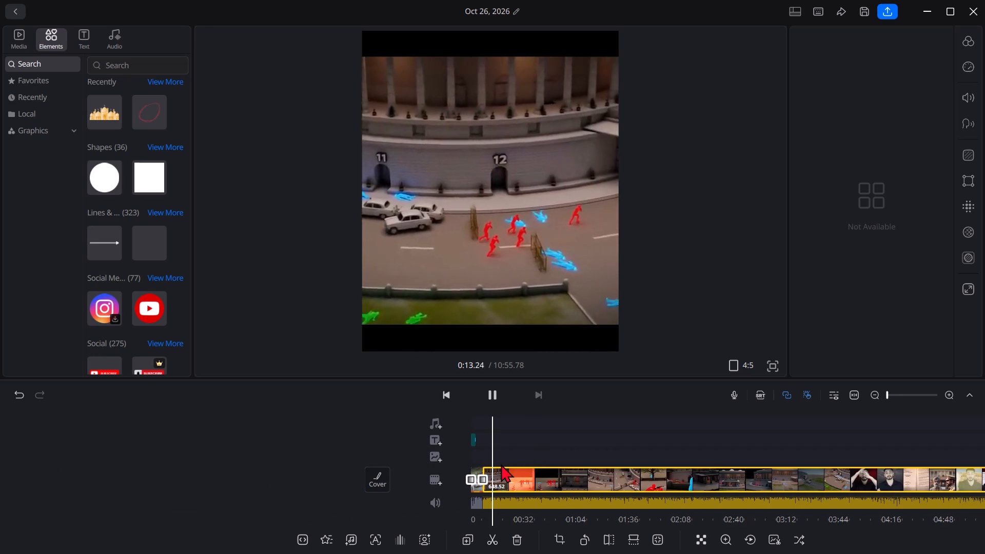
pyautogui.press('space')
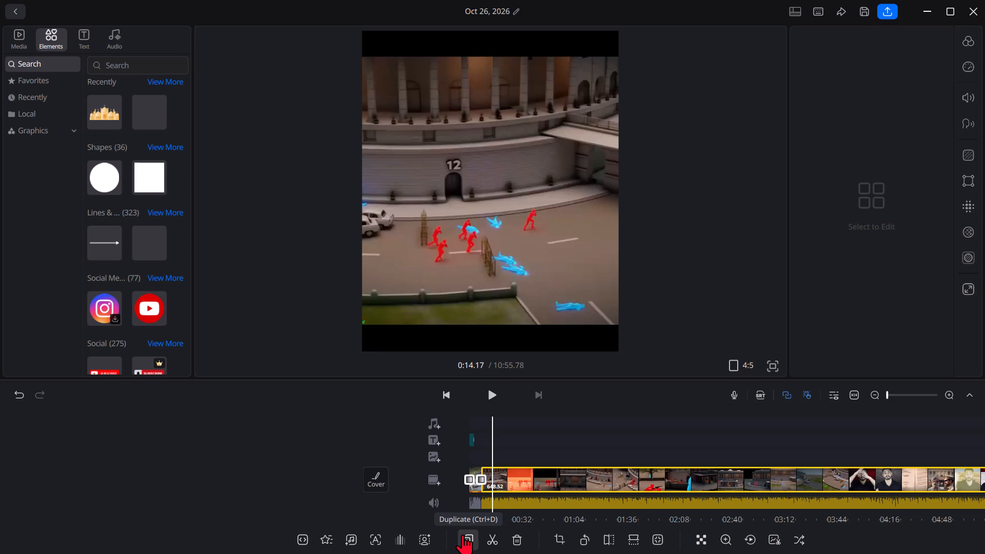
pyautogui.press('space')
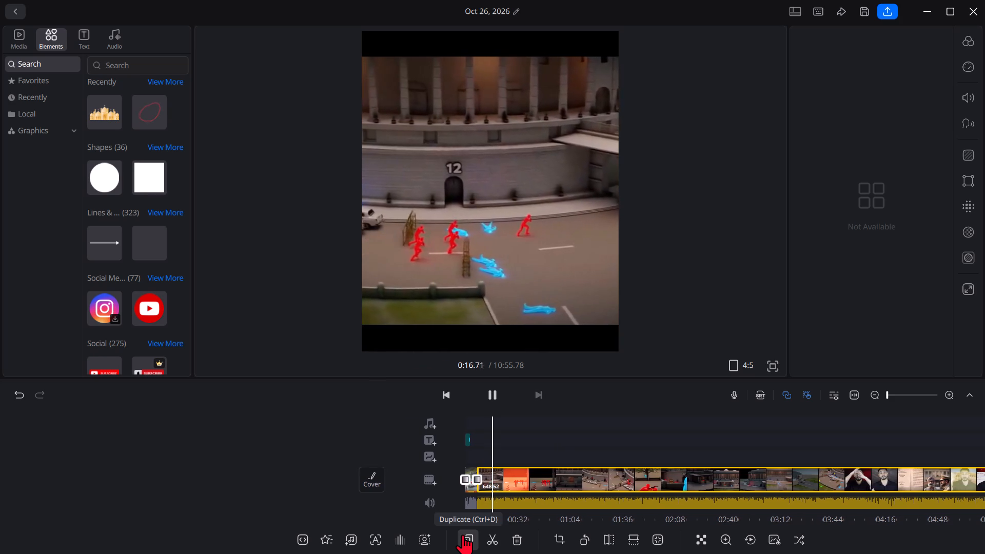
pyautogui.press('space')
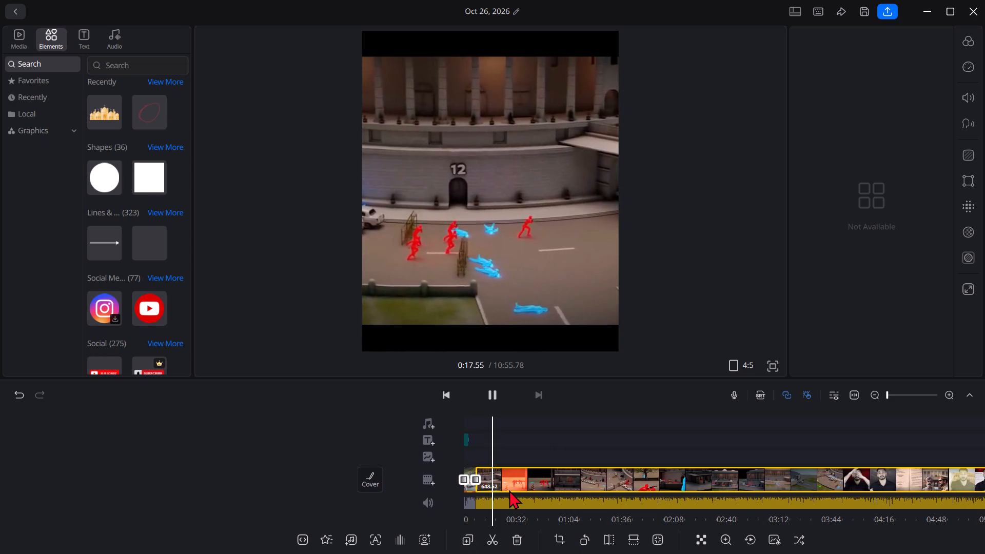
pyautogui.press('space')
pyautogui.press('space')
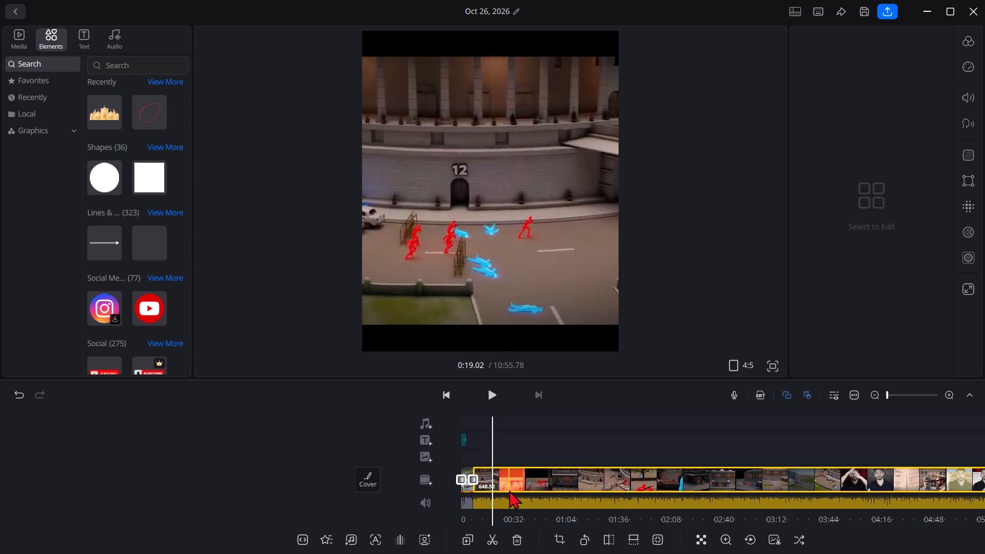
pyautogui.press('space')
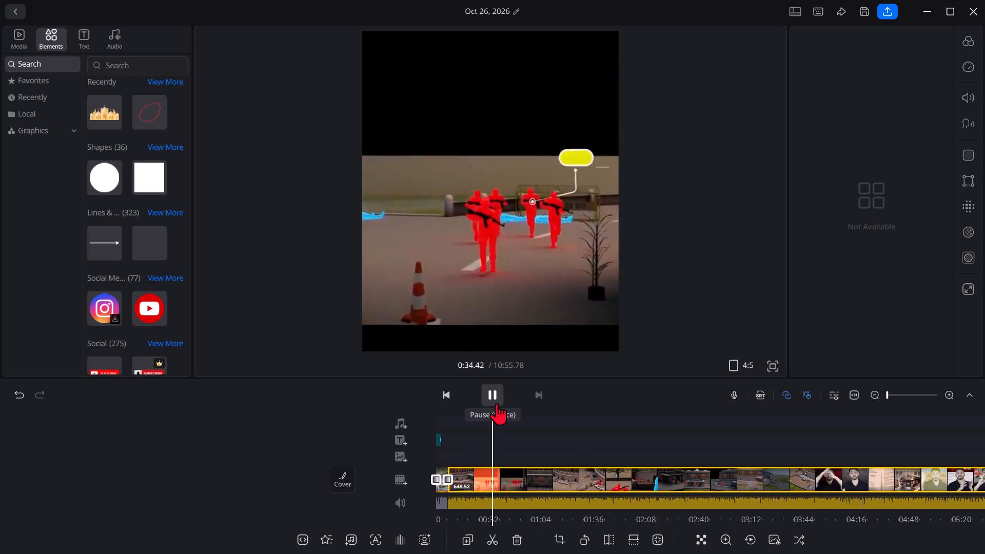
pyautogui.press('space')
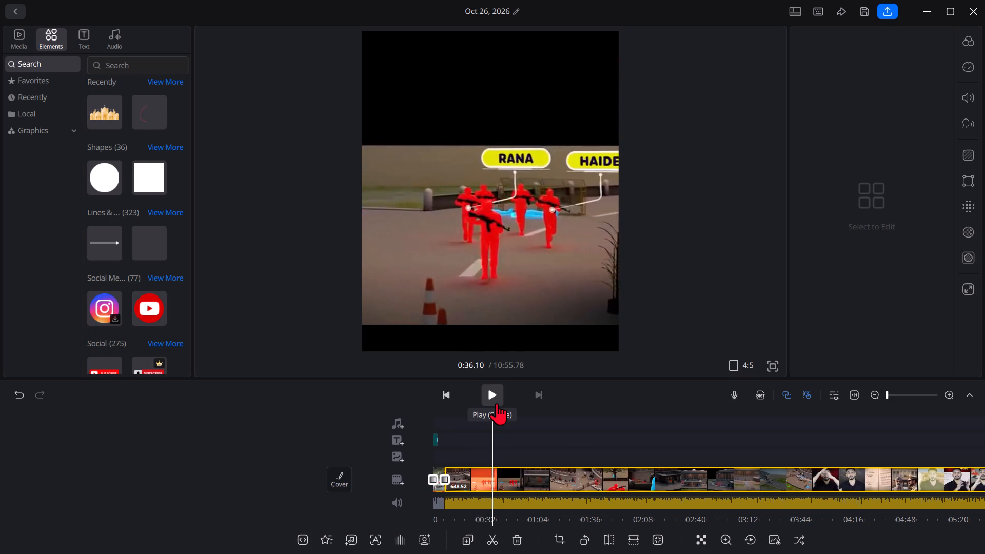
pyautogui.press('space')
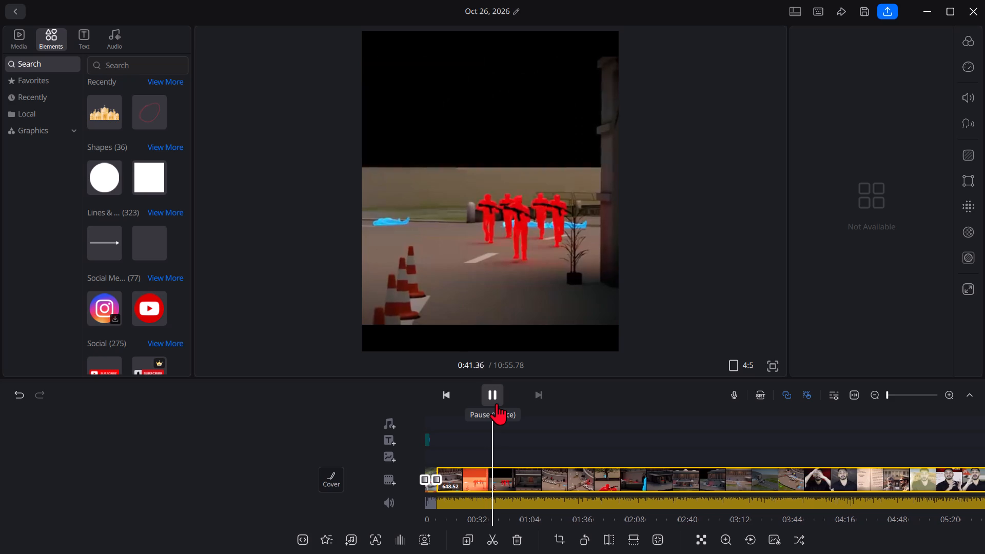
pyautogui.doubleClick(497, 403)
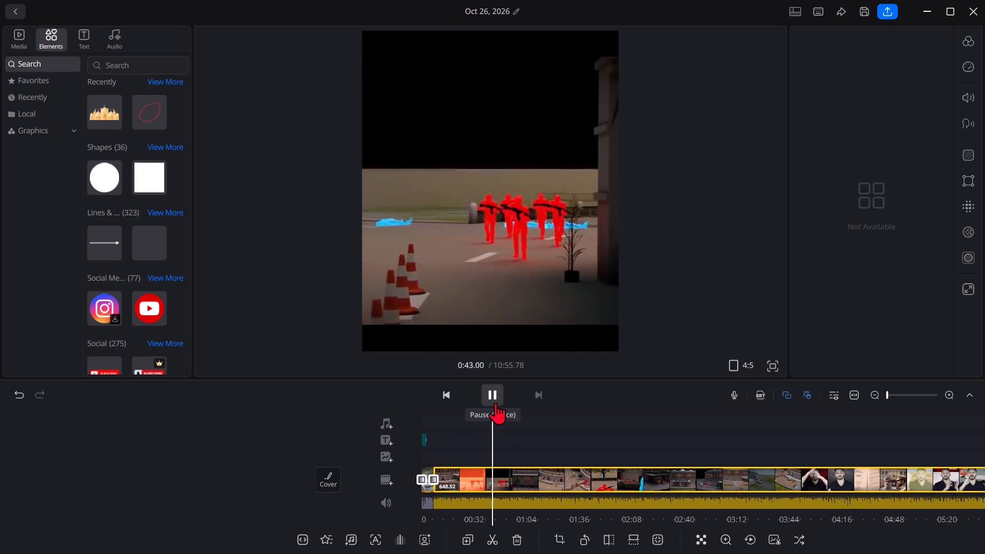
pyautogui.click(488, 384)
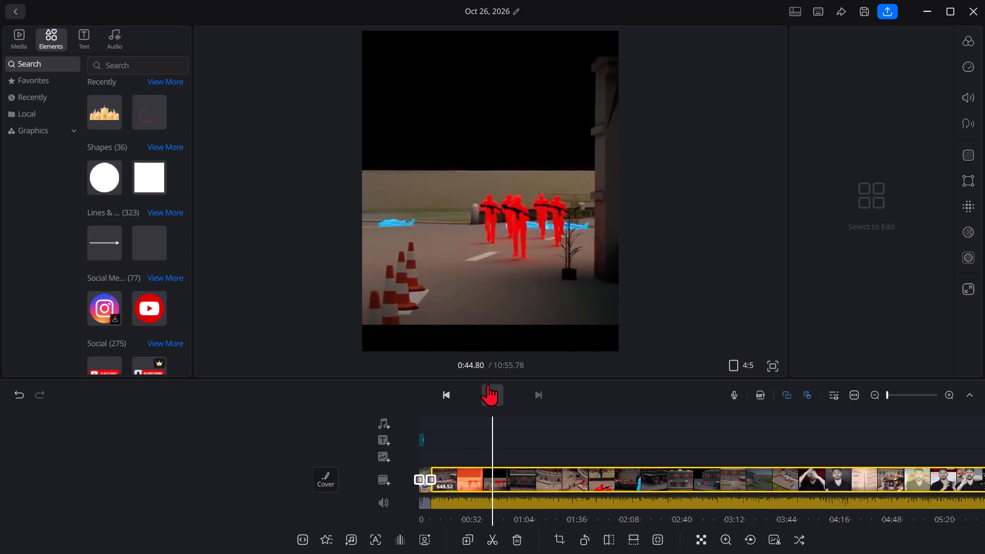
pyautogui.click(489, 392)
pyautogui.click(489, 392)
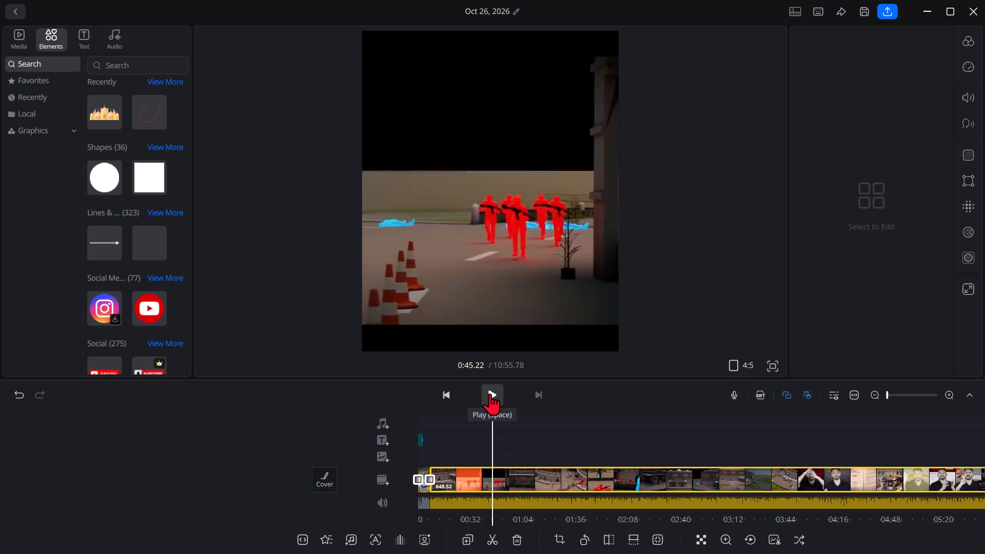
pyautogui.rightClick(490, 393)
pyautogui.click(490, 393)
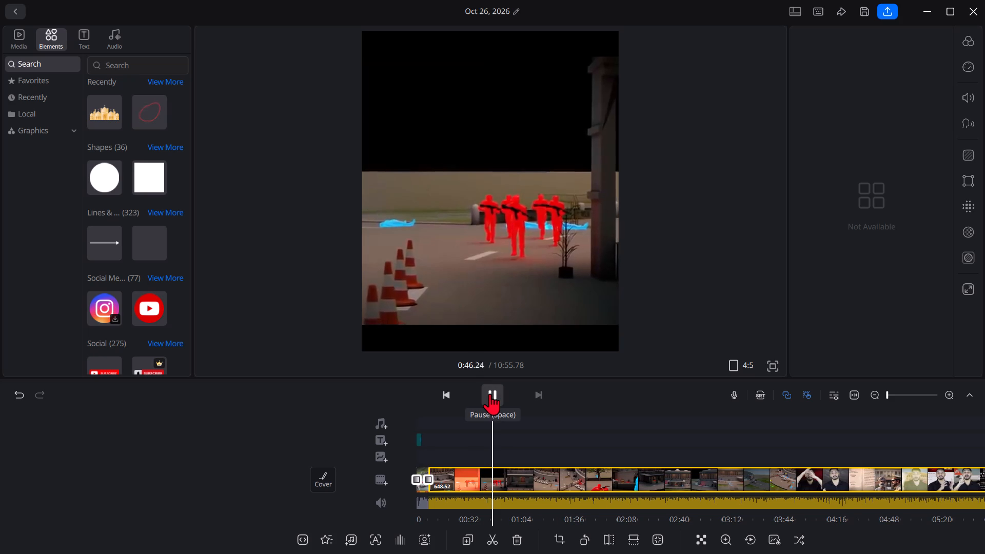
pyautogui.doubleClick(493, 392)
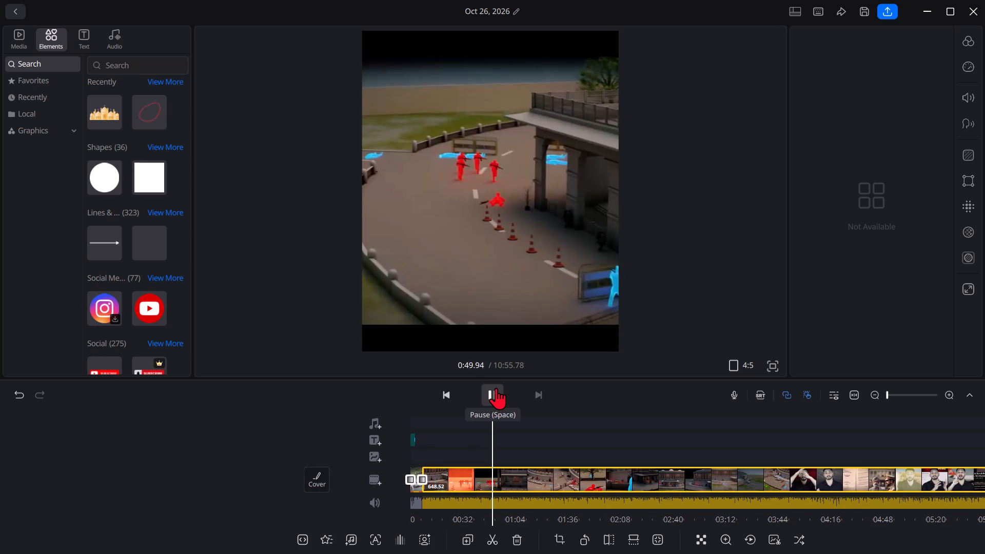
pyautogui.click(498, 389)
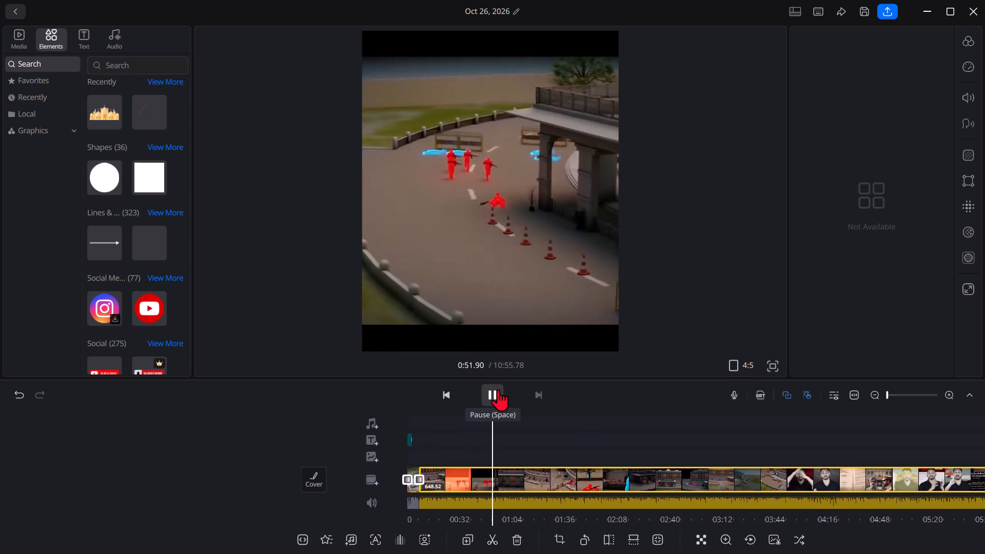
pyautogui.click(498, 389)
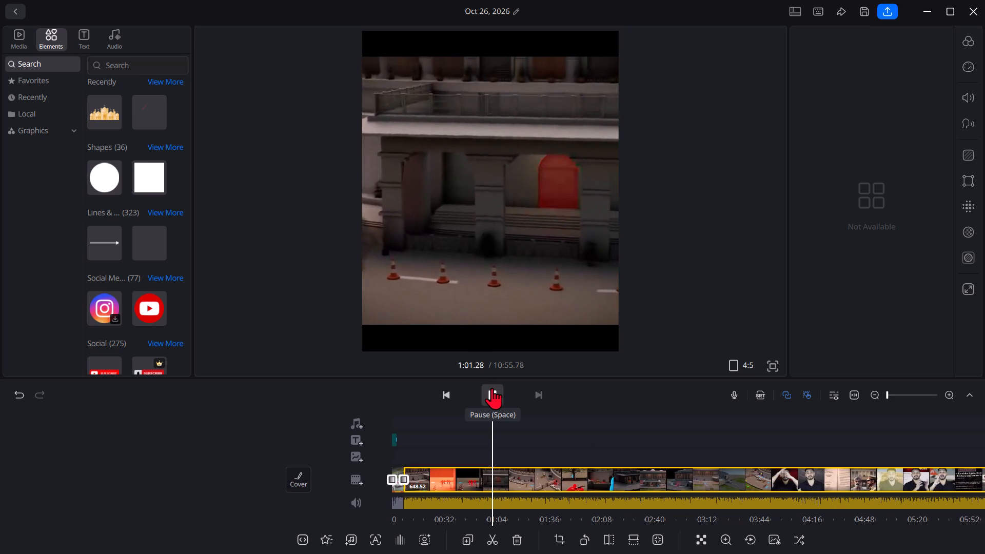
pyautogui.click(492, 388)
pyautogui.click(492, 388)
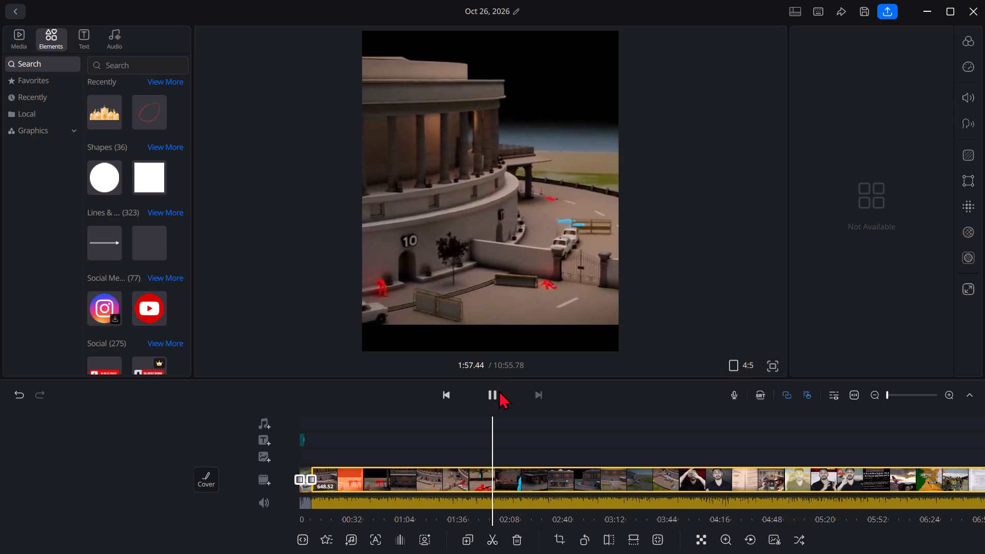
# Find the end point for PART 7 in the parliament attack scene and split the main clip at 1:06.42.
pyautogui.click(497, 397)
pyautogui.click(465, 485)
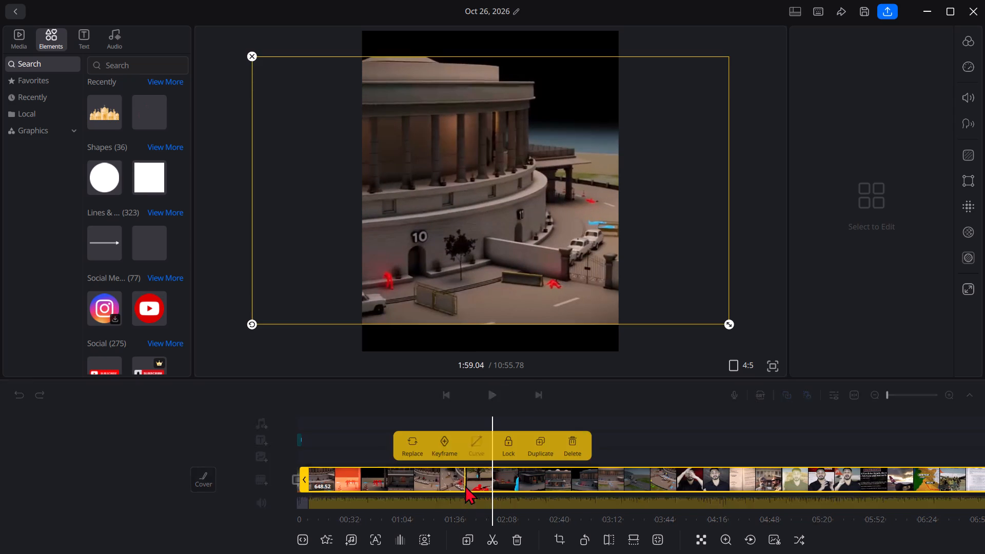
pyautogui.click(465, 485)
pyautogui.click(466, 474)
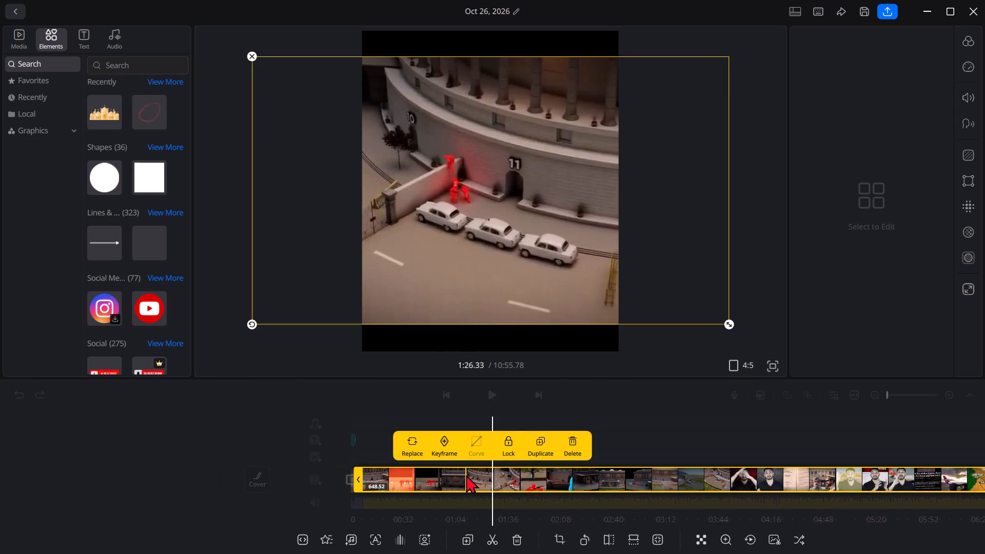
pyautogui.click(466, 474)
pyautogui.moveTo(466, 474); pyautogui.dragTo(466, 469)
pyautogui.click(444, 394)
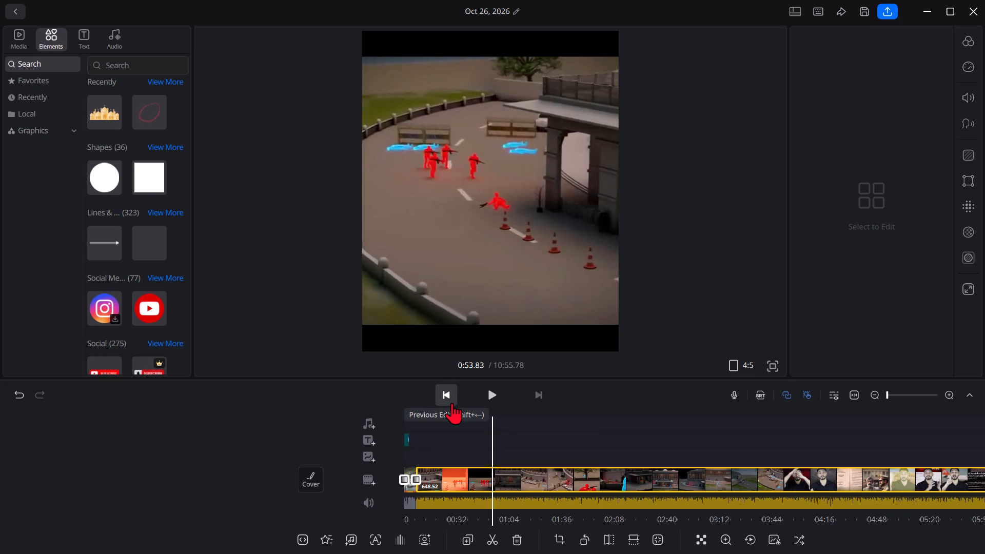
pyautogui.click(498, 395)
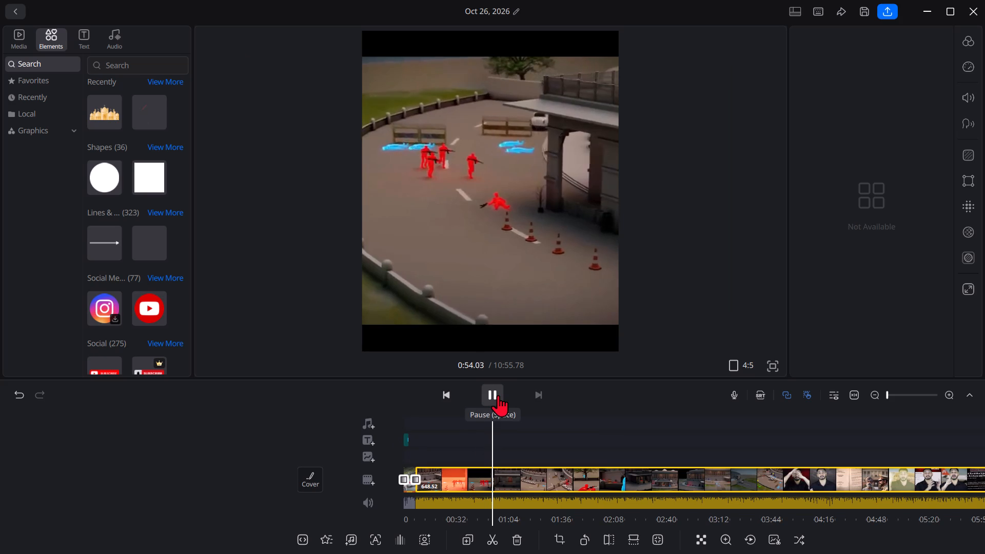
pyautogui.click(498, 395)
pyautogui.click(498, 395)
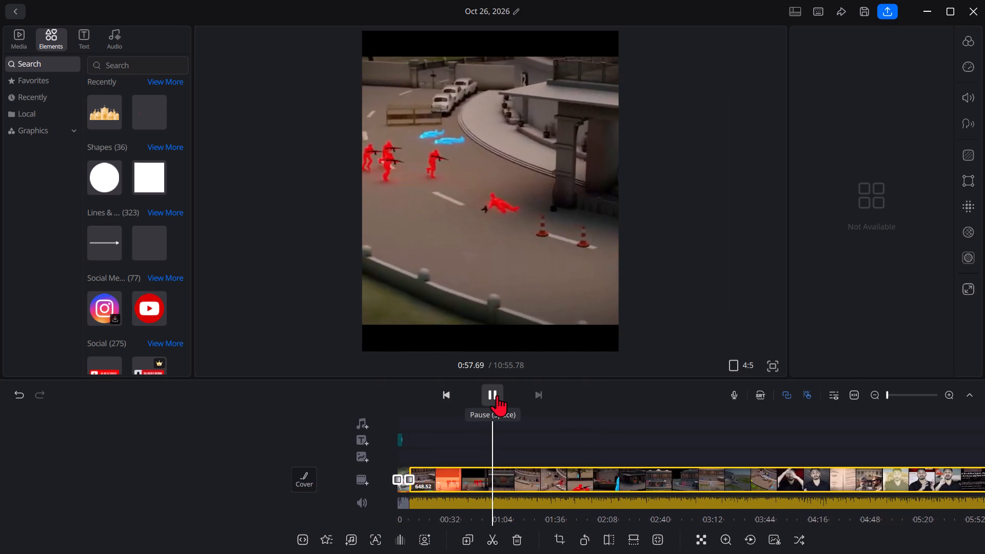
pyautogui.click(497, 395)
pyautogui.click(497, 395)
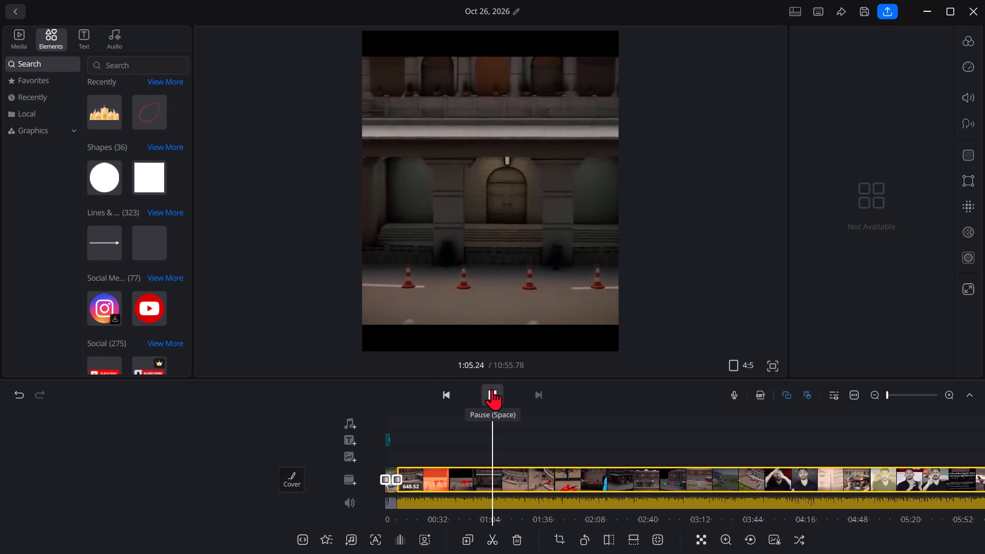
pyautogui.click(492, 389)
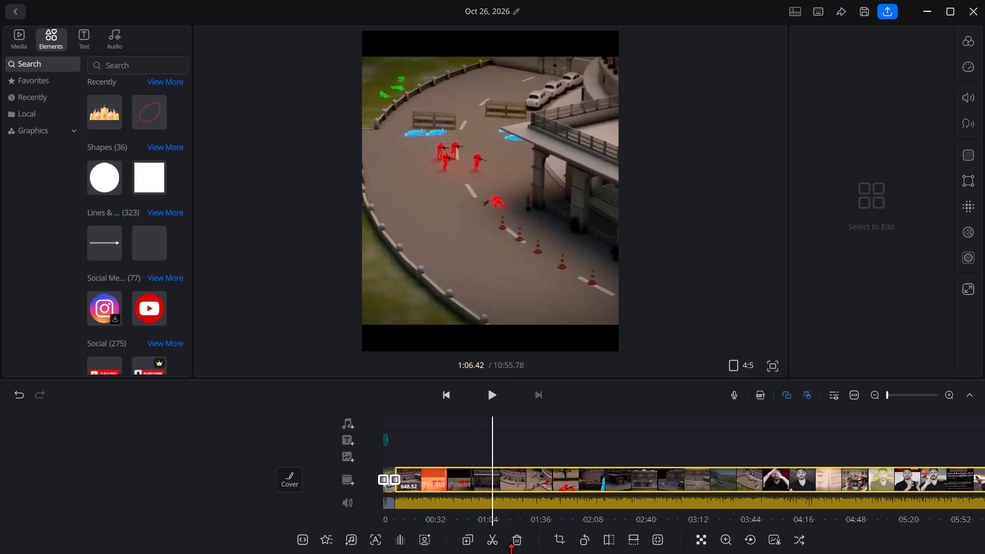
pyautogui.hotkey('ctrl', 'b')
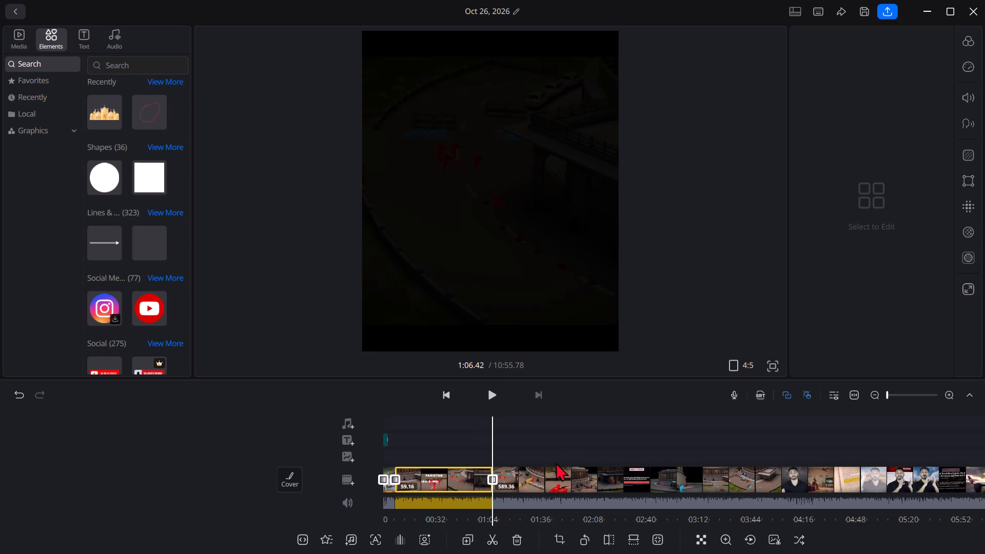
# Delete the 589.36-second remainder after the cut so that PART 7 ends at 1:06.42.
pyautogui.click(523, 478)
pyautogui.doubleClick(529, 477)
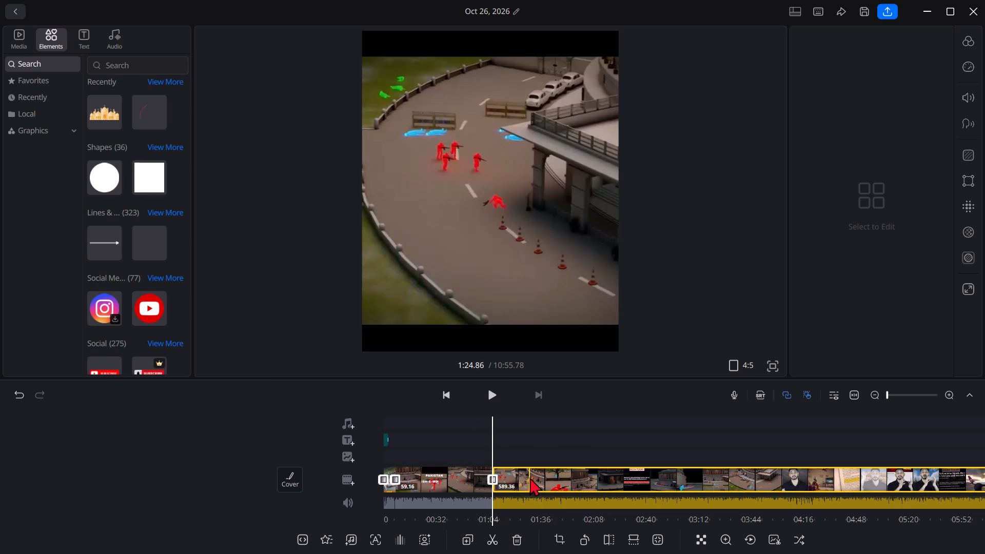
pyautogui.click(566, 449)
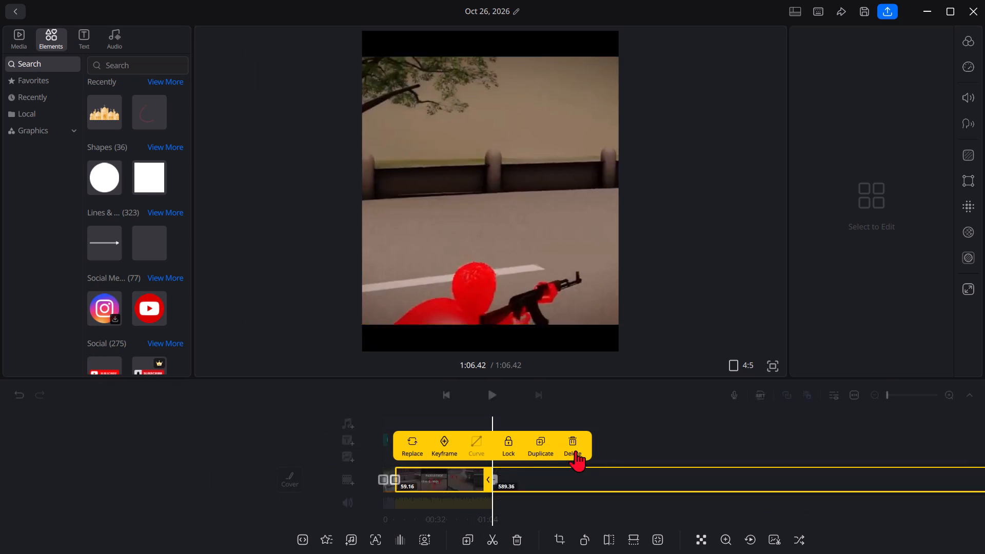
pyautogui.click(593, 399)
# Add a Black transition with a duration of 0.8 at the end of PART 7.
pyautogui.click(496, 478)
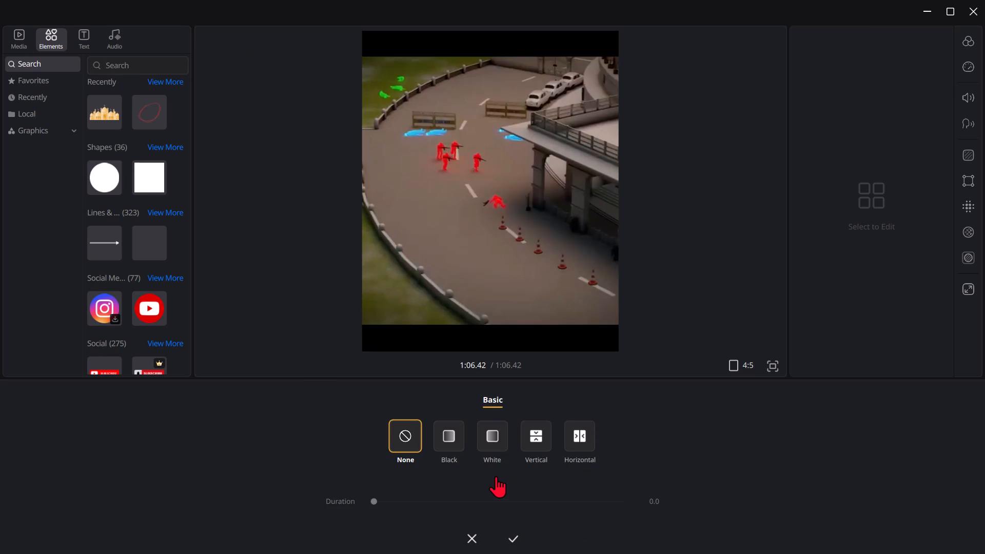
pyautogui.click(448, 441)
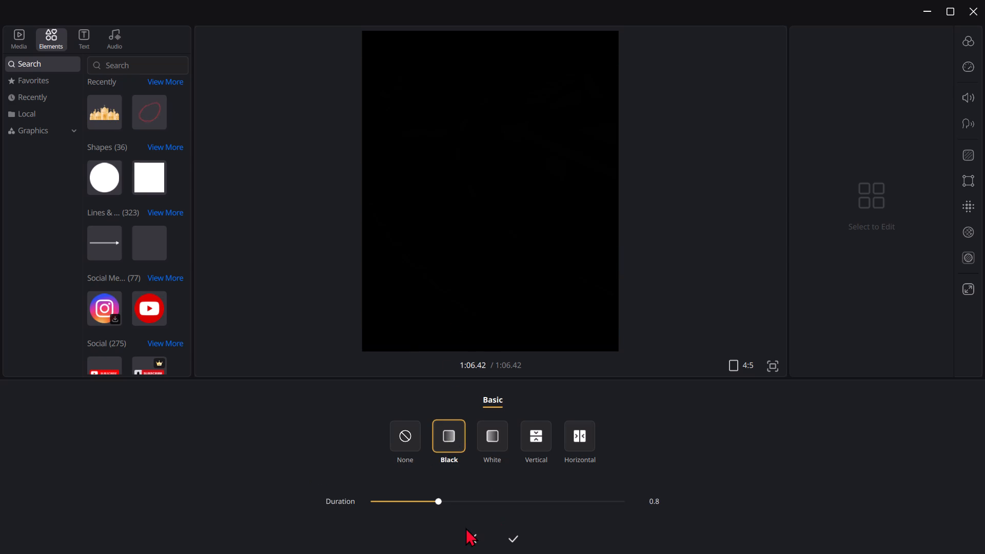
pyautogui.click(518, 533)
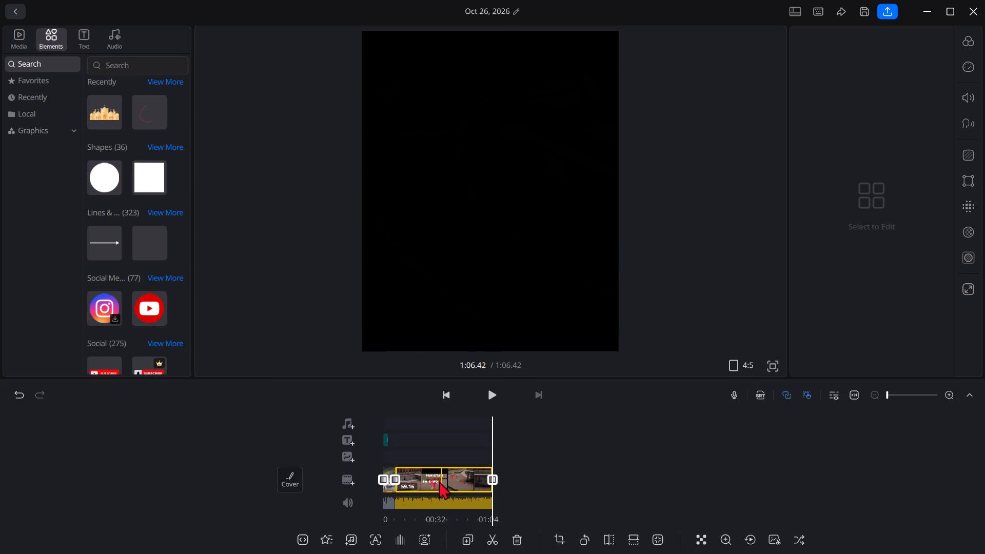
# Split the 59.16-second PART 7 clip at 0:33.69, where the red gunmen advance past the traffic cones.
pyautogui.doubleClick(439, 485)
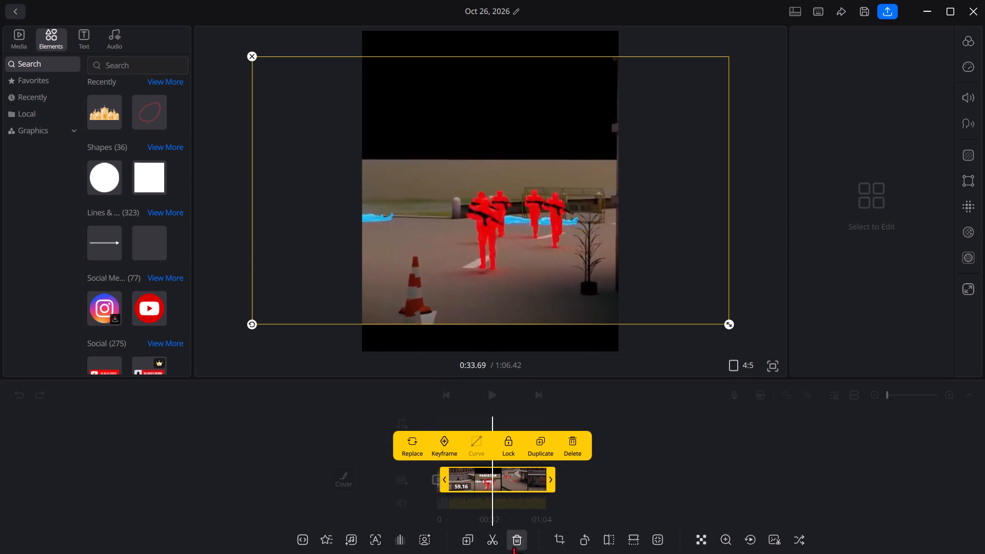
pyautogui.click(499, 539)
pyautogui.click(681, 418)
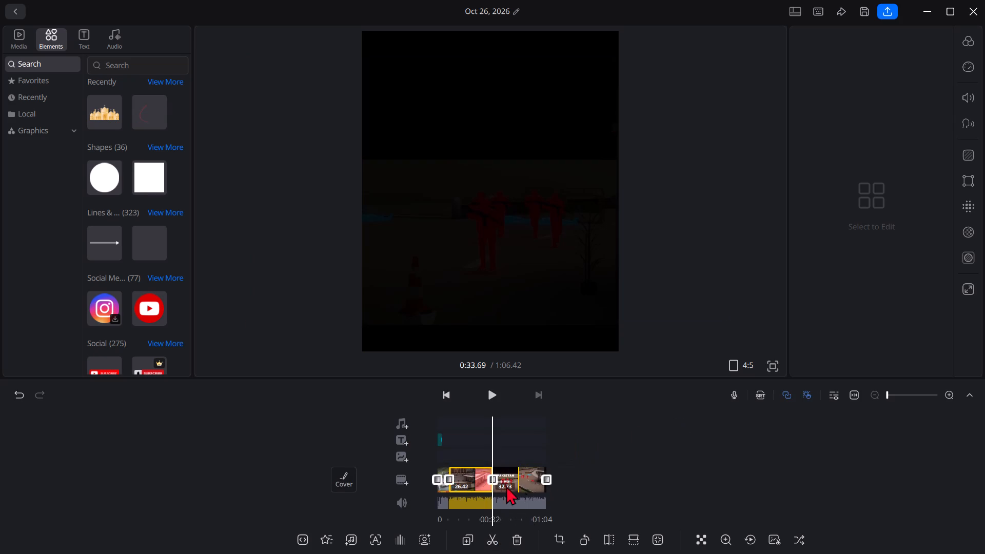
# Apply the Dissolve 1 transition with a duration of 4.8 at the 0:33.69 cut, for that cut only.
pyautogui.click(494, 480)
pyautogui.click(415, 449)
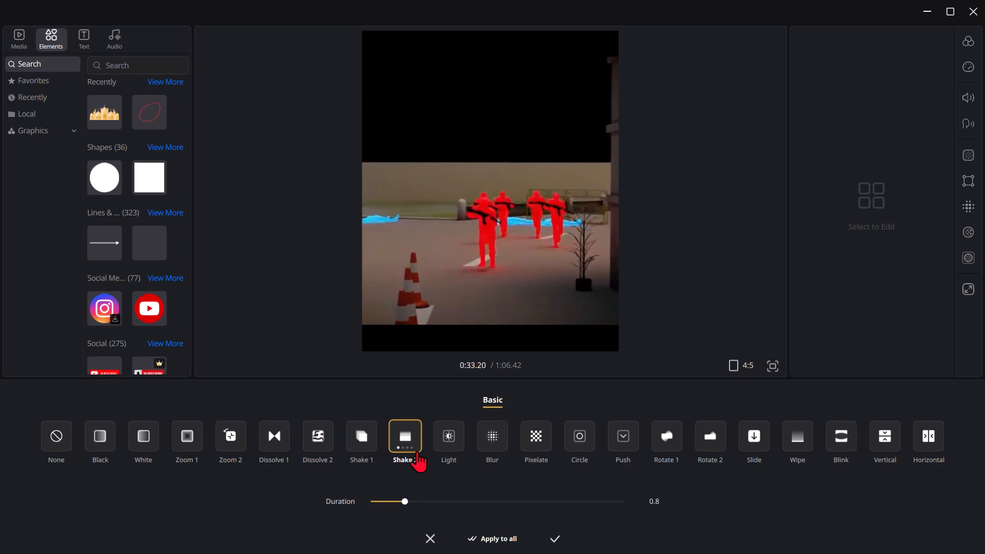
pyautogui.click(417, 451)
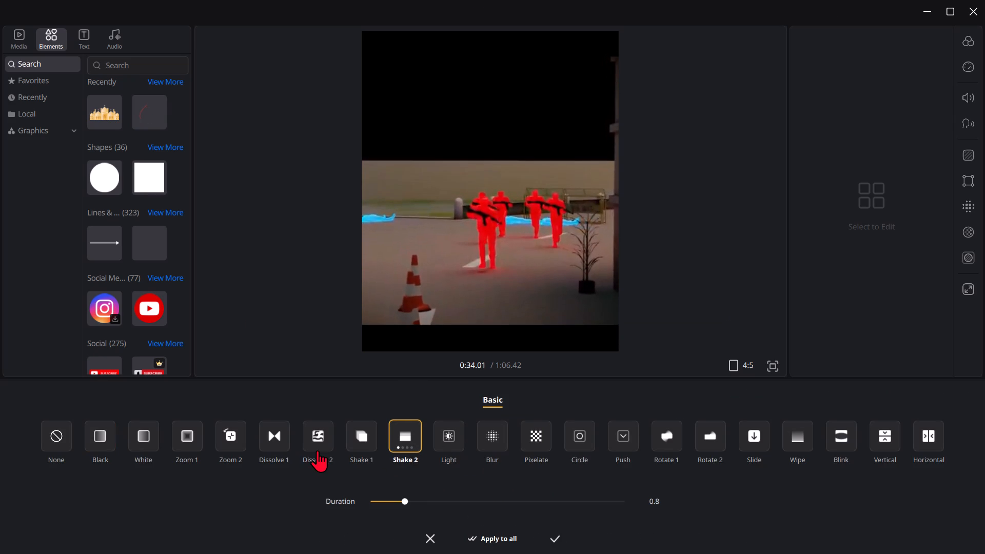
pyautogui.click(318, 450)
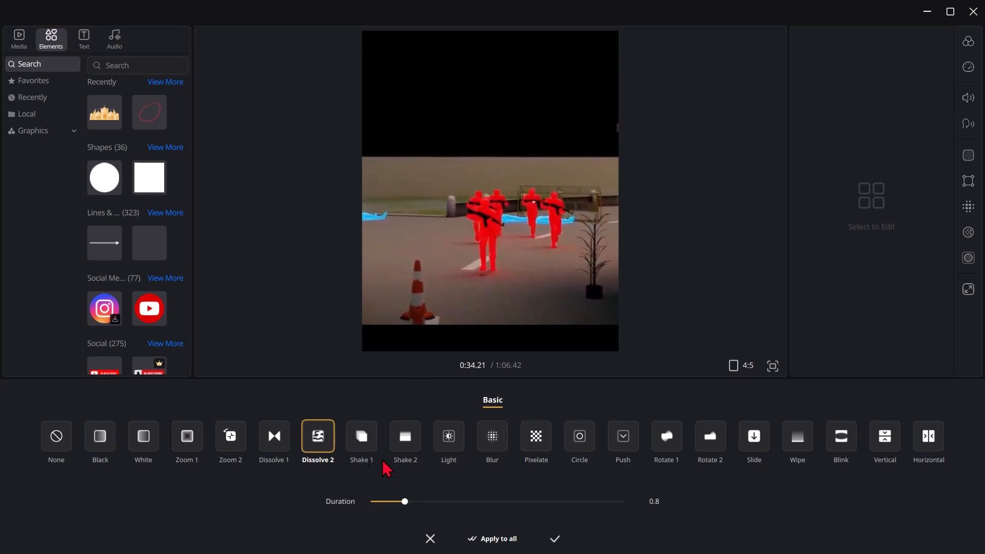
pyautogui.click(286, 444)
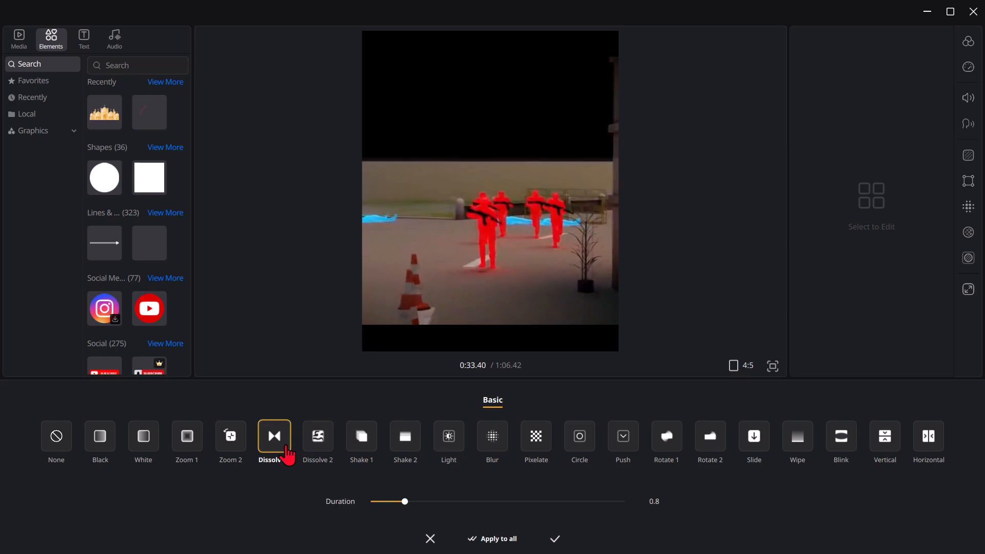
pyautogui.moveTo(417, 494); pyautogui.dragTo(557, 532)
pyautogui.moveTo(570, 499); pyautogui.dragTo(570, 499)
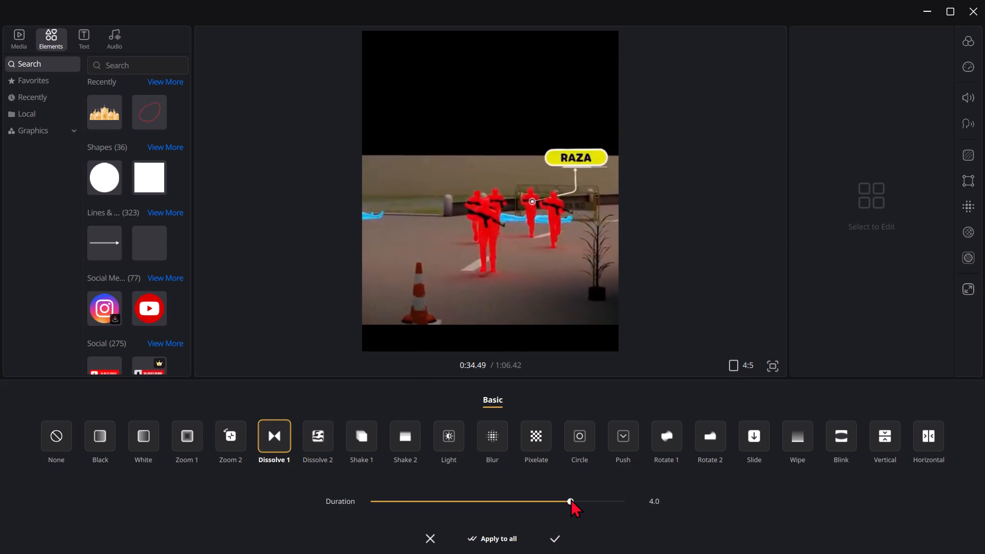
pyautogui.moveTo(570, 499); pyautogui.dragTo(610, 498)
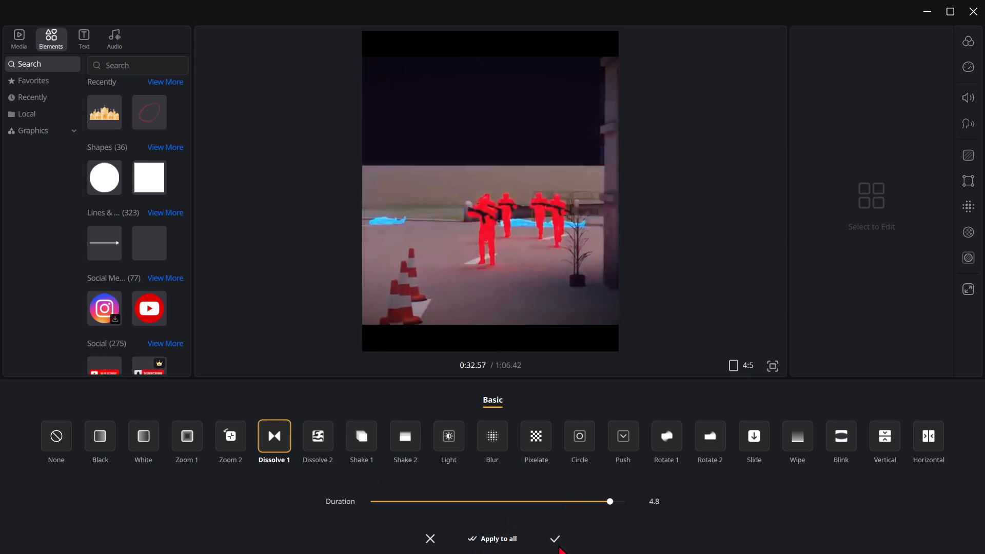
pyautogui.click(554, 532)
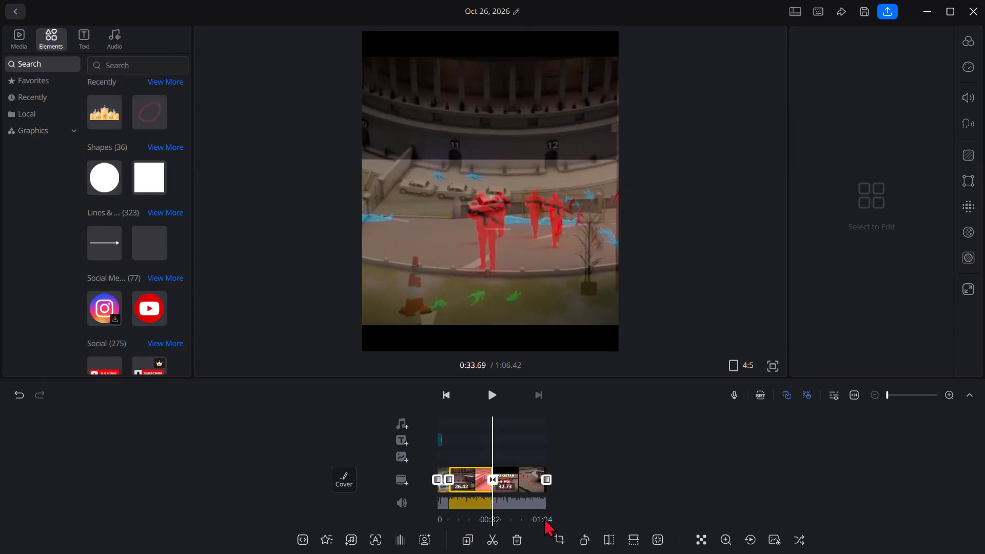
# Return the playhead to 0:00 and export PART 7 to the Downloads folder at automatic quality, 480p and 30 fps.
pyautogui.click(575, 485)
pyautogui.moveTo(579, 485); pyautogui.dragTo(849, 433)
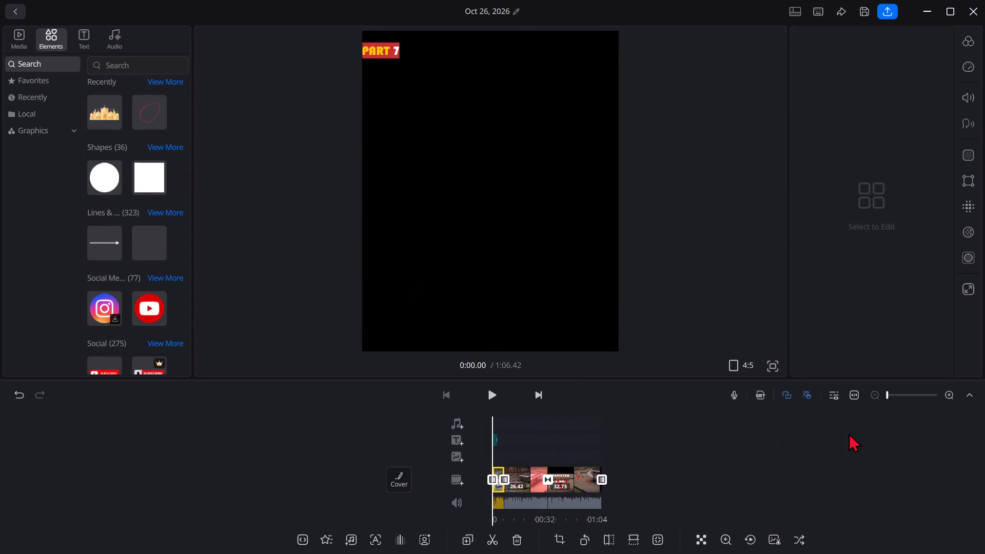
pyautogui.moveTo(849, 433); pyautogui.dragTo(859, 433)
pyautogui.press('space')
pyautogui.press('space')
pyautogui.click(886, 9)
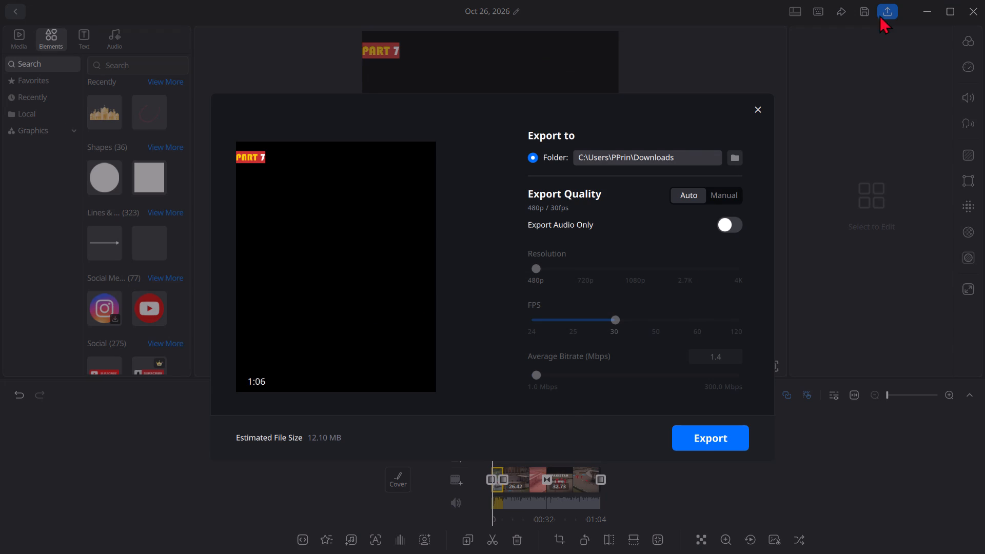
pyautogui.click(690, 426)
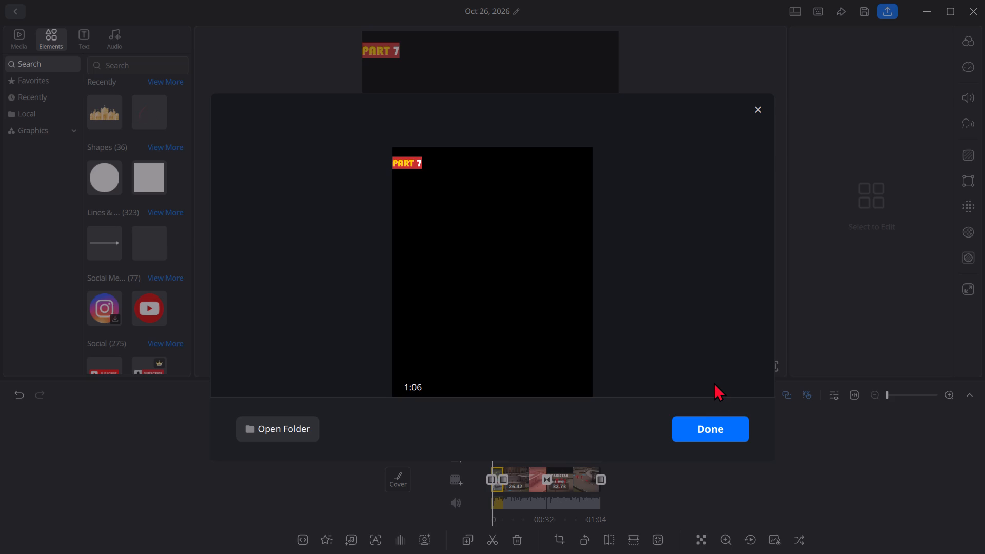
# Rename the newly exported video in Downloads as PART 7, accepting the numbered duplicate name, and finish the export.
pyautogui.click(289, 431)
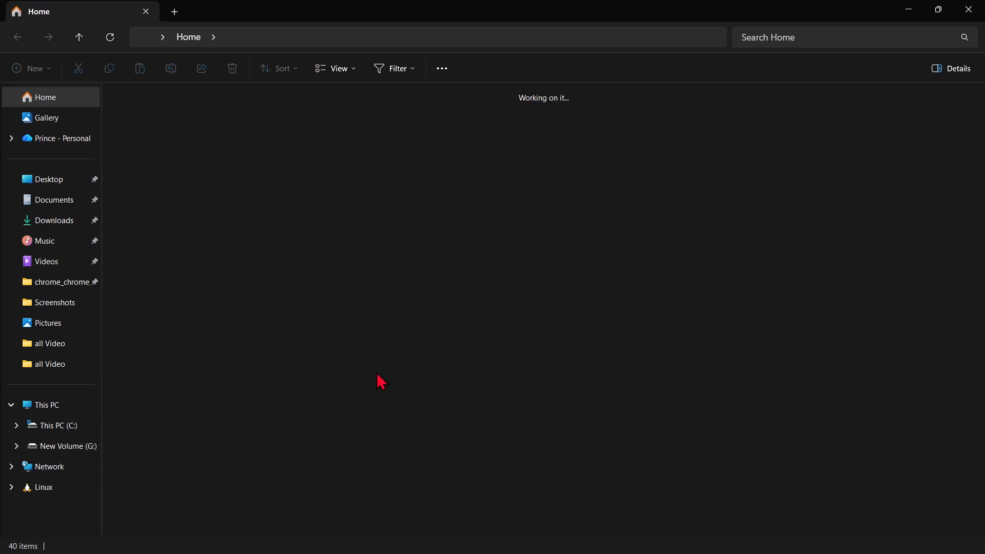
pyautogui.click(119, 136)
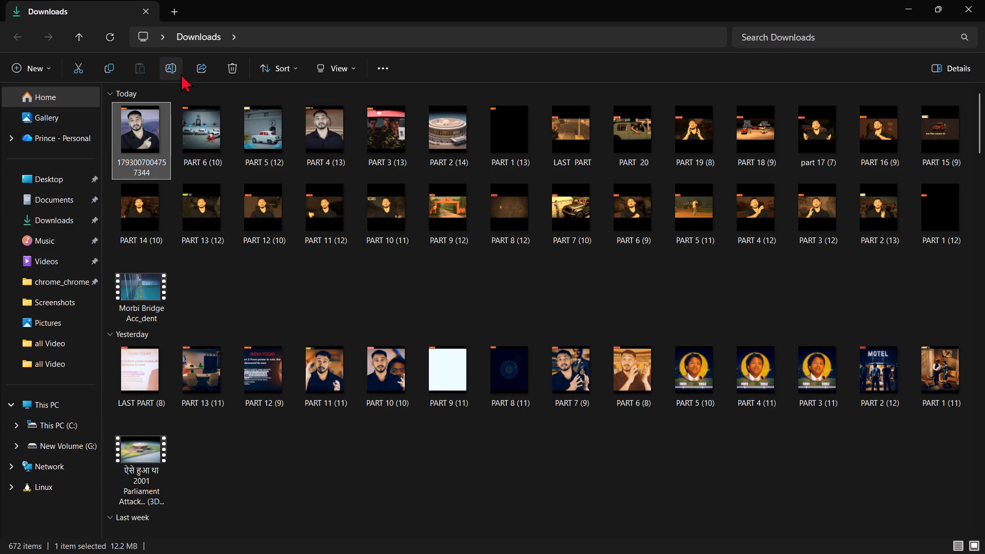
pyautogui.click(172, 63)
pyautogui.write('PART 7')
pyautogui.press('Return')
pyautogui.press('Return')
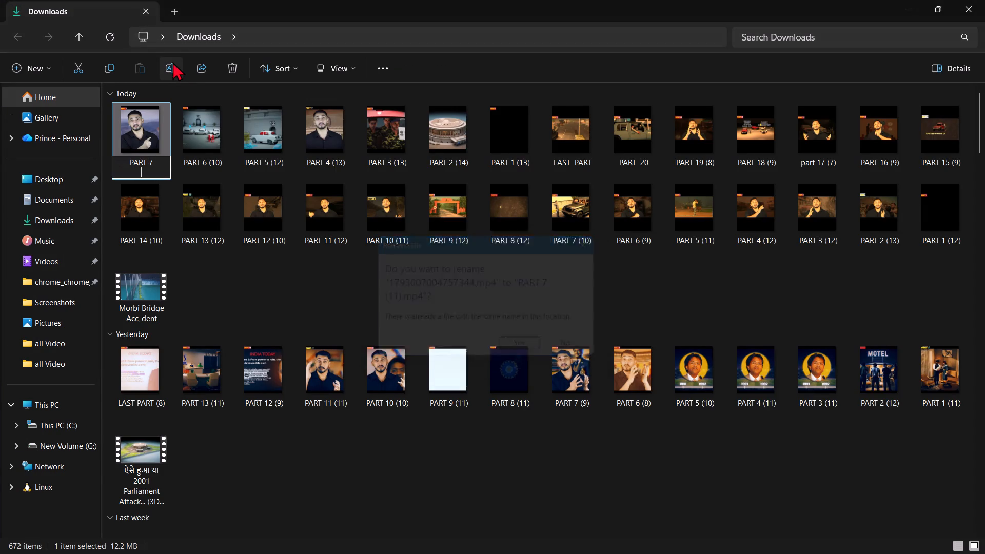
pyautogui.click(984, 3)
pyautogui.press('space')
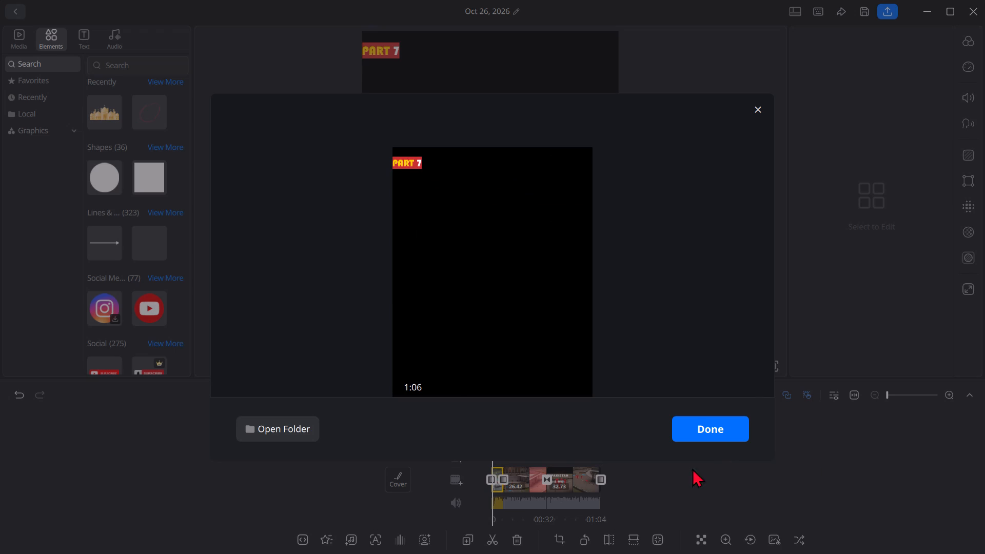
pyautogui.click(687, 422)
# Undo the dissolve, the middle split, the black ending and the deletion to bring back the 589.36-second remainder.
pyautogui.hotkey('ctrl', 'z')
pyautogui.hotkey('ctrl', 'z')
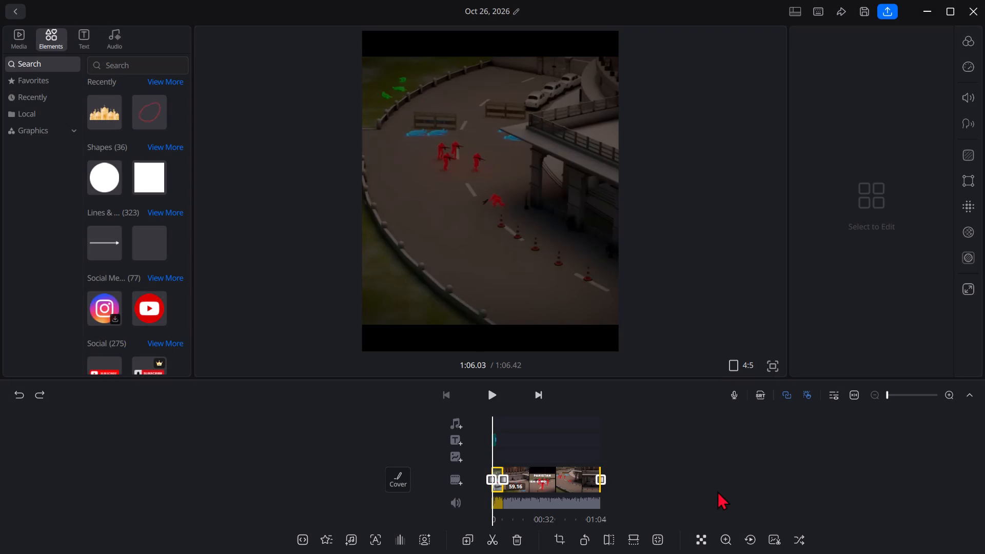
pyautogui.hotkey('ctrl', 'z')
pyautogui.hotkey('ctrl', 'z')
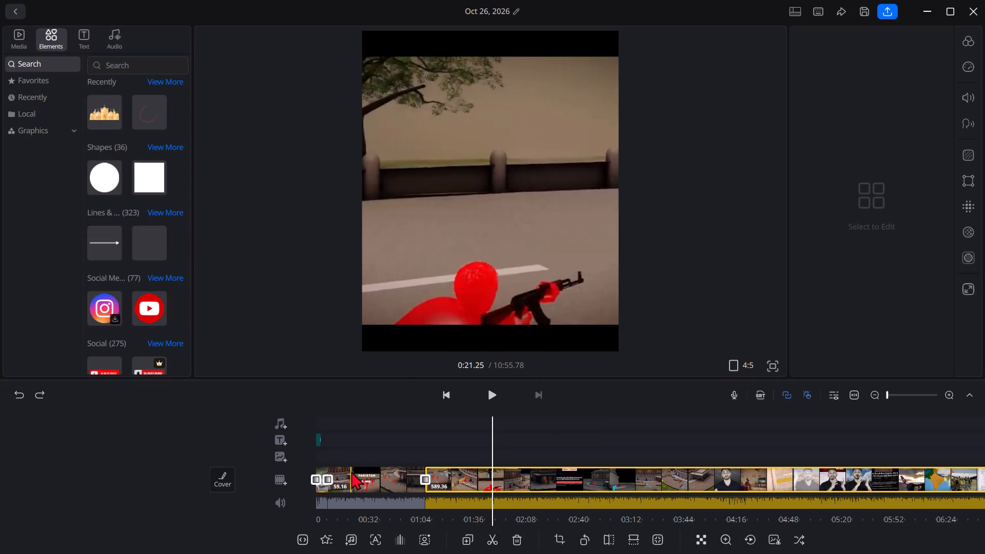
# Delete the 59.16-second clip between the opening clip and the 589.36-second remainder.
pyautogui.keyDown('ctrl'); pyautogui.doubleClick(354, 471); pyautogui.keyUp('ctrl')
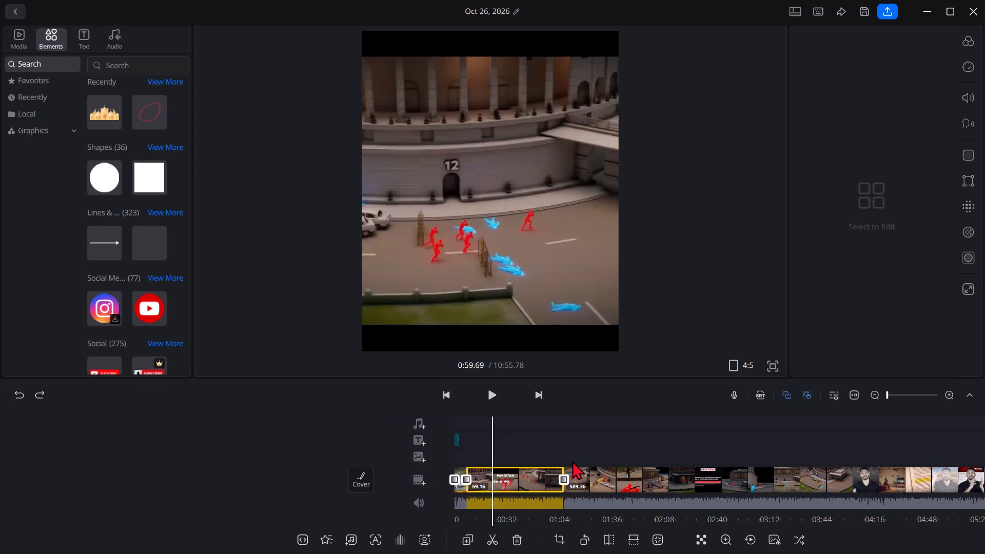
pyautogui.doubleClick(505, 478)
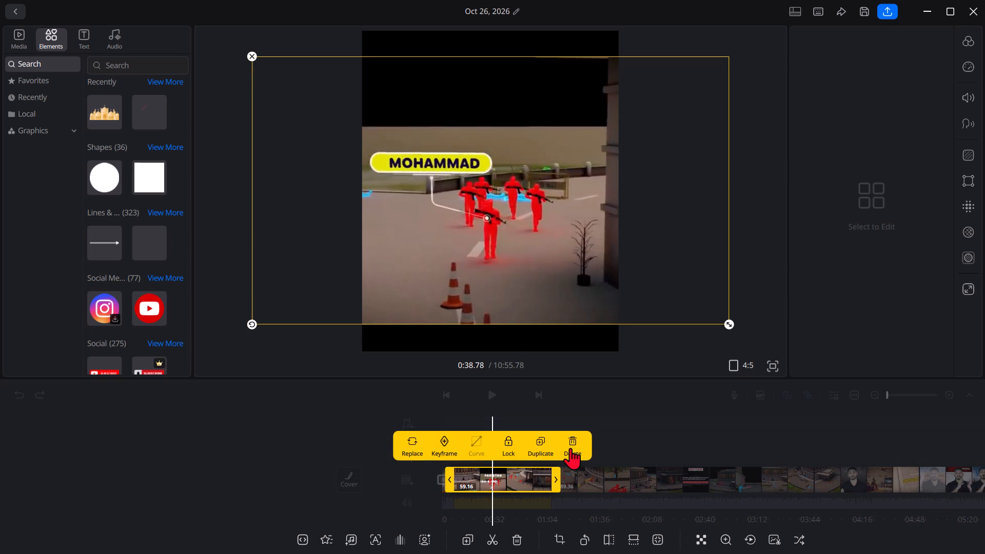
pyautogui.click(570, 448)
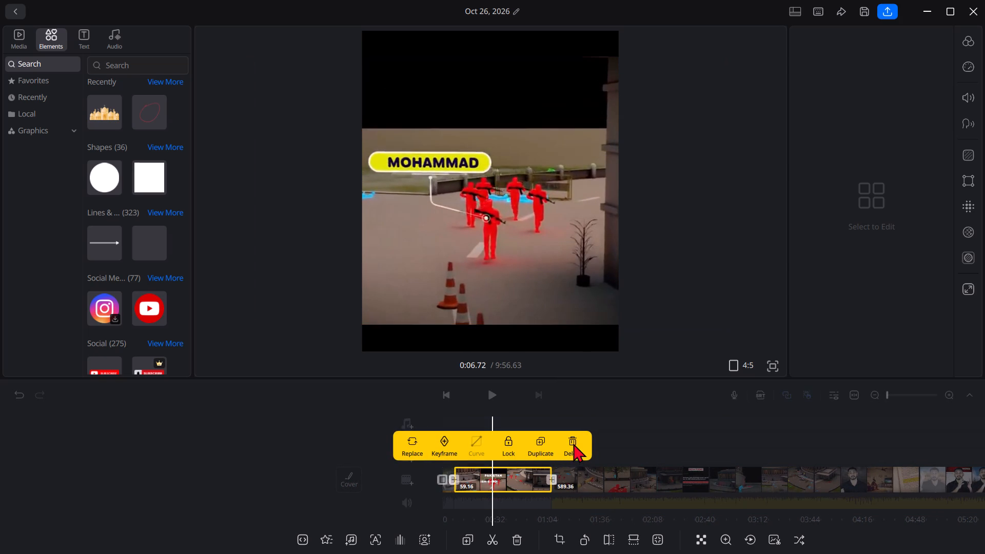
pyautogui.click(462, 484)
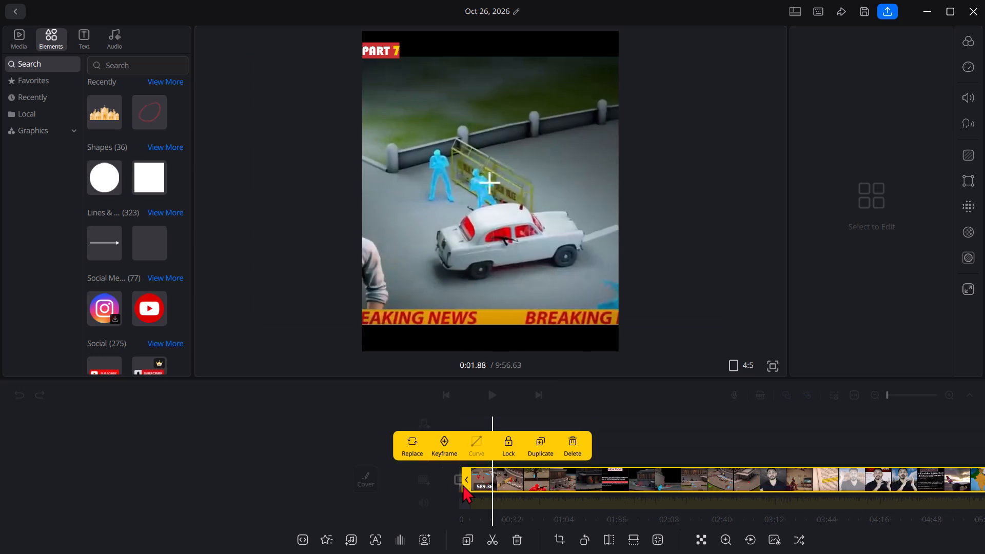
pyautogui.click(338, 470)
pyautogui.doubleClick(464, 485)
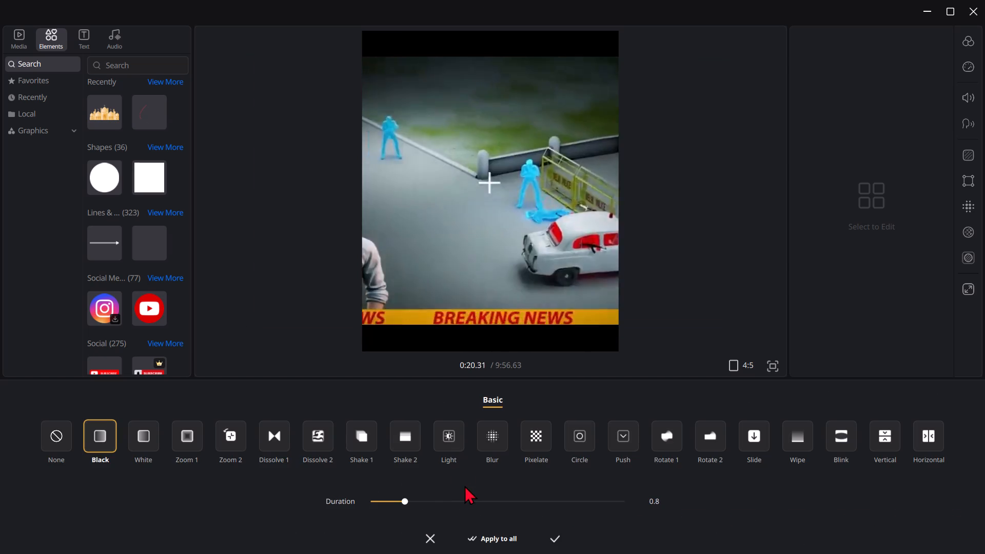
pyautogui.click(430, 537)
# Delete the 7.27-second opening clip that carries the PART 7 title.
pyautogui.keyDown('ctrl'); pyautogui.scroll(4, 441, 533); pyautogui.keyUp('ctrl')
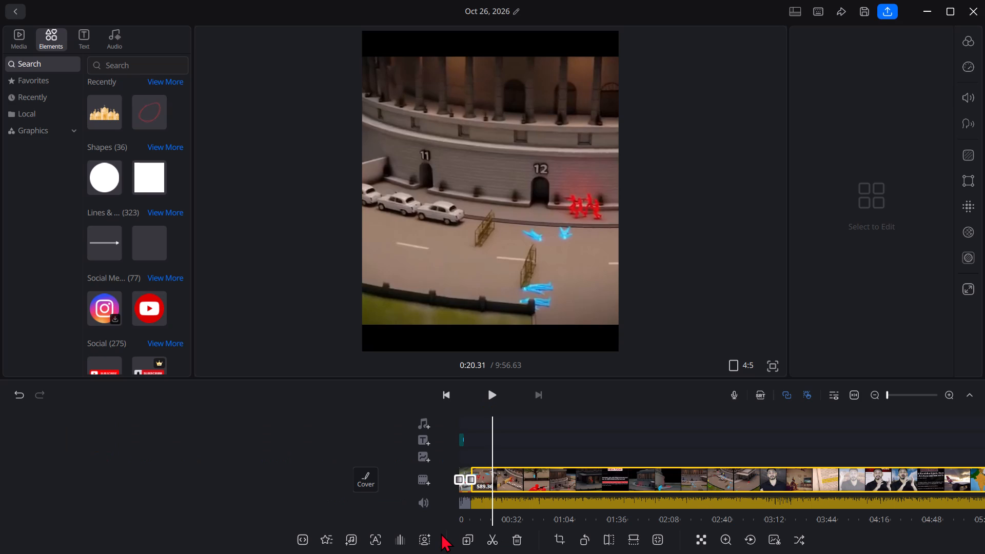
pyautogui.keyDown('ctrl'); pyautogui.scroll(3, 441, 533); pyautogui.keyUp('ctrl')
pyautogui.keyDown('ctrl'); pyautogui.scroll(-6, 488, 483); pyautogui.keyUp('ctrl')
pyautogui.keyDown('ctrl'); pyautogui.scroll(8, 488, 483); pyautogui.keyUp('ctrl')
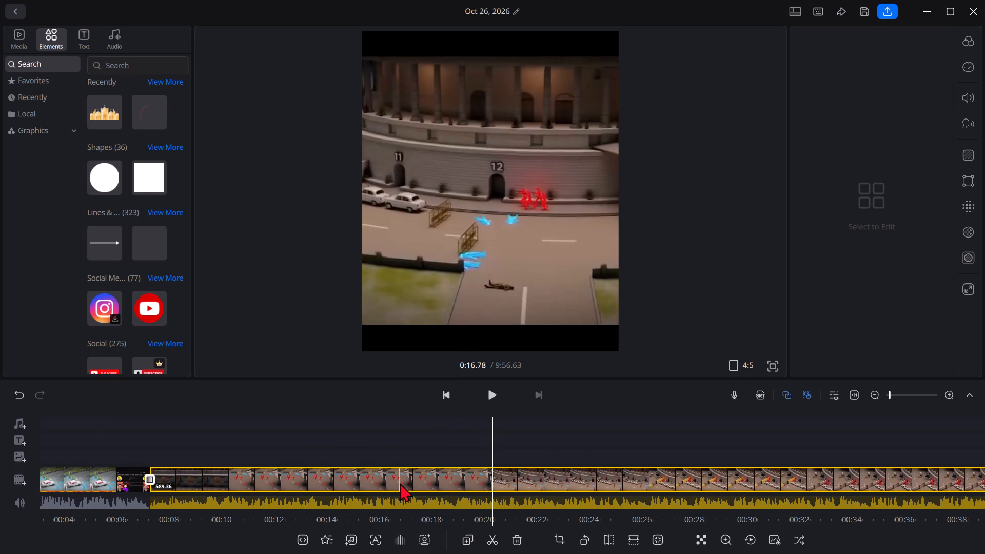
pyautogui.moveTo(400, 483); pyautogui.dragTo(593, 481)
pyautogui.moveTo(542, 424); pyautogui.dragTo(885, 393)
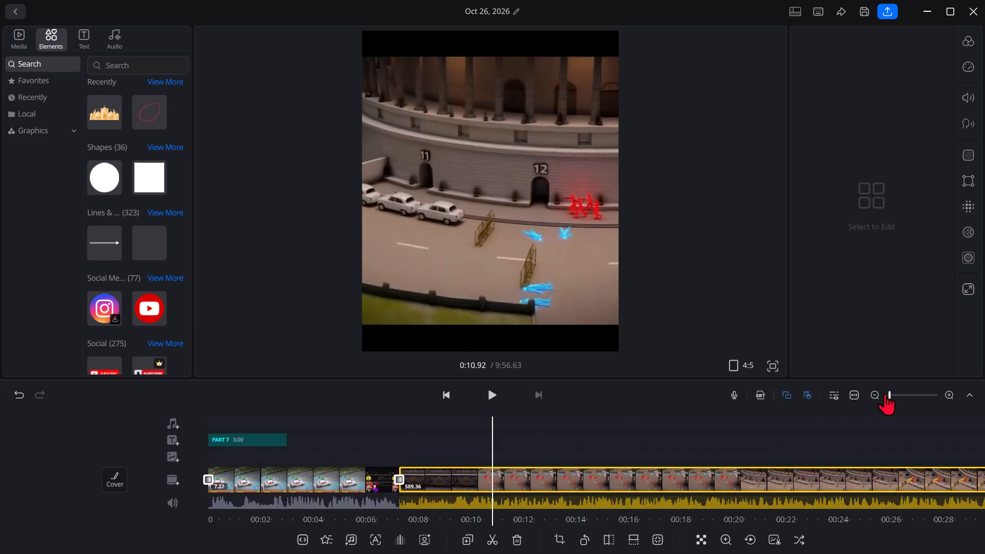
pyautogui.moveTo(885, 393); pyautogui.dragTo(984, 393)
pyautogui.click(475, 463)
pyautogui.click(475, 472)
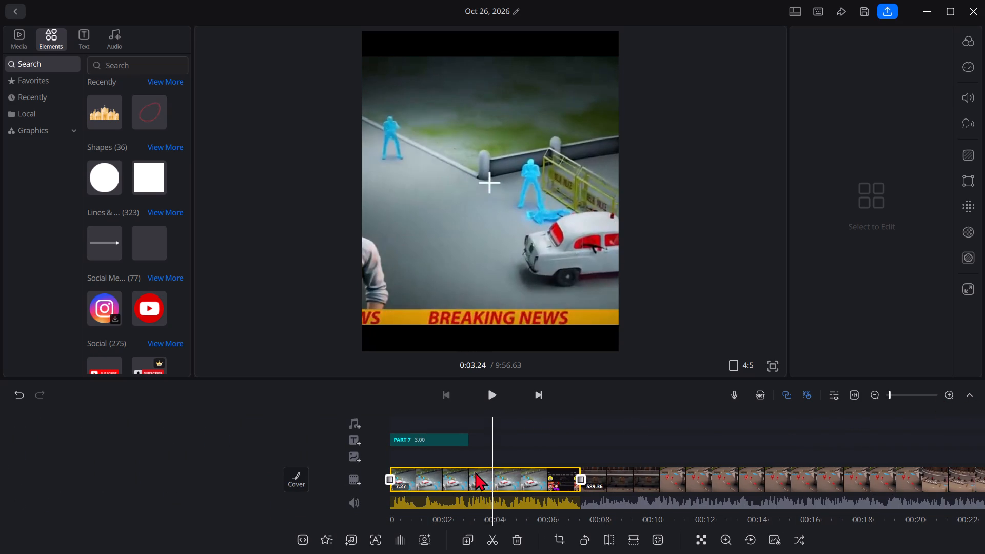
pyautogui.doubleClick(476, 472)
pyautogui.click(567, 445)
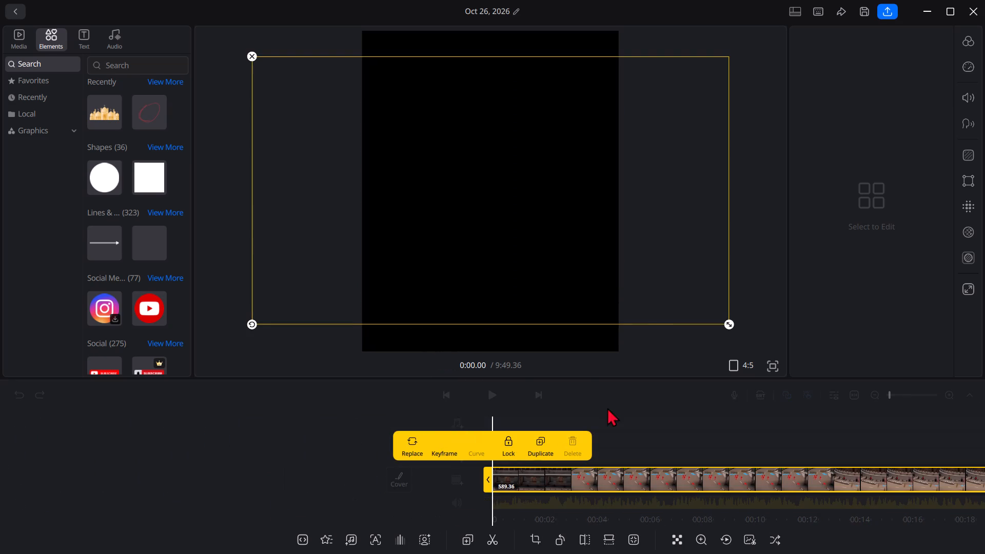
pyautogui.moveTo(615, 405); pyautogui.dragTo(717, 409)
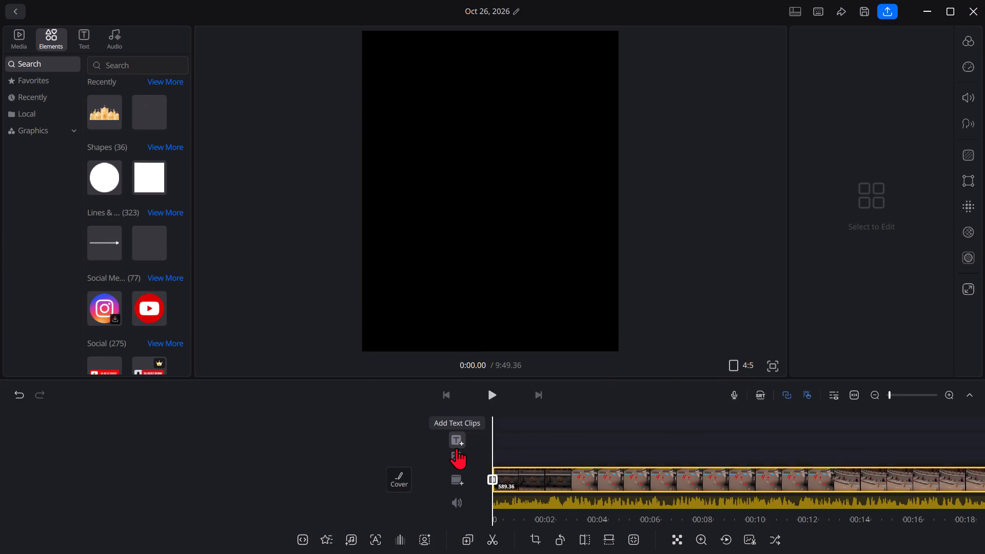
# Add a text clip at 0:00 reading PART 8.
pyautogui.keyDown('ctrl'); pyautogui.scroll(-15, 457, 448); pyautogui.keyUp('ctrl')
pyautogui.keyDown('ctrl'); pyautogui.scroll(1, 461, 453); pyautogui.keyUp('ctrl')
pyautogui.keyDown('ctrl'); pyautogui.scroll(-16, 461, 453); pyautogui.keyUp('ctrl')
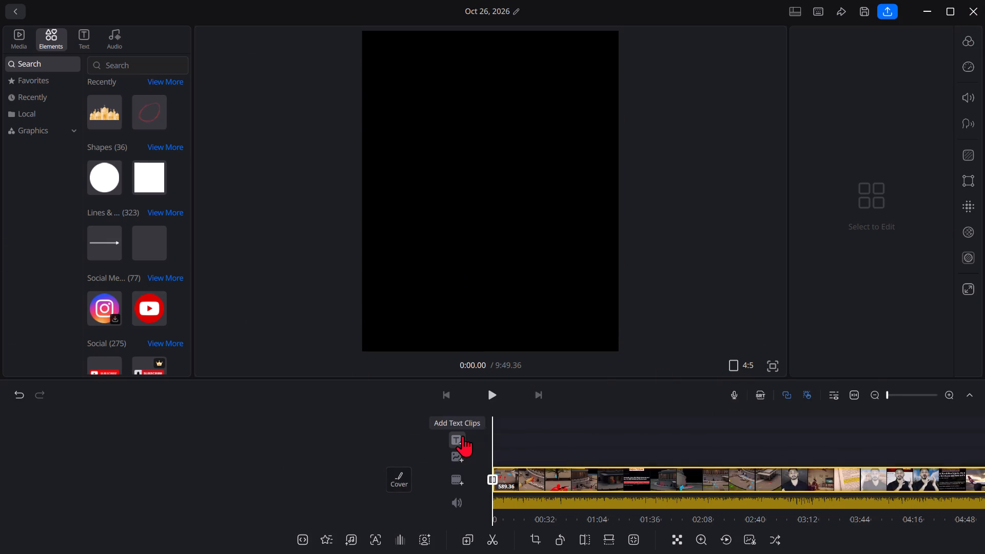
pyautogui.click(458, 440)
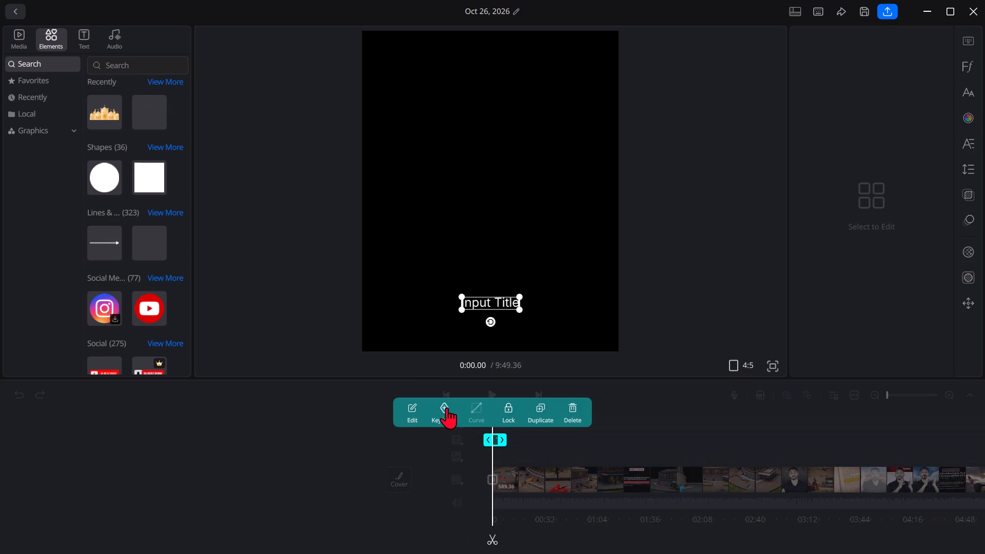
pyautogui.click(419, 414)
pyautogui.click(816, 94)
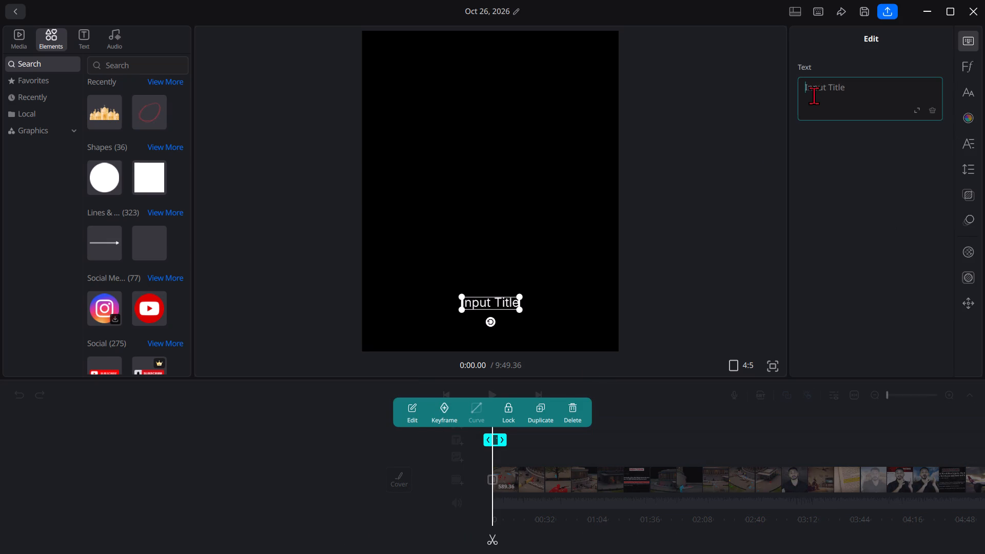
pyautogui.write('PART')
pyautogui.press('space')
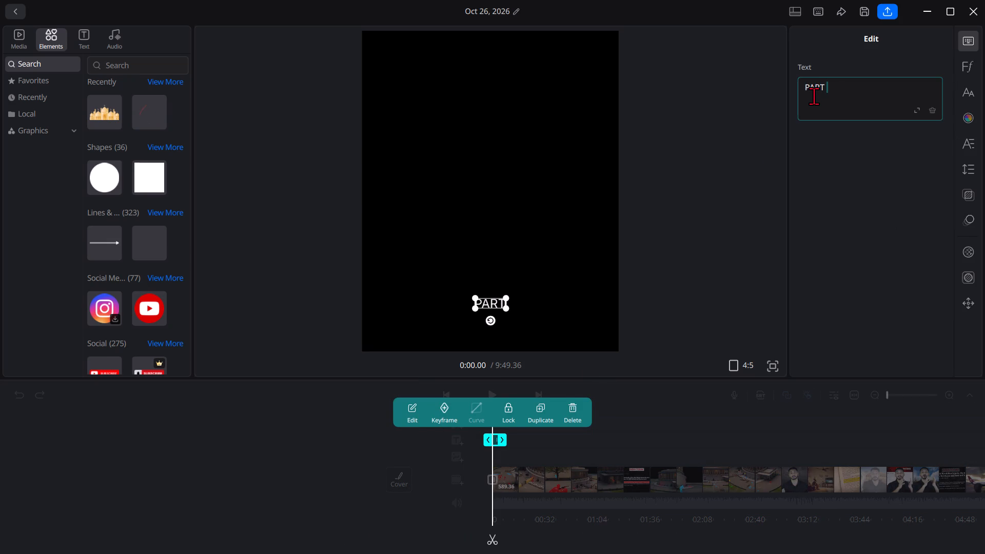
pyautogui.press('8')
pyautogui.press('Return')
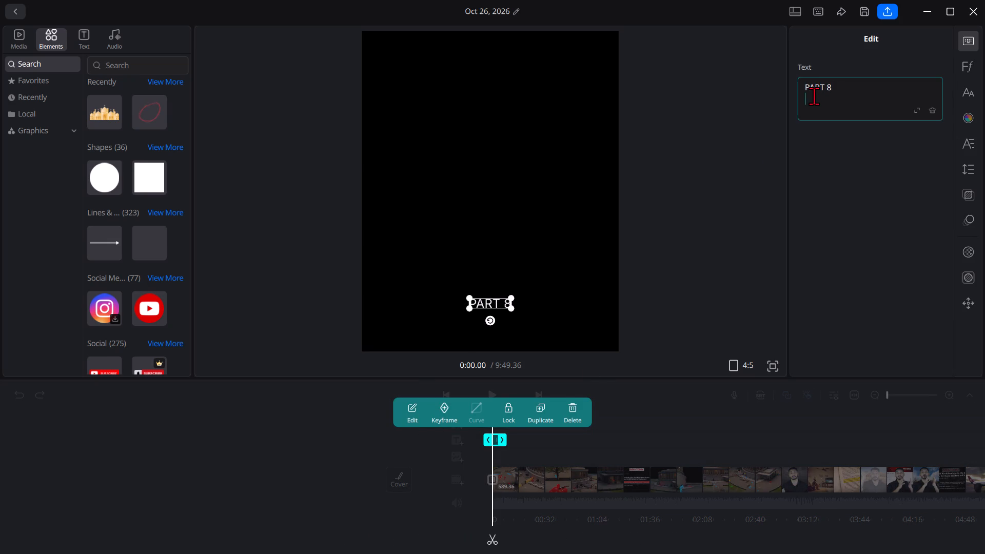
# Style the PART 8 title with the Bauhaus 93 font, white-on-red colour style and the second Active caption animation.
pyautogui.click(969, 66)
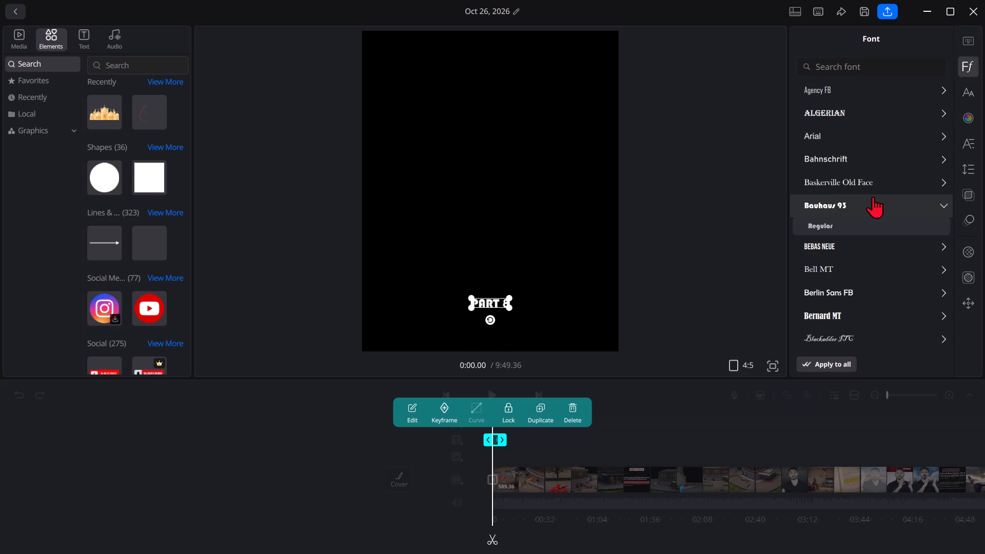
pyautogui.click(869, 204)
pyautogui.click(970, 98)
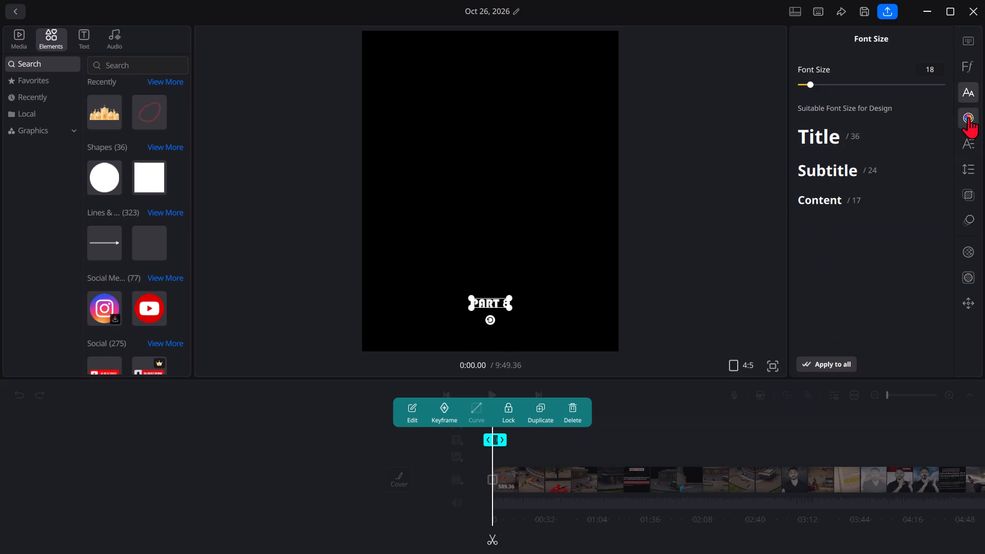
pyautogui.click(969, 116)
pyautogui.click(857, 126)
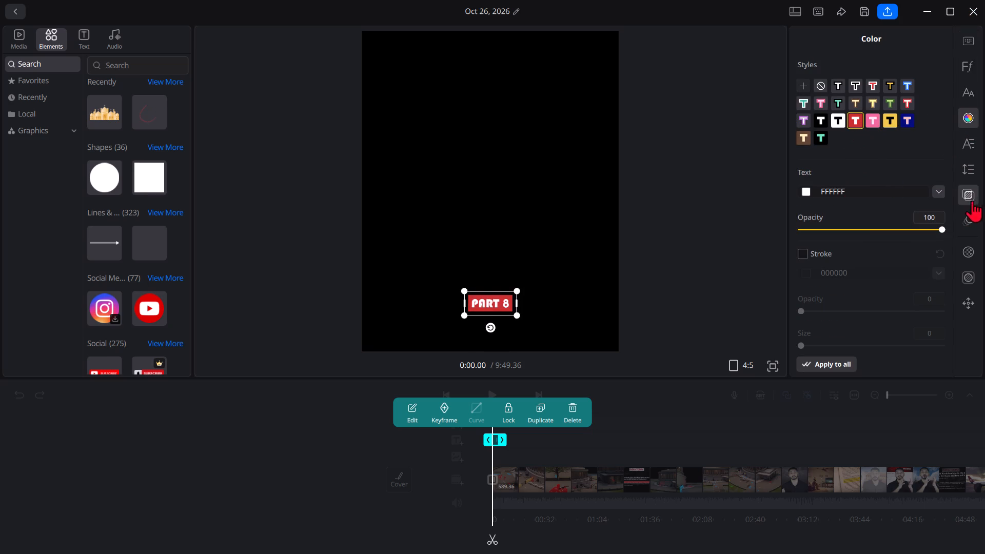
pyautogui.click(959, 222)
pyautogui.click(858, 182)
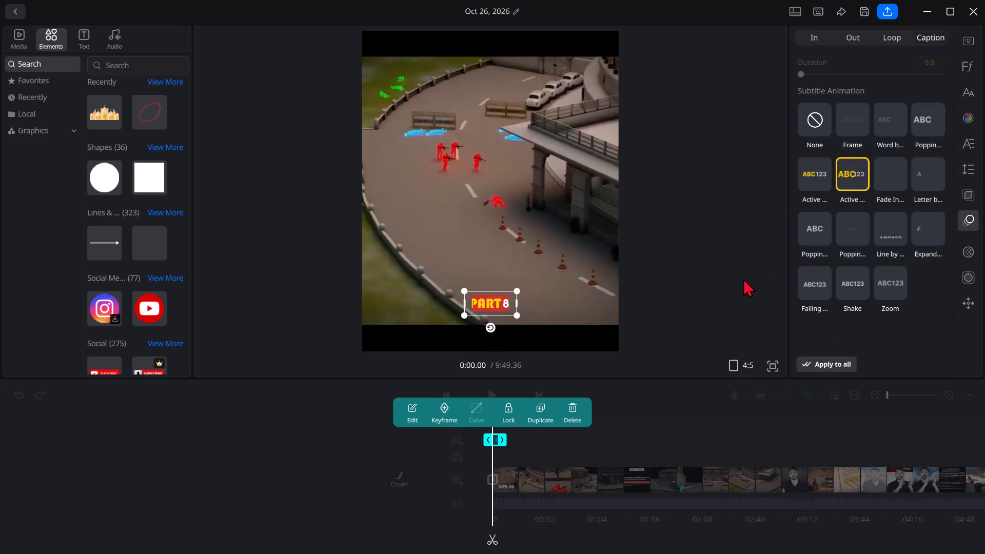
# Move the PART 8 title into the black band at the video frame's top-left corner.
pyautogui.moveTo(492, 309); pyautogui.dragTo(387, 42)
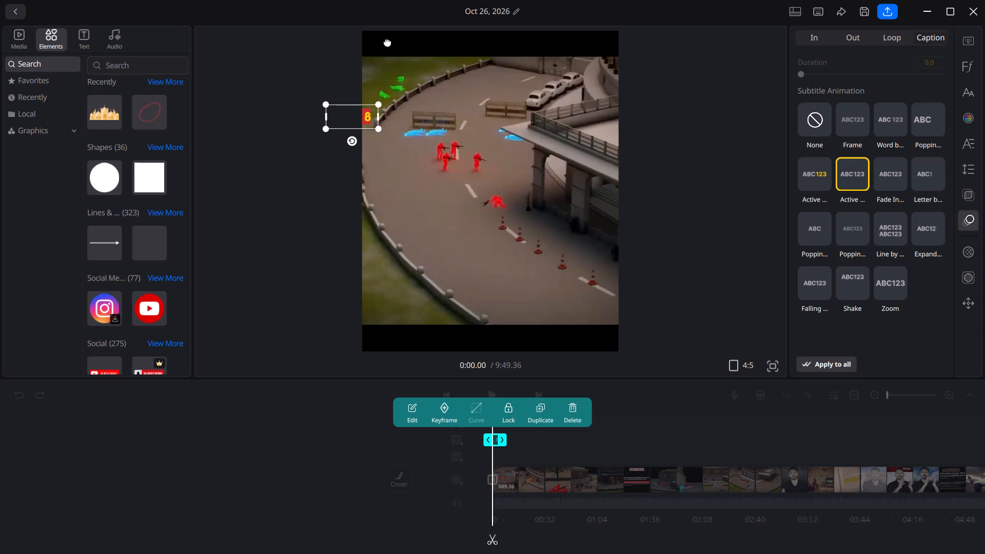
pyautogui.moveTo(387, 42); pyautogui.dragTo(403, 38)
pyautogui.moveTo(403, 38); pyautogui.dragTo(392, 55)
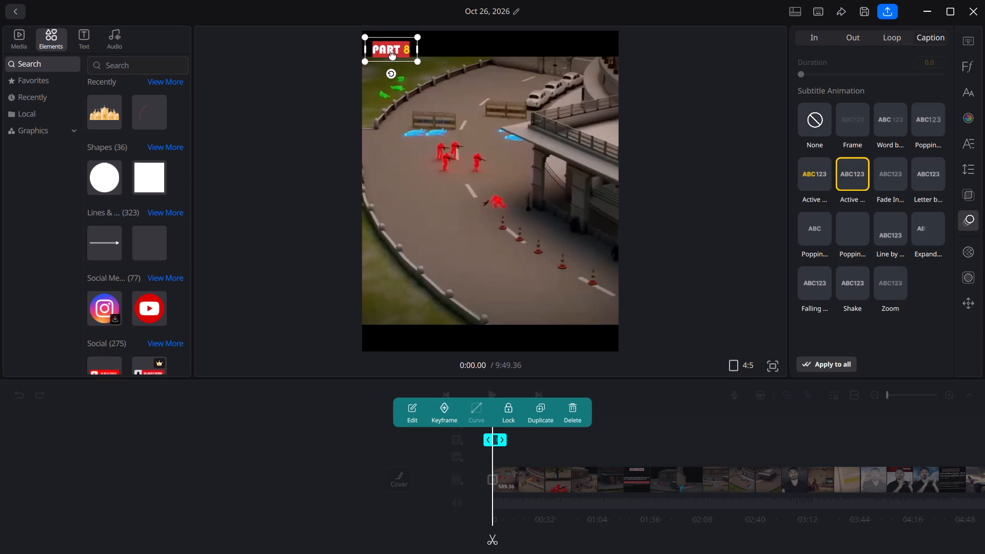
pyautogui.moveTo(392, 55); pyautogui.dragTo(382, 55)
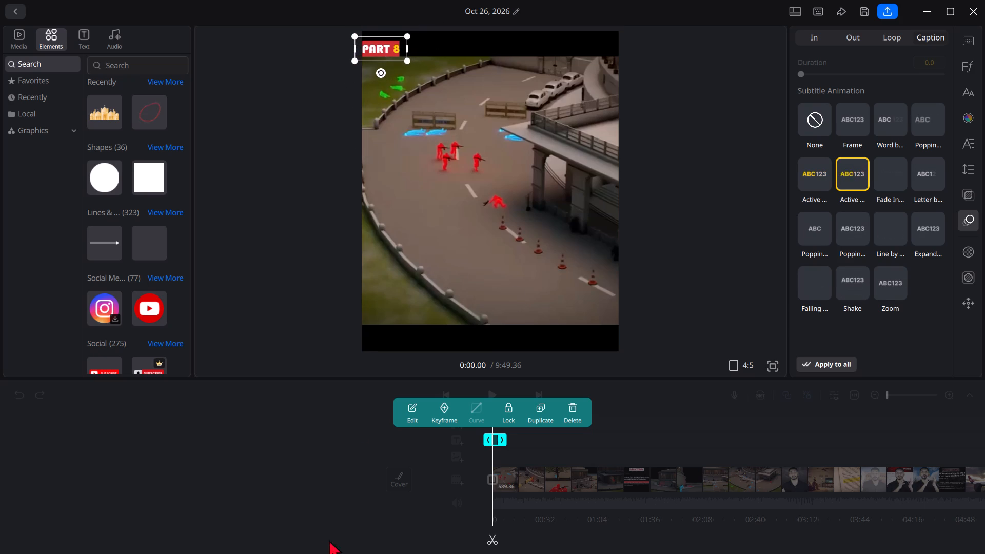
pyautogui.click(592, 457)
# Split the 589.36-second clip at exactly 1:00.00.
pyautogui.doubleClick(535, 473)
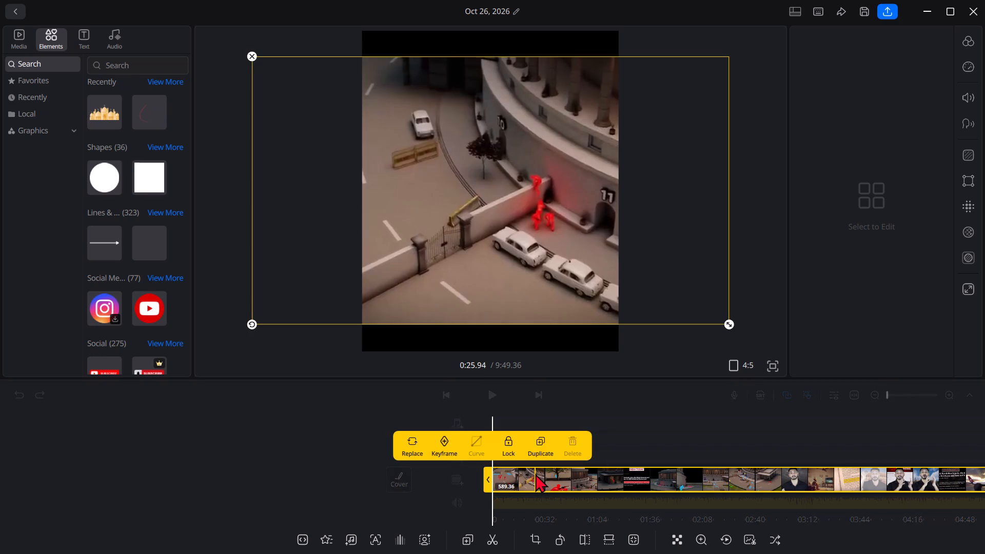
pyautogui.click(535, 473)
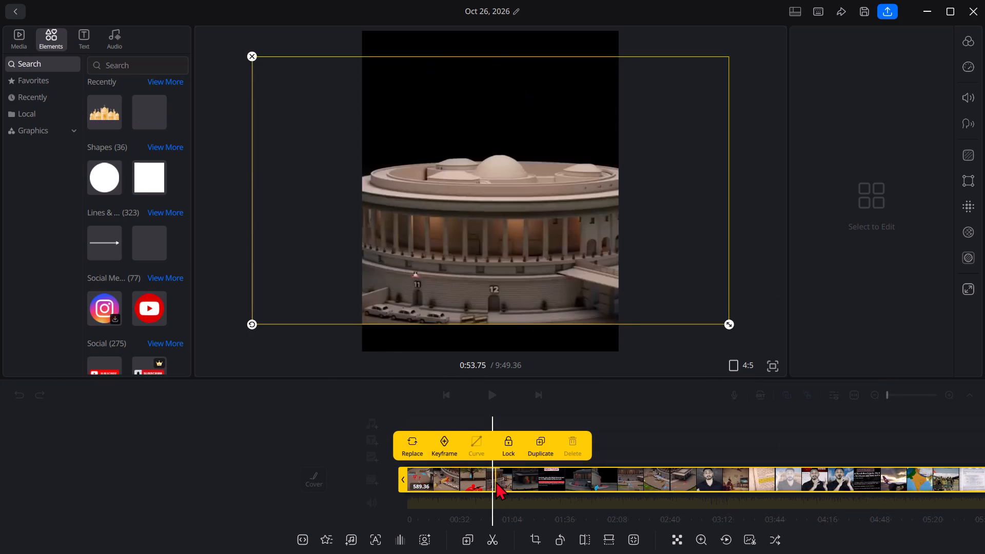
pyautogui.click(496, 481)
pyautogui.click(496, 481)
pyautogui.click(496, 481)
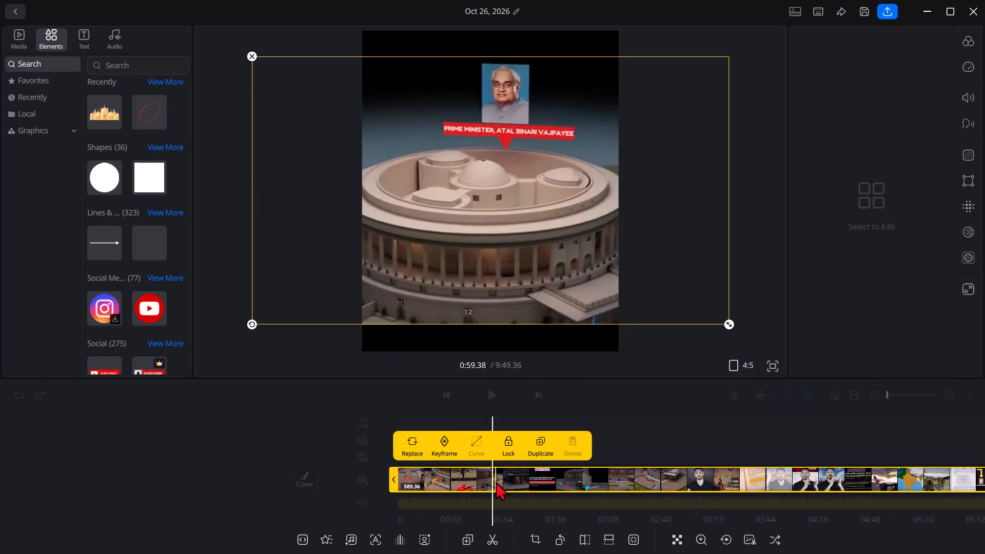
pyautogui.click(496, 481)
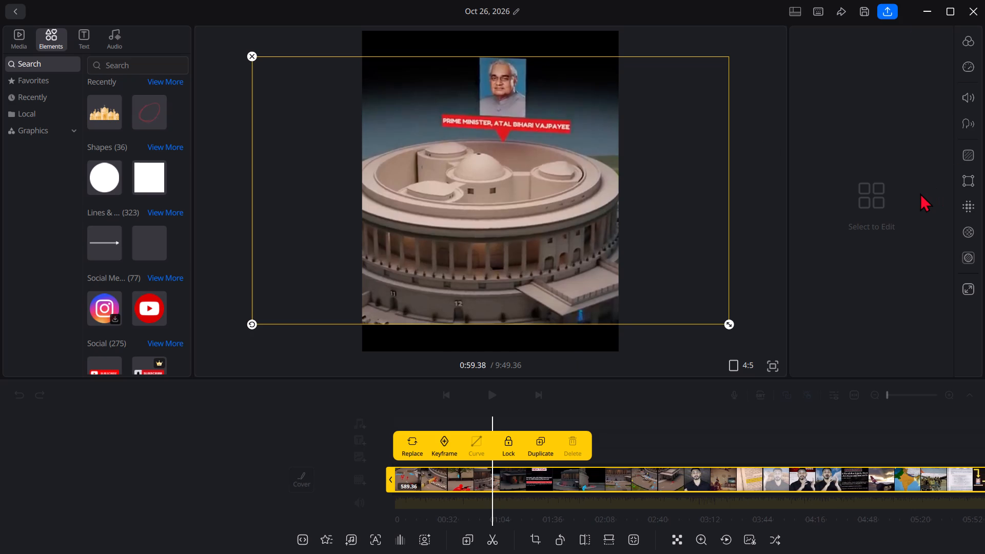
pyautogui.press('Right')
pyautogui.press('Right')
pyautogui.press('Right')
pyautogui.press('Right')
pyautogui.press('Right')
pyautogui.press('Right')
pyautogui.press('Right')
pyautogui.press('Right')
pyautogui.press('Right')
pyautogui.press('Right')
pyautogui.press('Right')
pyautogui.press('Right')
pyautogui.press('Right')
pyautogui.press('Right')
pyautogui.press('Right')
pyautogui.press('Right')
pyautogui.press('Right')
pyautogui.press('Right')
pyautogui.press('Right')
pyautogui.press('Right')
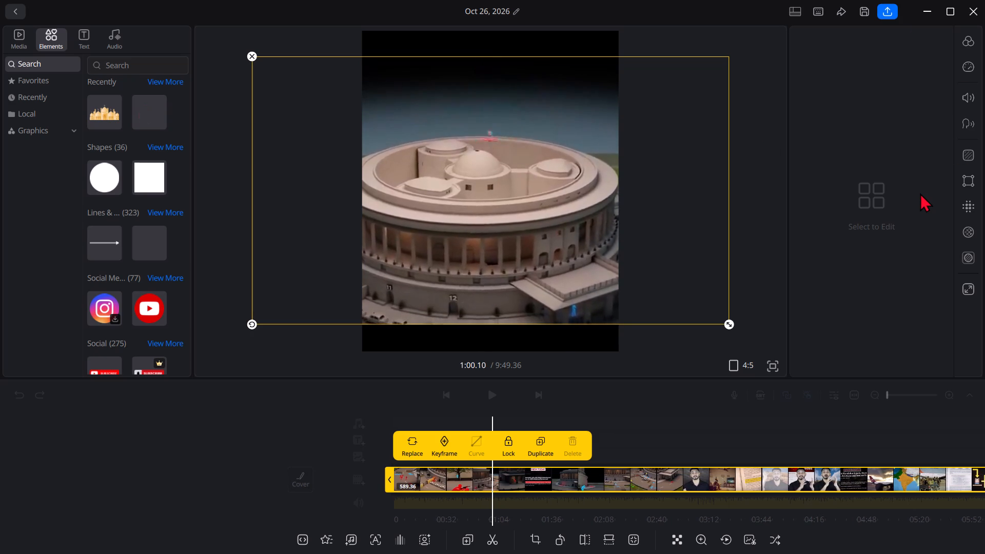
pyautogui.press('Right')
pyautogui.press('Left')
pyautogui.press('Left')
pyautogui.press('Left')
pyautogui.press('Left')
pyautogui.press('Left')
pyautogui.hotkey('ctrl', 'b')
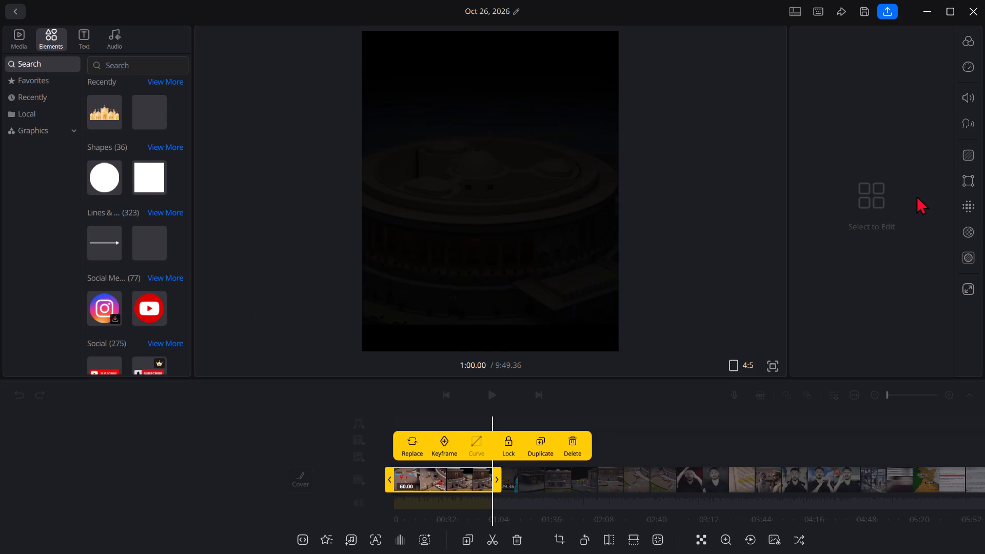
# Delete the 529.36-second clip after the 1:00.00 split.
pyautogui.click(538, 481)
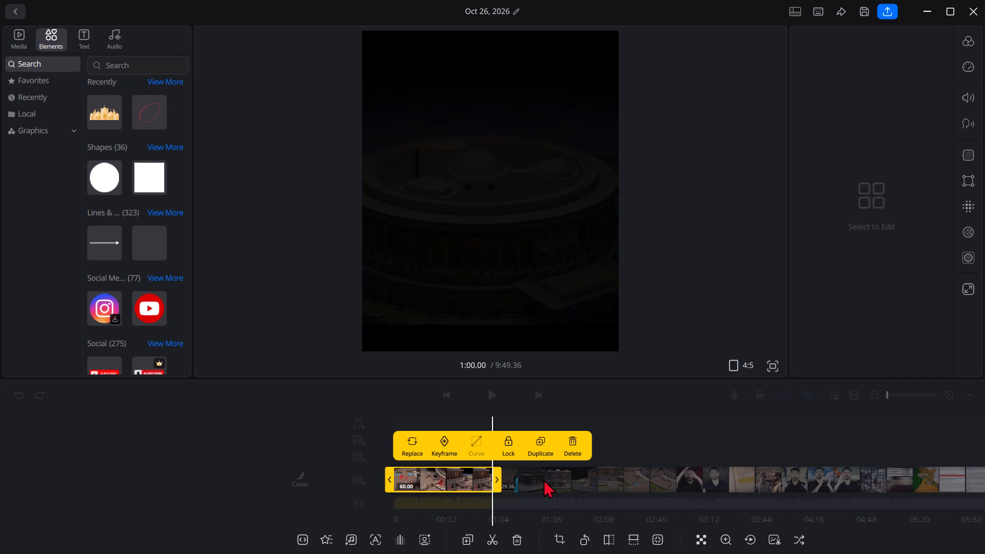
pyautogui.doubleClick(543, 479)
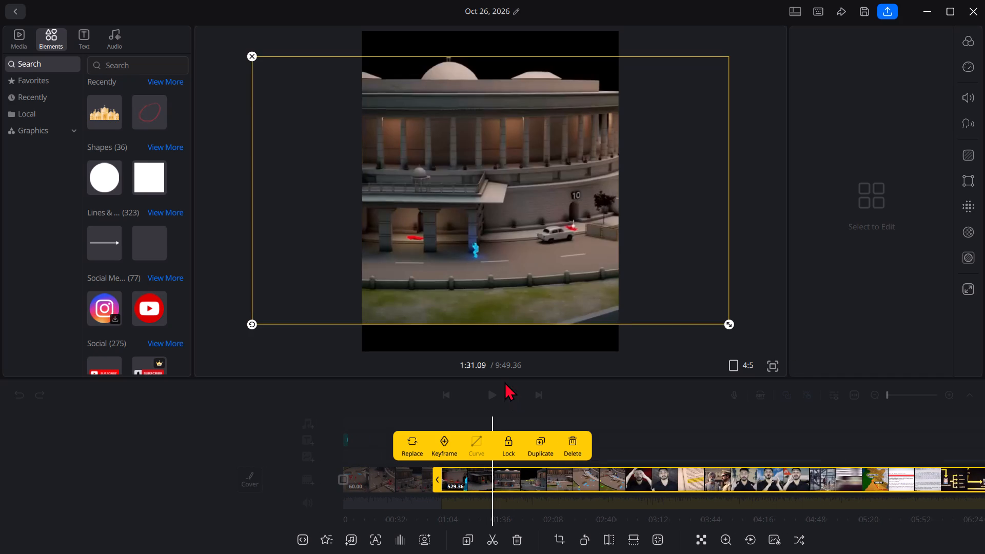
pyautogui.click(575, 453)
# Add a 0.8-second Black transition at the end of the 60-second clip.
pyautogui.click(491, 488)
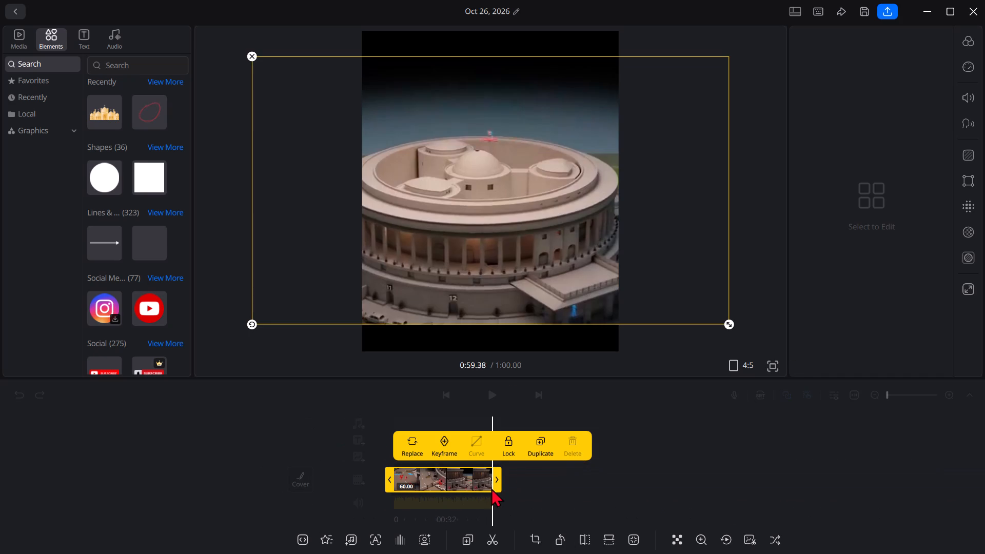
pyautogui.click(522, 479)
pyautogui.click(499, 477)
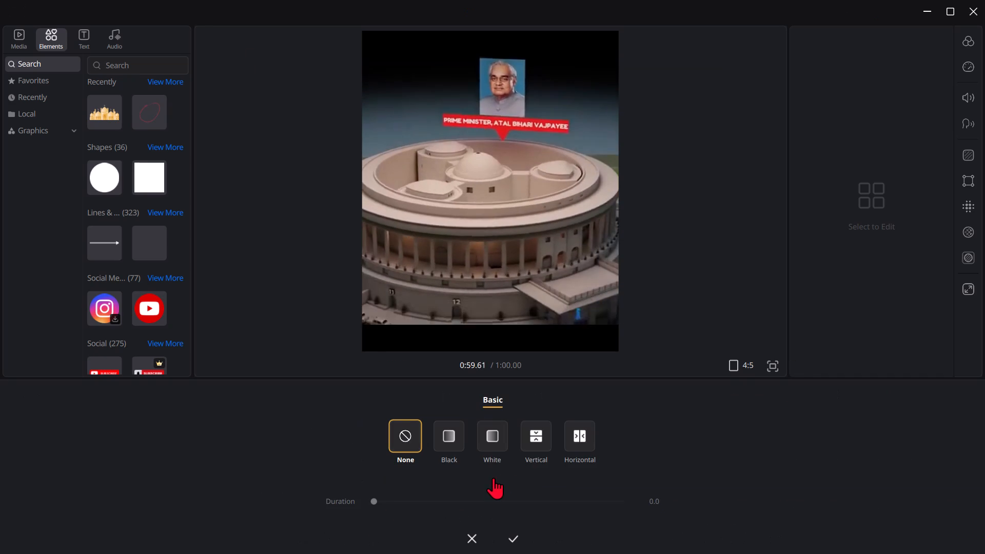
pyautogui.click(448, 444)
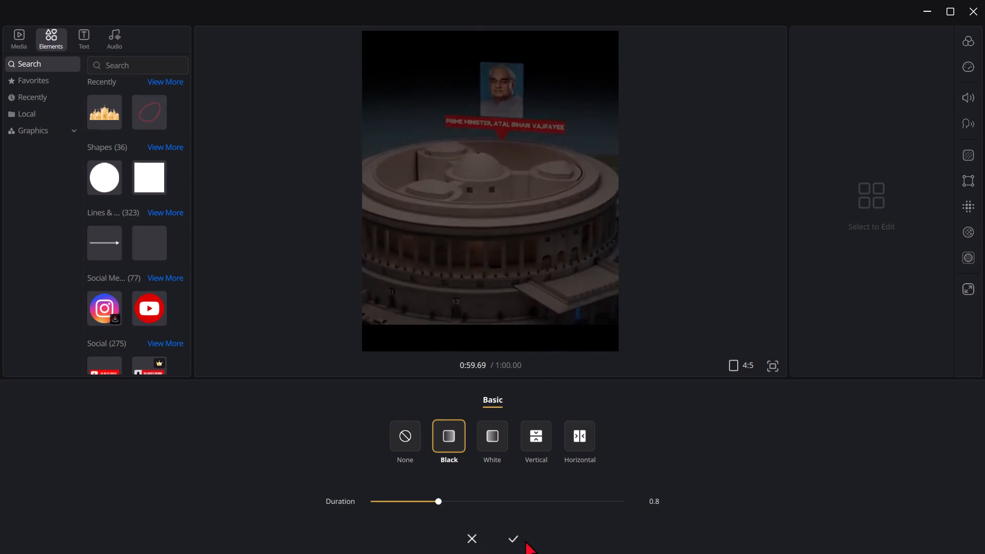
pyautogui.click(512, 541)
# Split the 60-second clip near its middle, at about 0:31.72.
pyautogui.moveTo(535, 502); pyautogui.dragTo(569, 509)
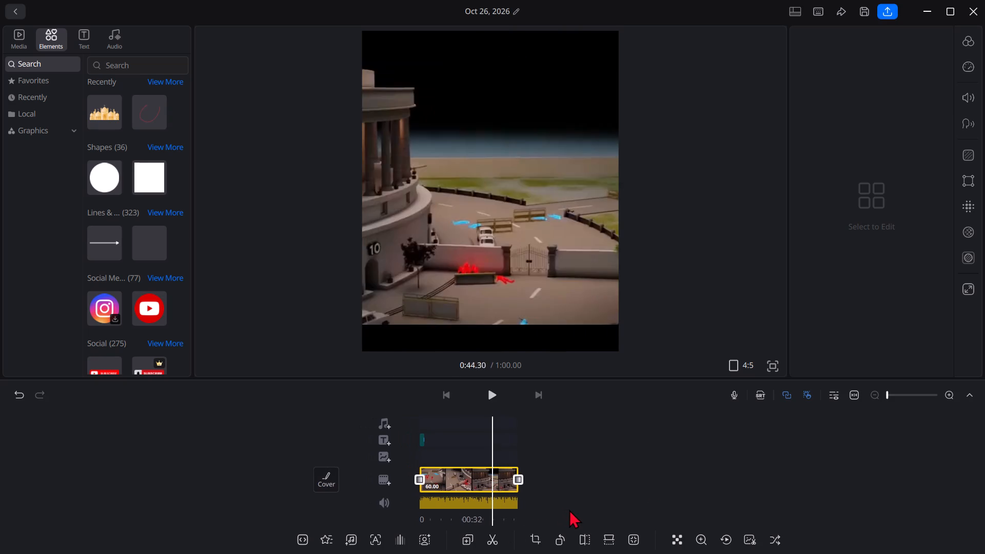
pyautogui.moveTo(569, 509); pyautogui.dragTo(576, 509)
pyautogui.moveTo(533, 486); pyautogui.dragTo(545, 486)
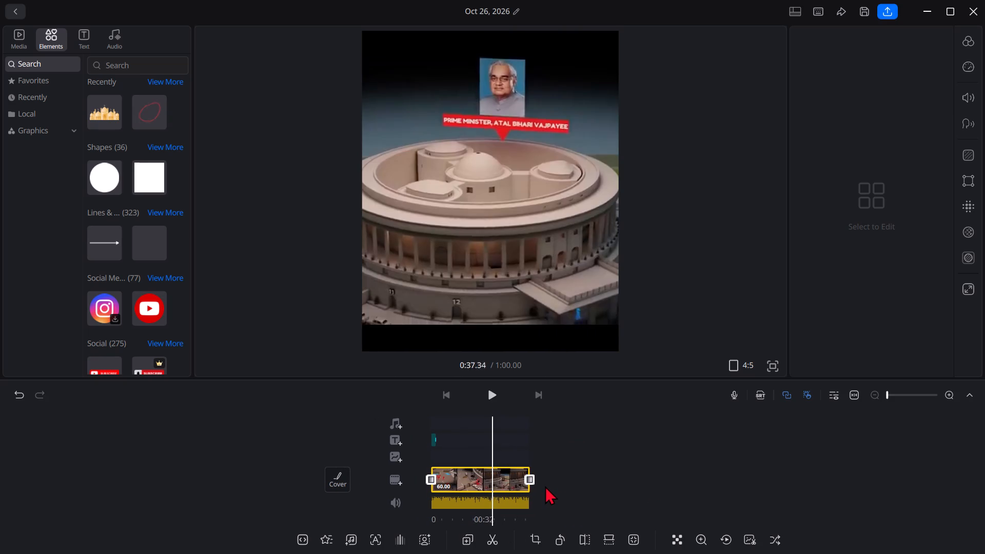
pyautogui.moveTo(545, 486); pyautogui.dragTo(551, 486)
pyautogui.click(489, 540)
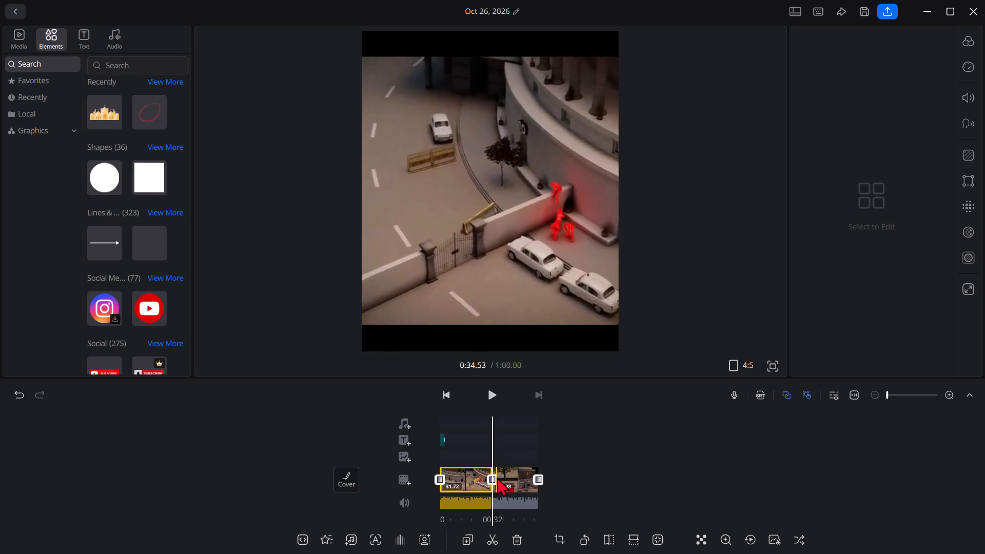
# Apply a 0.8-second Rotate 1 transition at the split between the 31.72-second and 28.28-second clips.
pyautogui.click(490, 478)
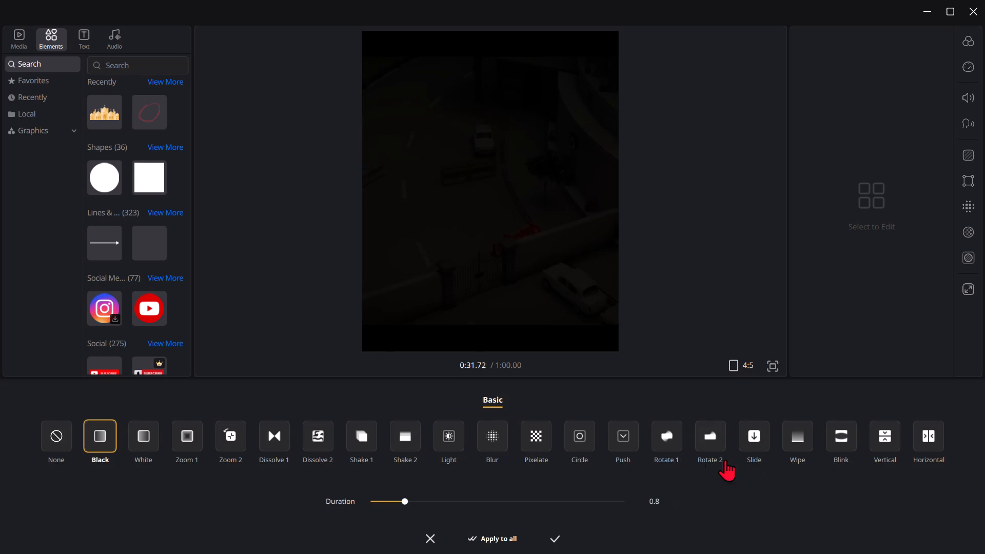
pyautogui.click(676, 437)
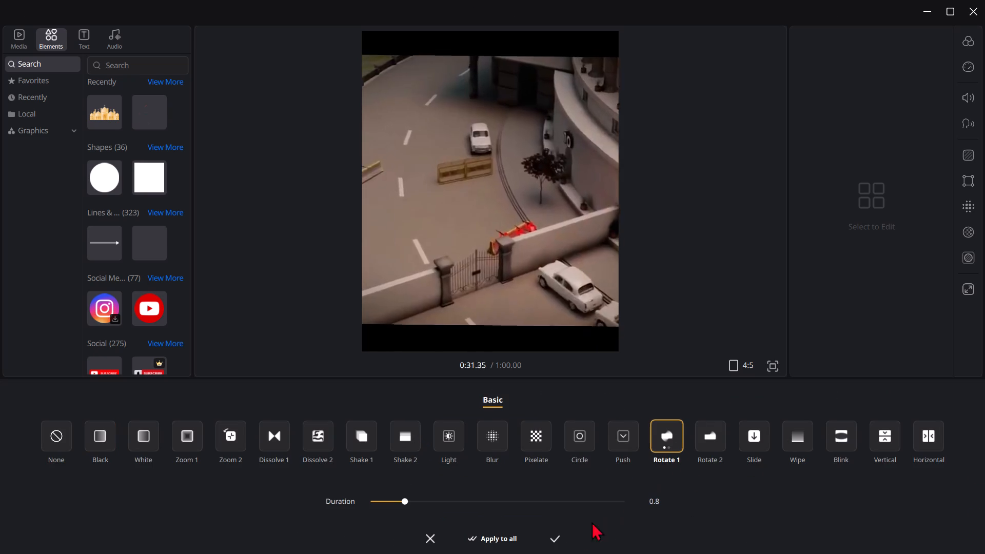
pyautogui.click(560, 534)
pyautogui.click(557, 537)
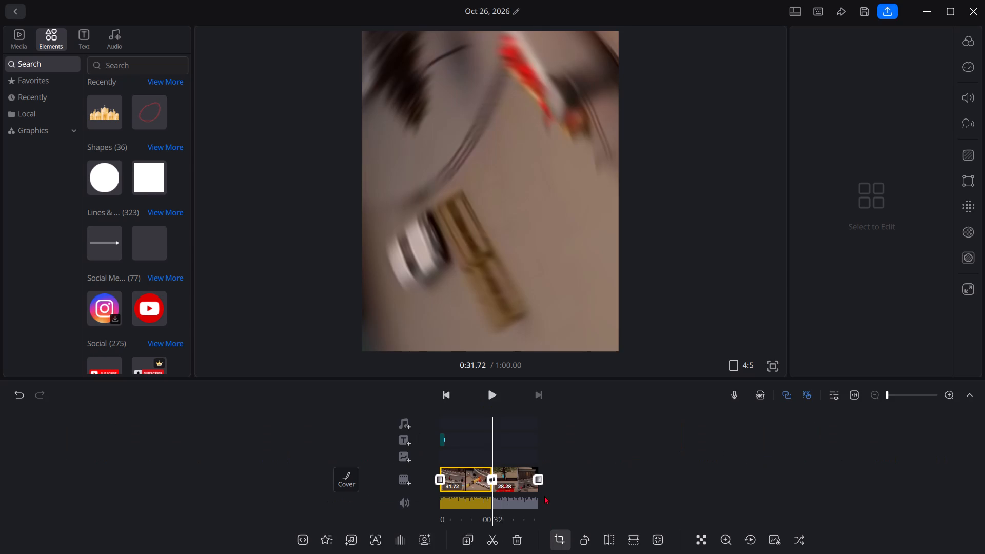
pyautogui.click(696, 420)
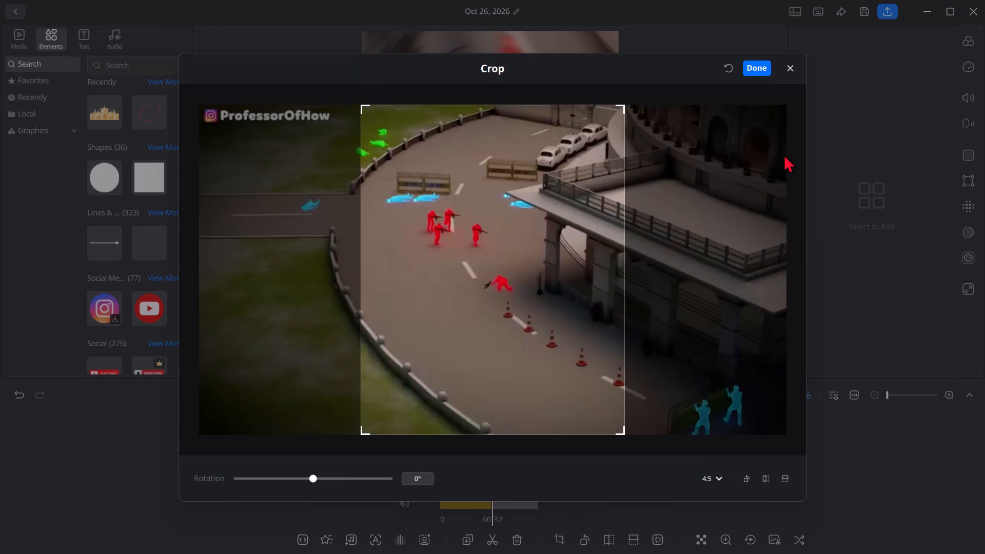
pyautogui.click(790, 67)
# Export the PART 8 video to the Downloads folder with automatic quality, 480p / 30fps.
pyautogui.moveTo(596, 481); pyautogui.dragTo(606, 478)
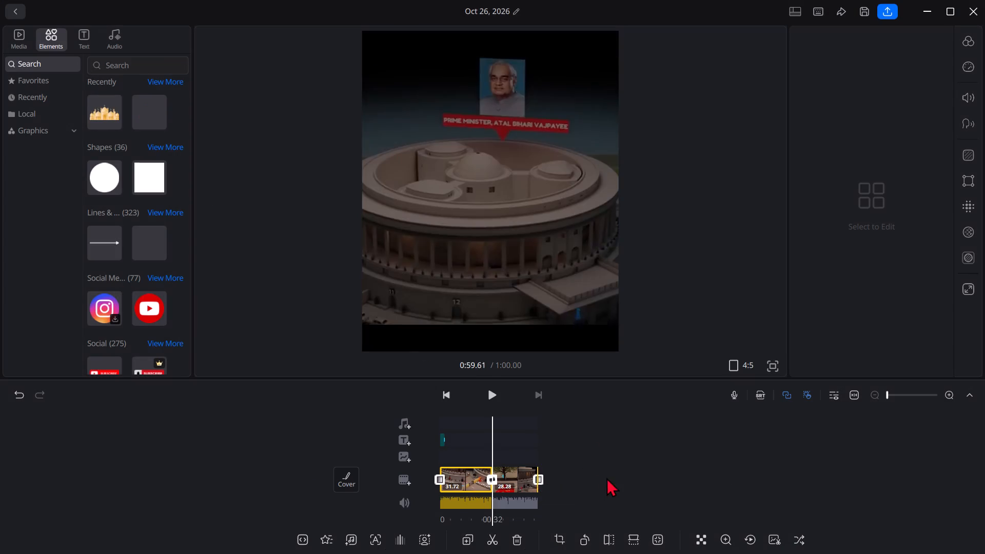
pyautogui.moveTo(606, 478); pyautogui.dragTo(984, 262)
pyautogui.click(892, 5)
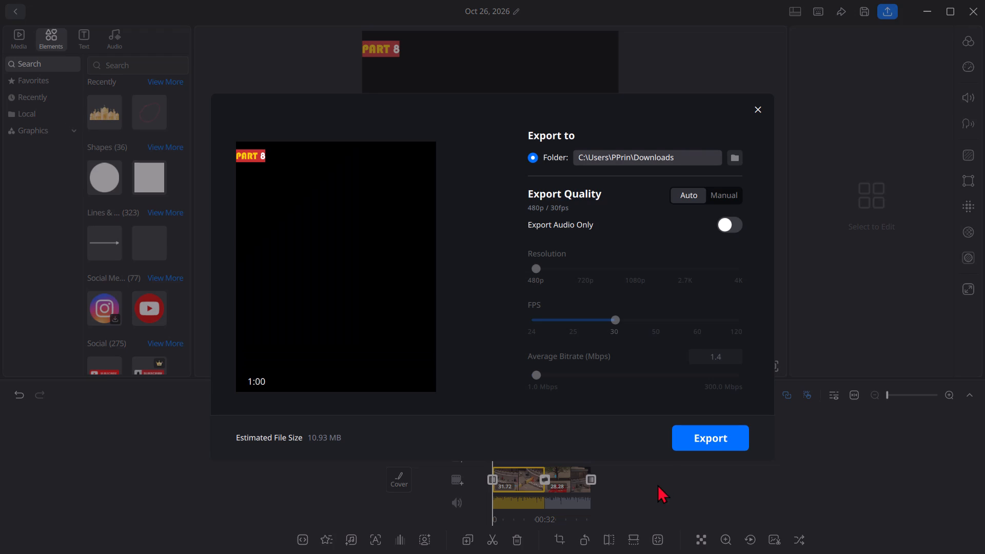
pyautogui.click(698, 451)
pyautogui.click(701, 438)
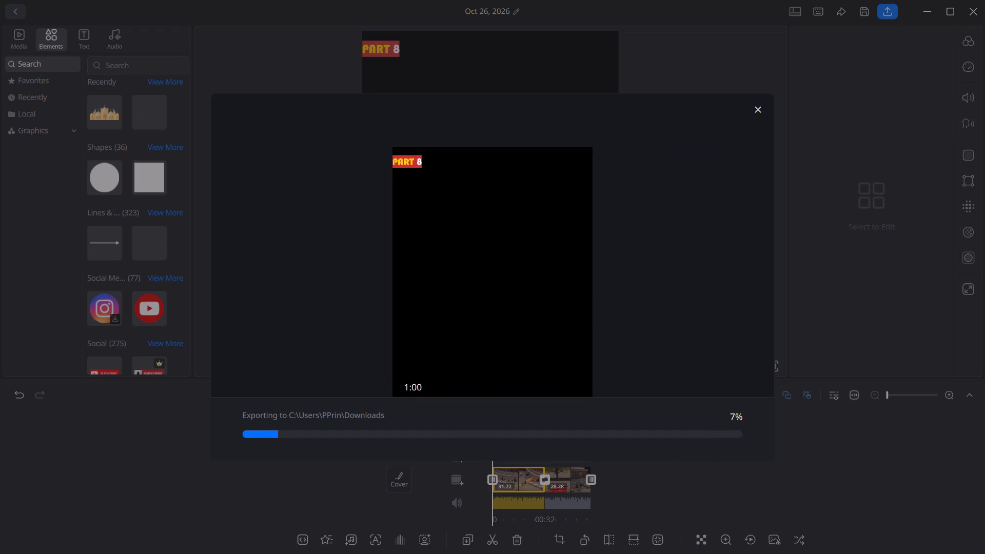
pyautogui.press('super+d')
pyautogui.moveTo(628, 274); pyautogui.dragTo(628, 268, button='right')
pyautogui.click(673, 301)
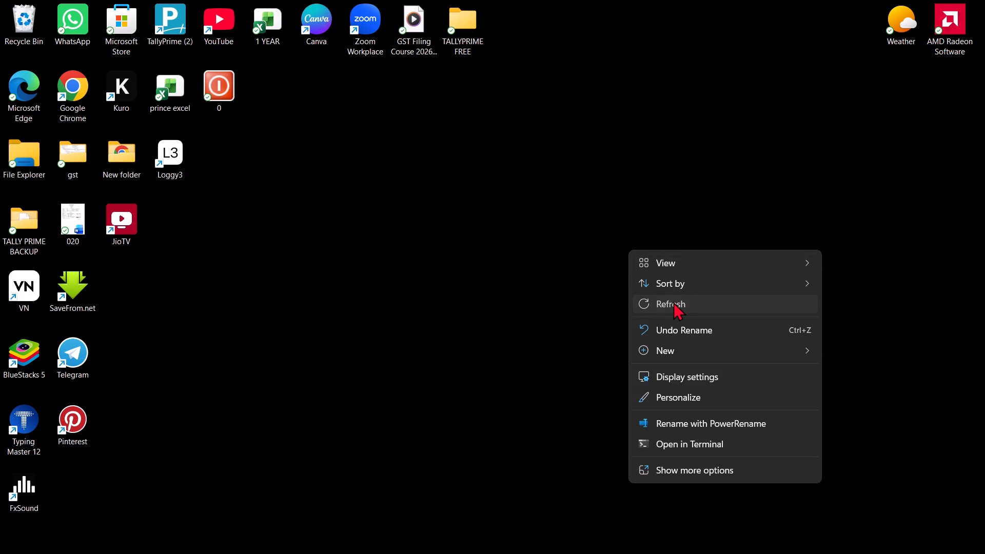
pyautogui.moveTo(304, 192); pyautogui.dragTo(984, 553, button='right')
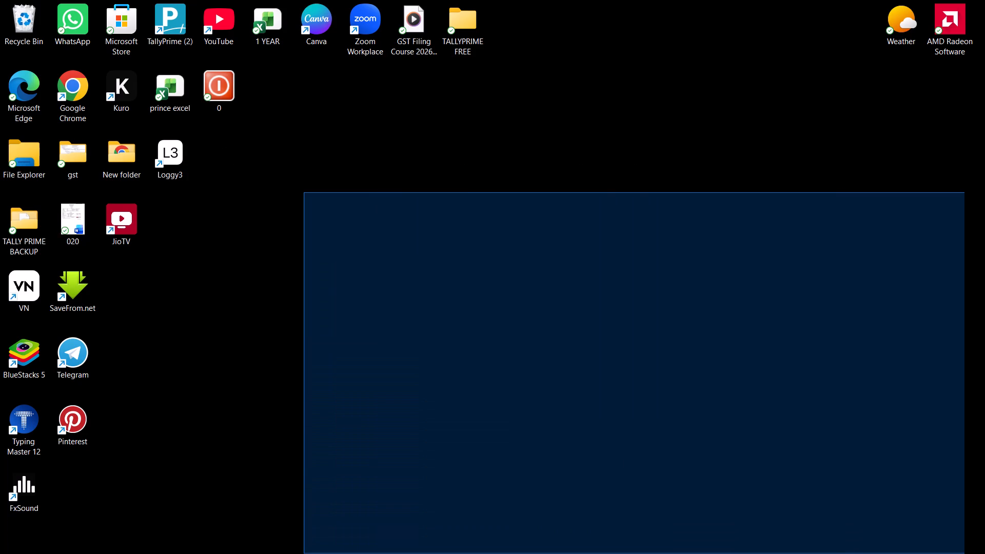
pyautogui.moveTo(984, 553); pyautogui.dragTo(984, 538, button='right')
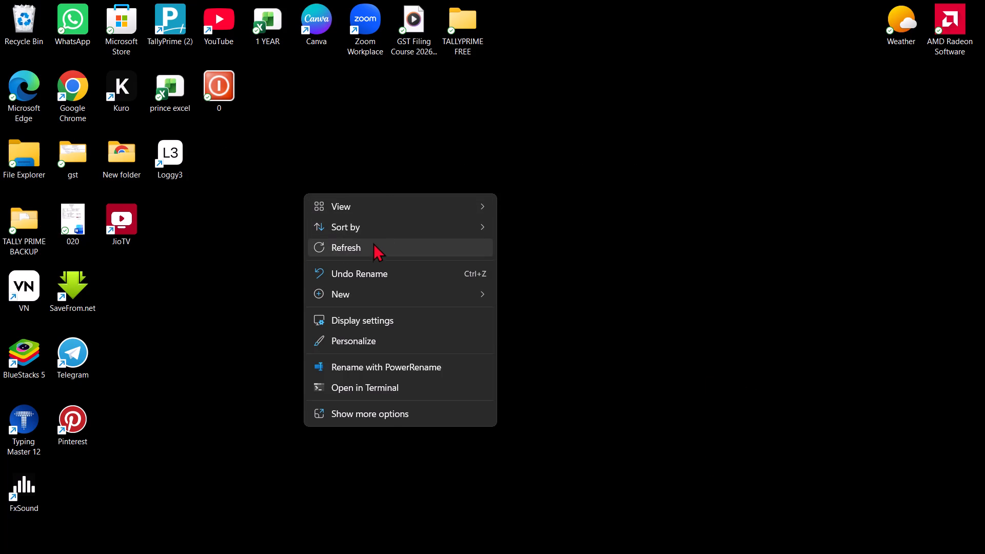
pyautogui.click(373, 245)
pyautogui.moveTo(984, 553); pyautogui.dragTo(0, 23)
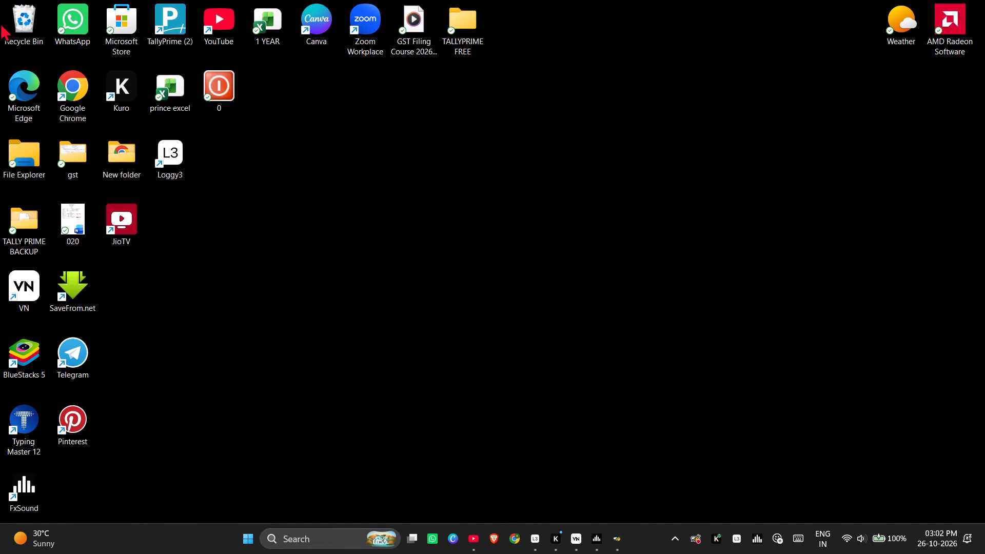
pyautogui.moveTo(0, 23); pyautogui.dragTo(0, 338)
# Return to VN, open the export folder, rename the newly exported video as PART 8, and finish the export.
pyautogui.click(576, 542)
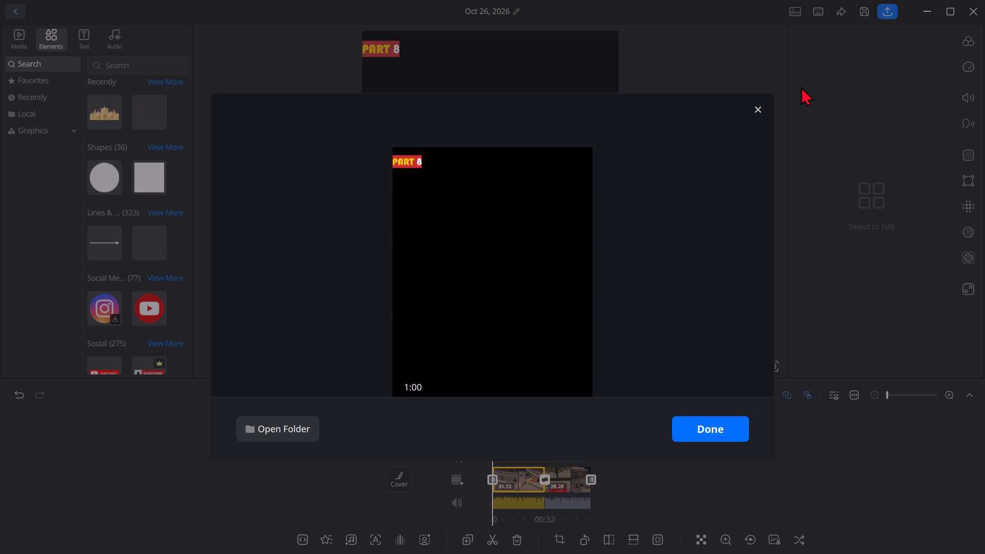
pyautogui.click(259, 439)
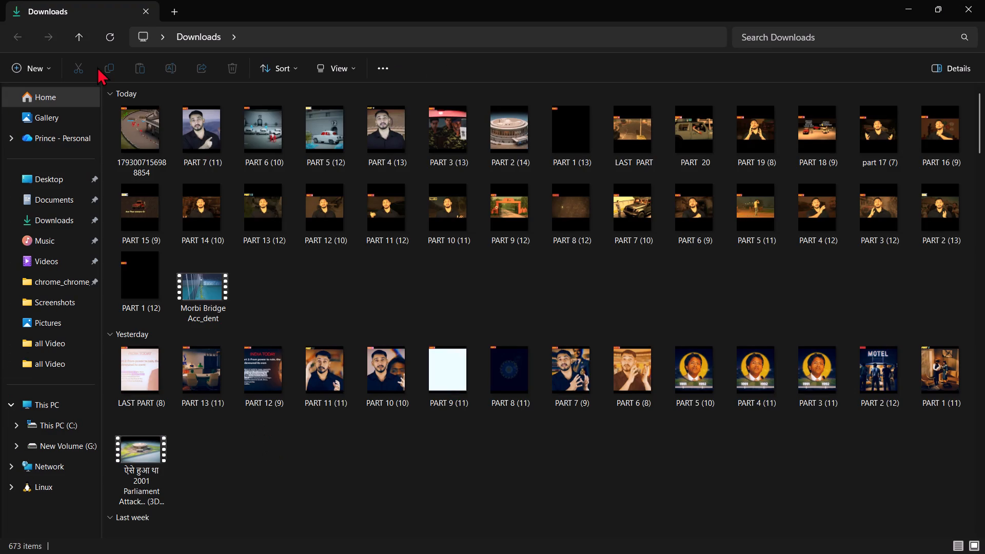
pyautogui.click(127, 153)
pyautogui.click(163, 68)
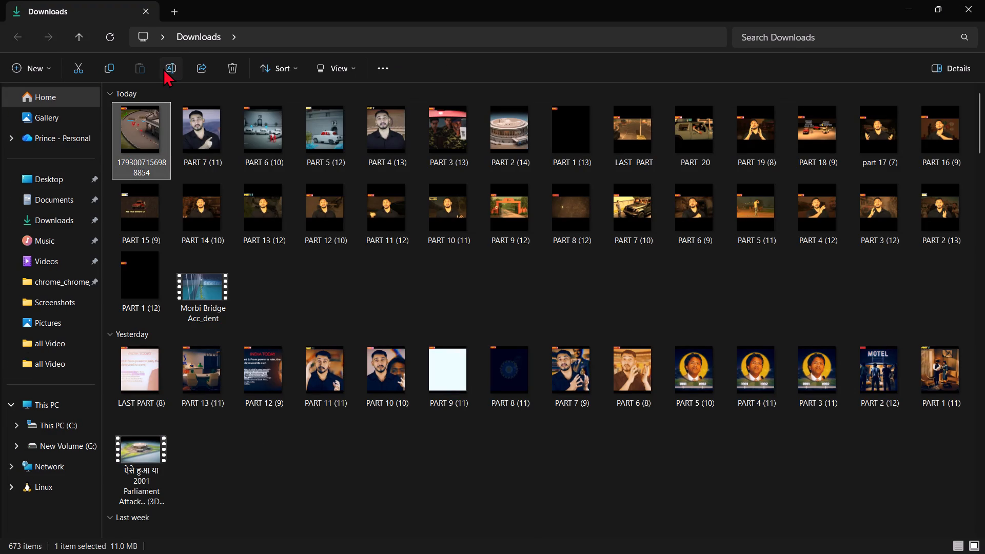
pyautogui.write('PART')
pyautogui.press('space')
pyautogui.press('8')
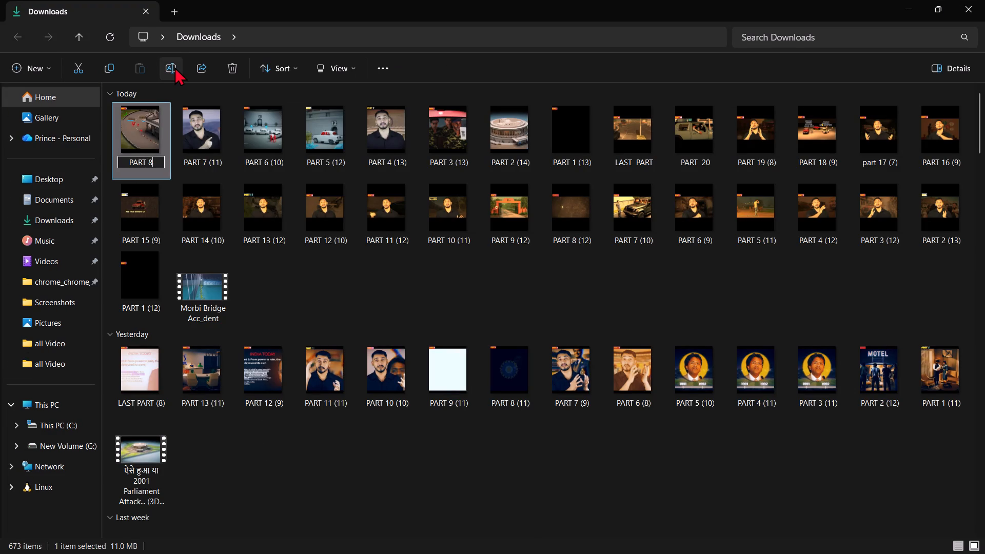
pyautogui.press('Return')
pyautogui.press('Return')
pyautogui.click(984, 0)
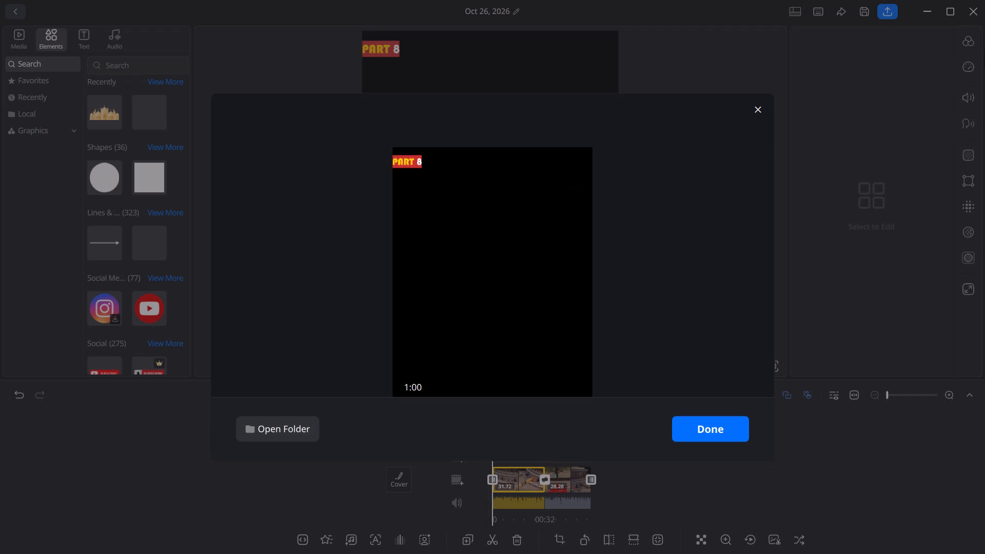
pyautogui.click(706, 433)
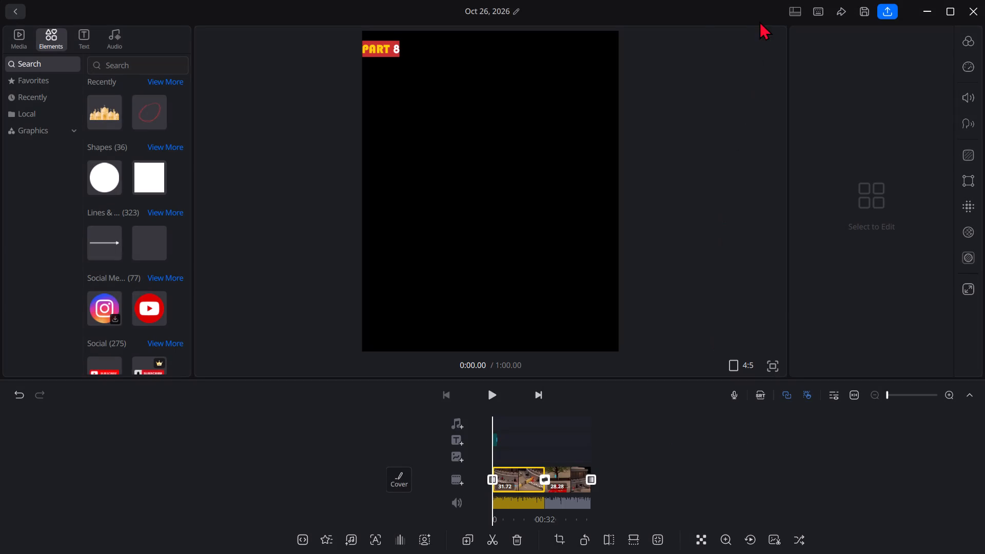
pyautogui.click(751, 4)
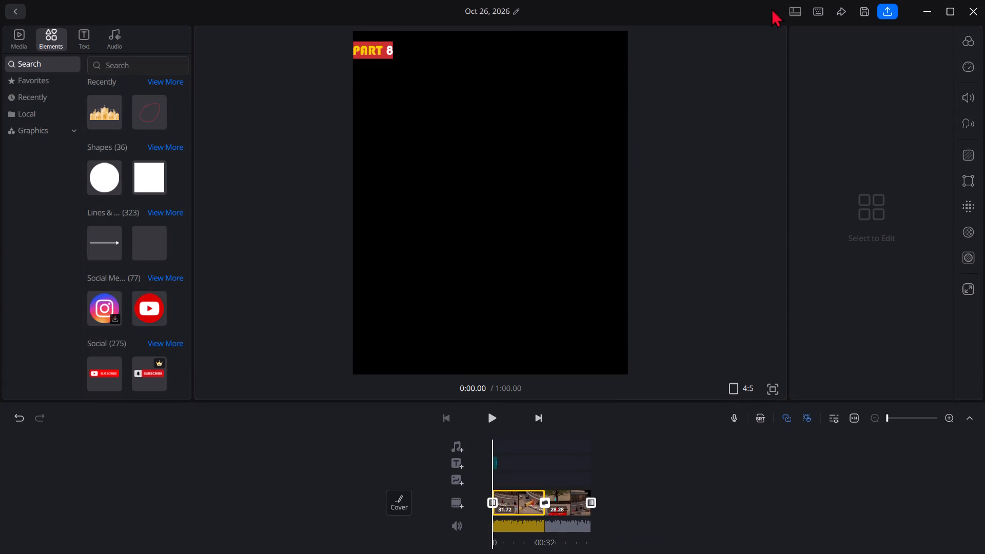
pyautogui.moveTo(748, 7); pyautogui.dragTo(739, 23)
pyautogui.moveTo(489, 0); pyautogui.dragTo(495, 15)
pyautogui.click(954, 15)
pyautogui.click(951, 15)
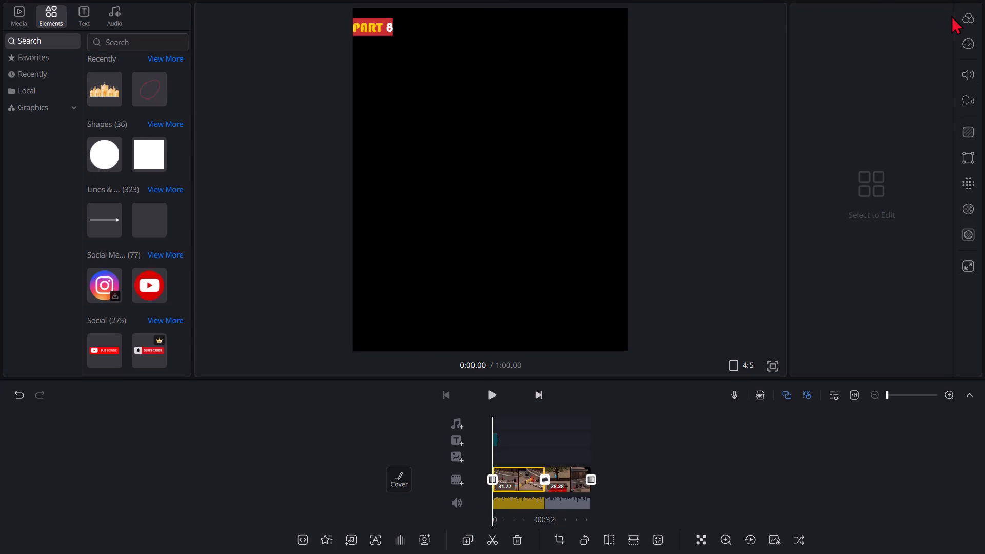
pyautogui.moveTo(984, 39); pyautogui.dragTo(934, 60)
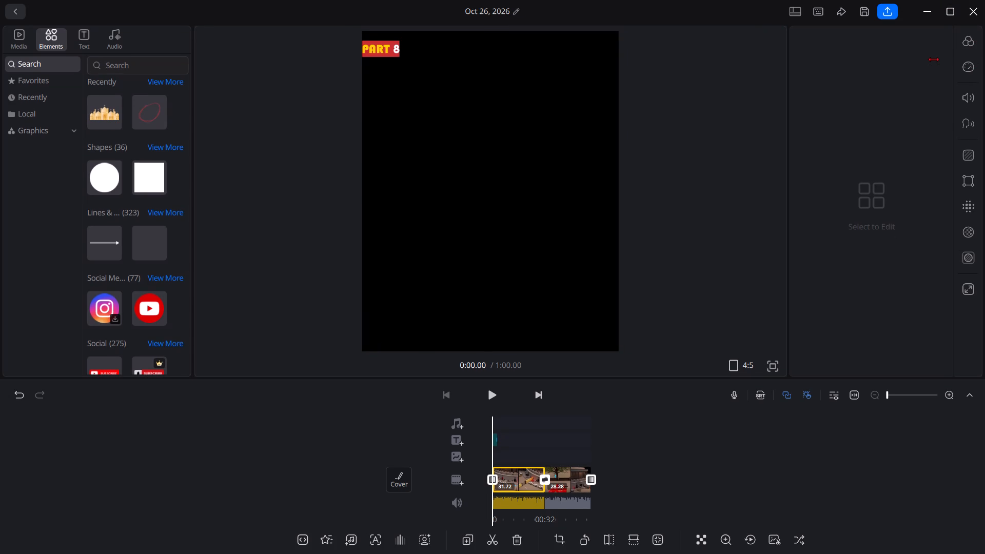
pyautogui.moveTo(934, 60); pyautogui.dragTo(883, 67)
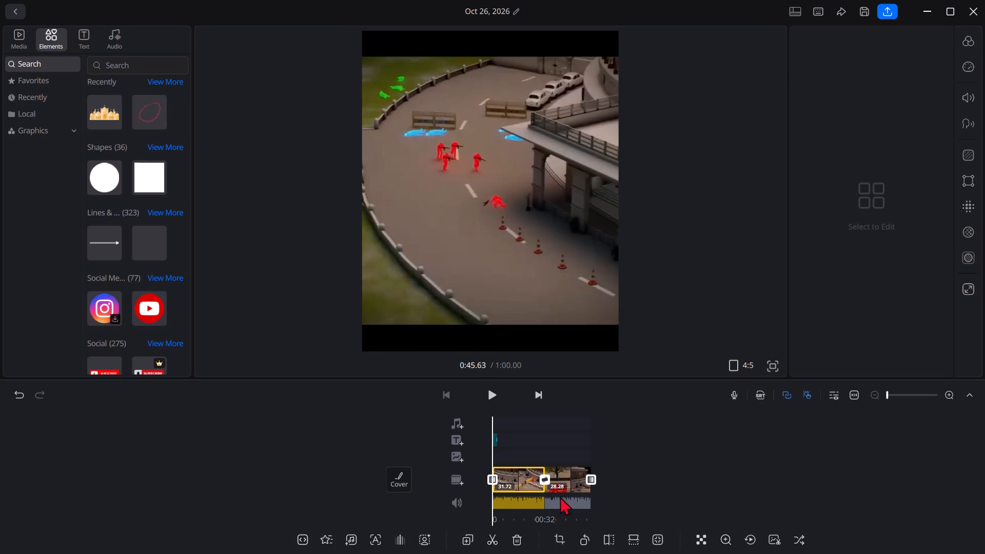
# Undo the Rotate 1 transition, the mid-clip split, the Black end transition and the deletion of the remaining 529.36-second clip.
pyautogui.hotkey('ctrl', 'z')
pyautogui.hotkey('ctrl', 'z')
pyautogui.hotkey('ctrl', 'z')
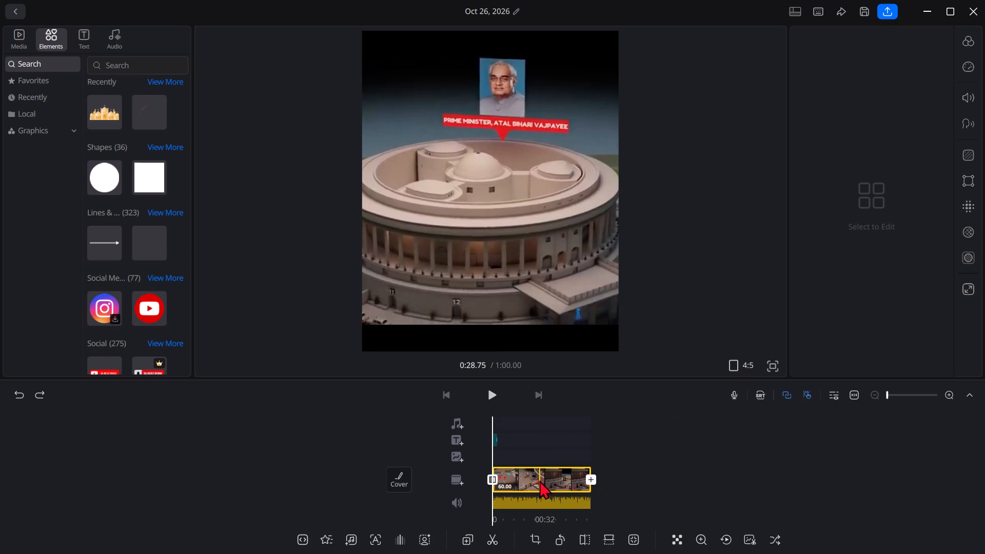
pyautogui.hotkey('ctrl', 'z')
# Delete the already exported 60-second clip from the start of the timeline.
pyautogui.click(536, 471)
pyautogui.click(571, 446)
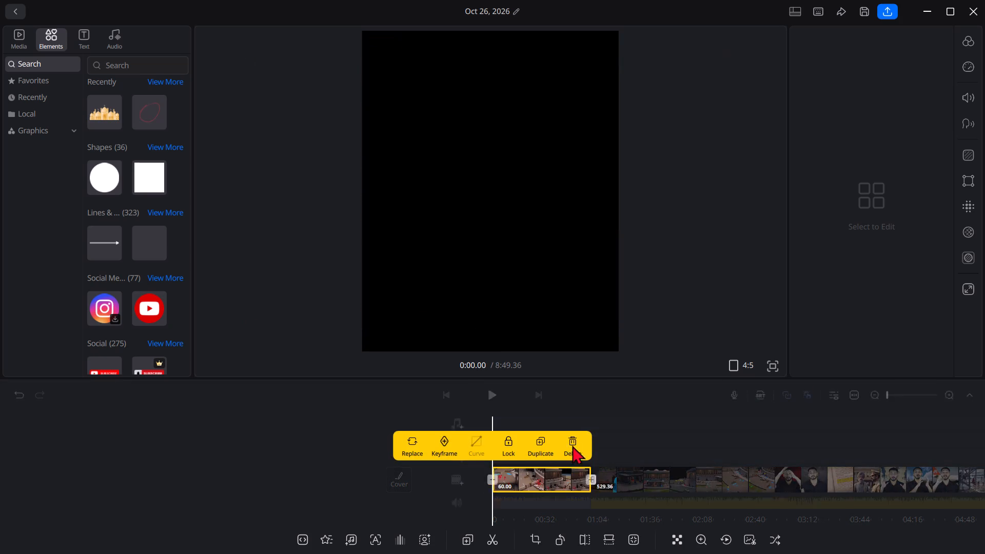
# Add a title reading PART 9 at the start of the remaining video.
pyautogui.click(89, 384)
pyautogui.moveTo(404, 424); pyautogui.dragTo(436, 426)
pyautogui.moveTo(451, 445); pyautogui.dragTo(460, 441)
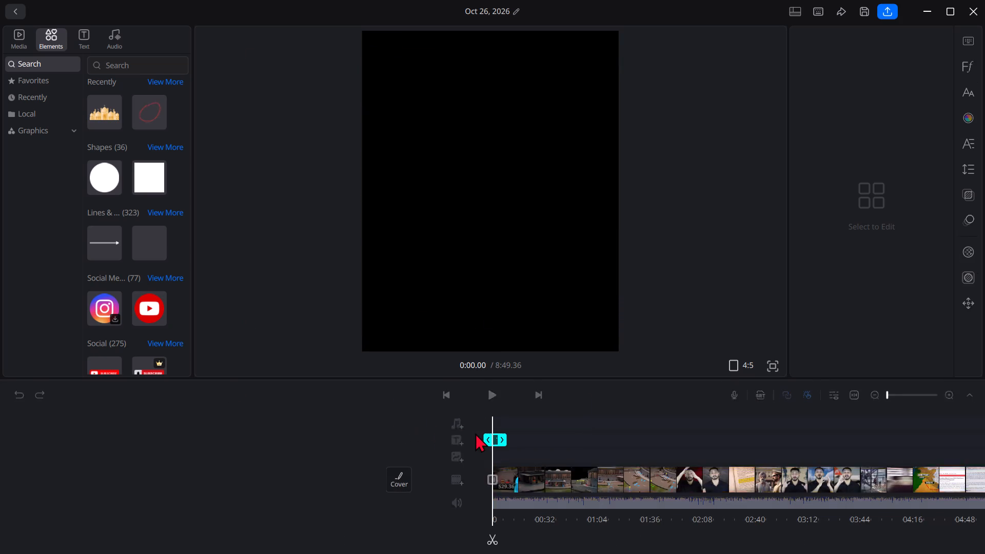
pyautogui.click(405, 417)
pyautogui.click(852, 103)
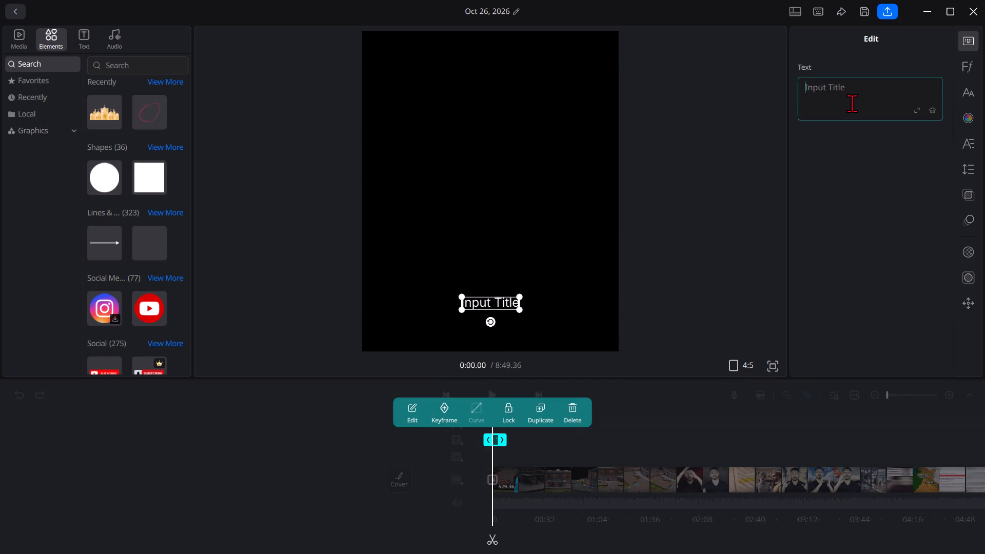
pyautogui.write('PART 9')
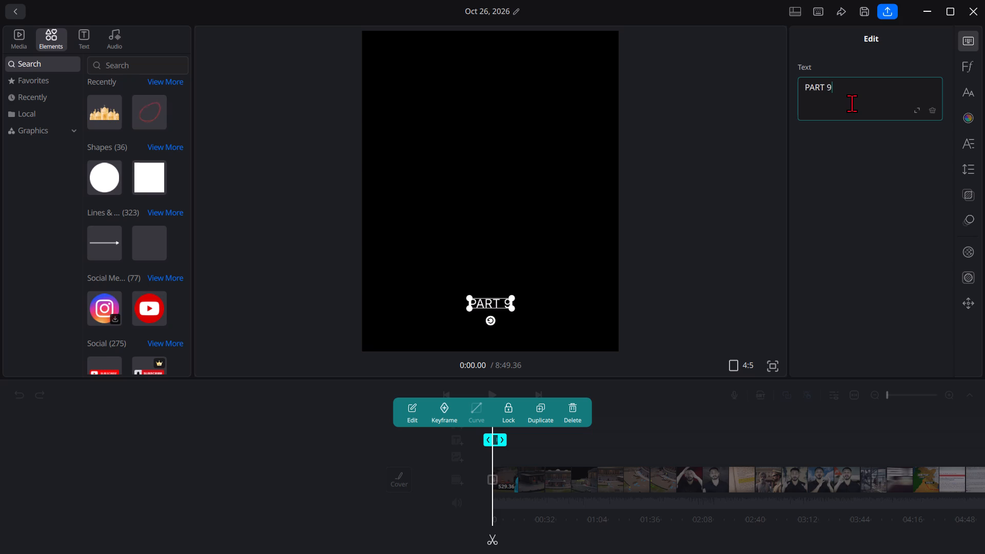
# Style the PART 9 title with the Bauhaus 93 font, the white-on-red colour style and the second Active caption animation.
pyautogui.click(964, 76)
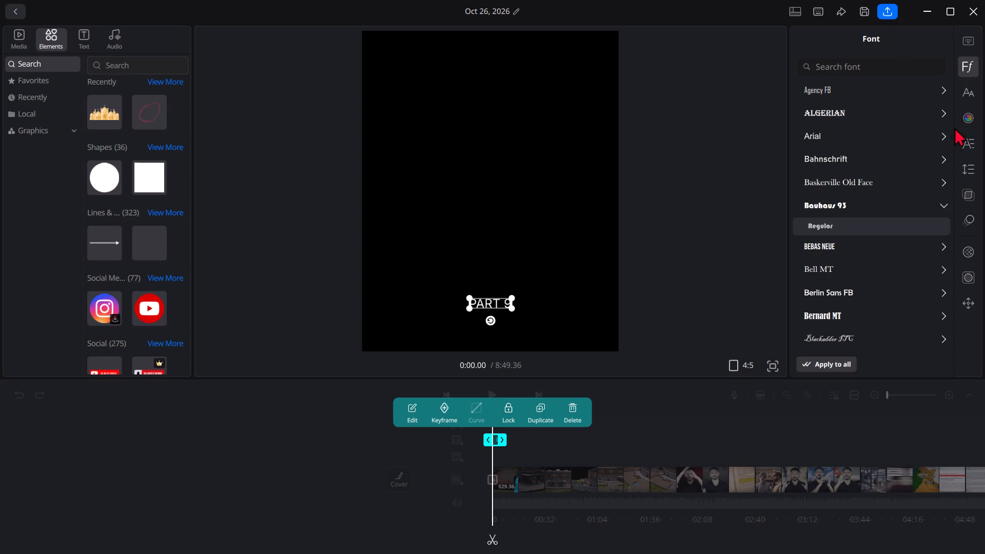
pyautogui.click(824, 196)
pyautogui.click(966, 113)
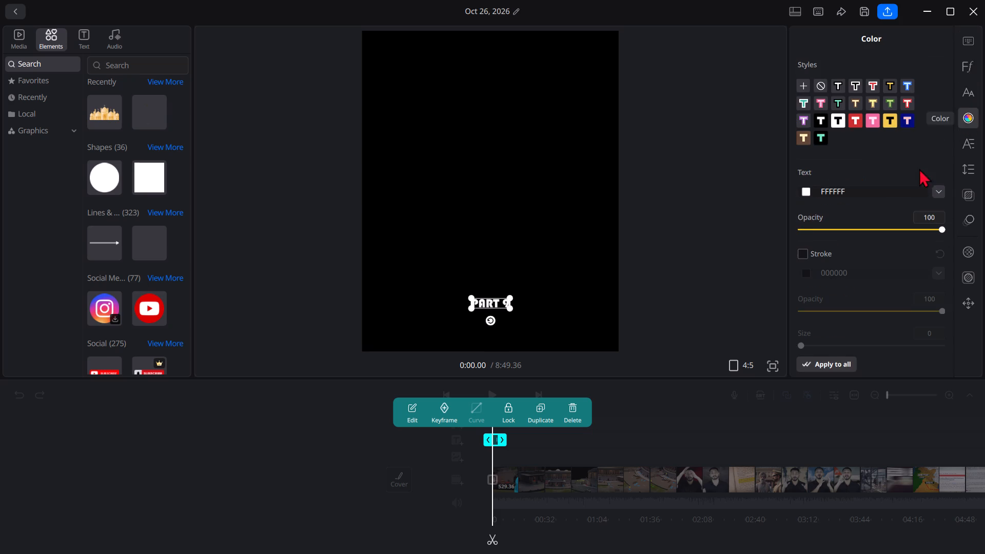
pyautogui.click(860, 122)
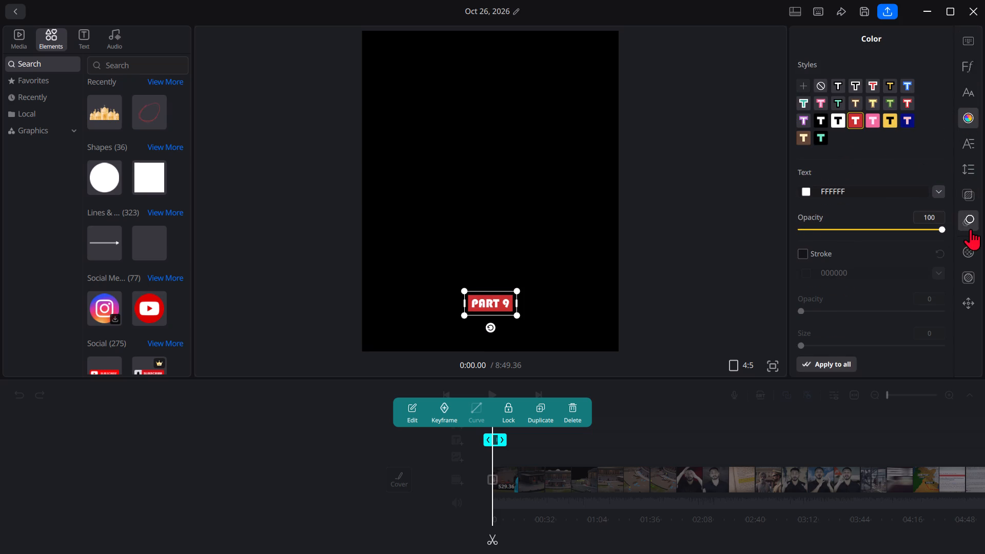
pyautogui.click(971, 229)
pyautogui.click(851, 170)
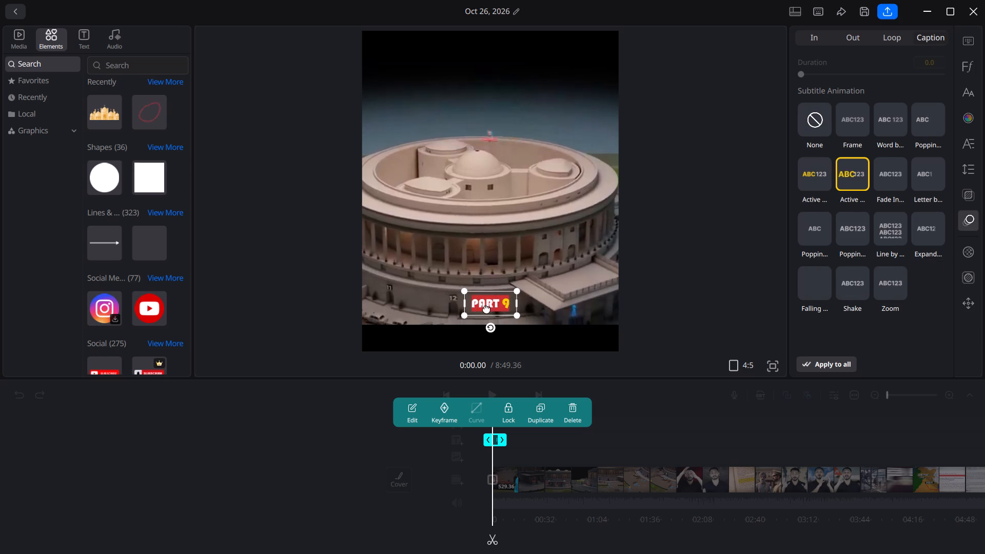
# Place the PART 9 title in the top-left corner of the video frame, within the black band, and preview the opening.
pyautogui.moveTo(485, 304); pyautogui.dragTo(378, 54)
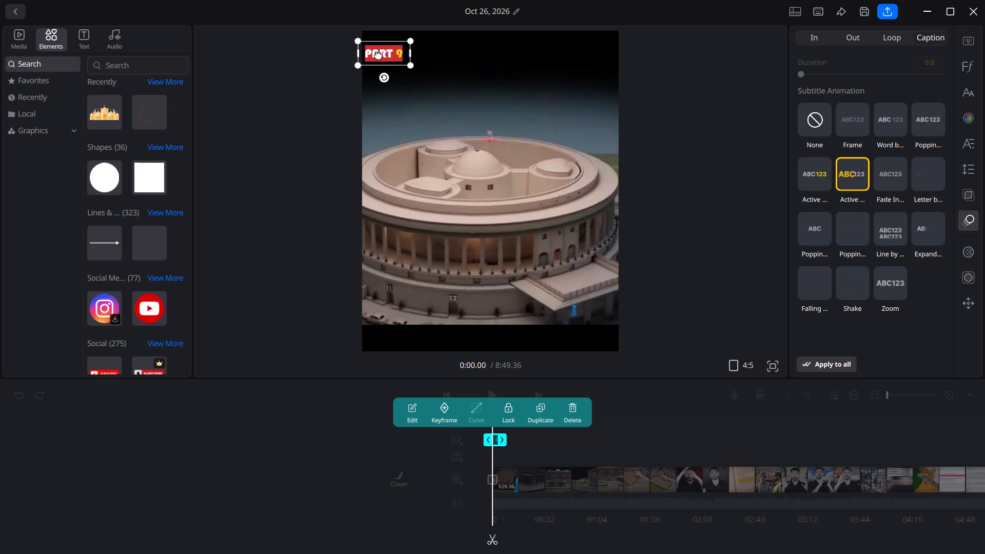
pyautogui.moveTo(378, 54); pyautogui.dragTo(377, 54)
pyautogui.click(337, 489)
pyautogui.press('space')
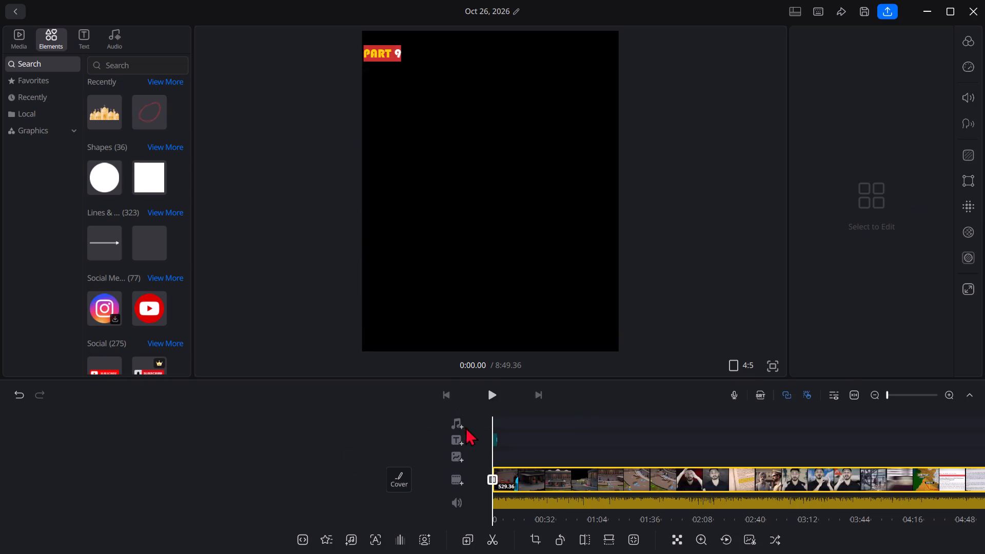
pyautogui.press('space')
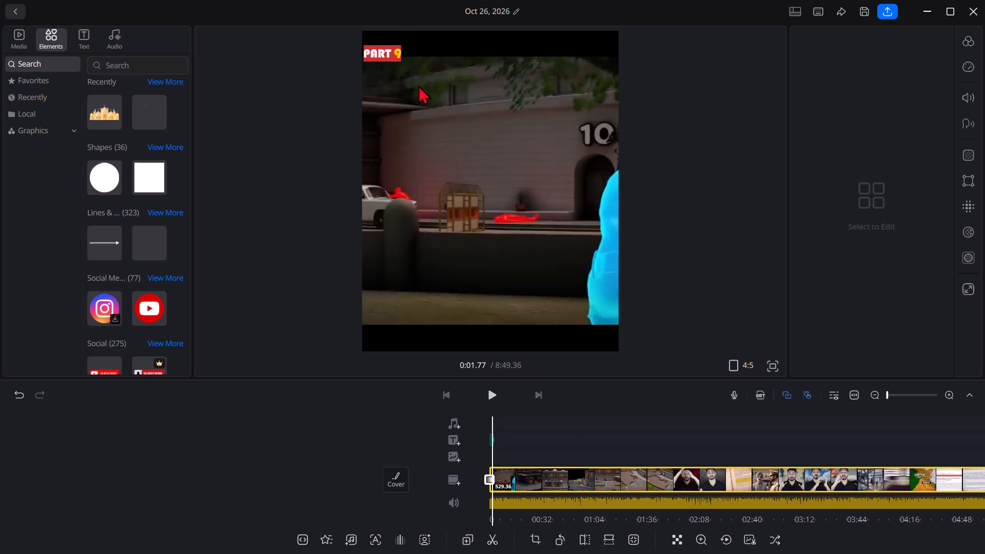
pyautogui.click(383, 54)
pyautogui.moveTo(383, 54); pyautogui.dragTo(378, 50)
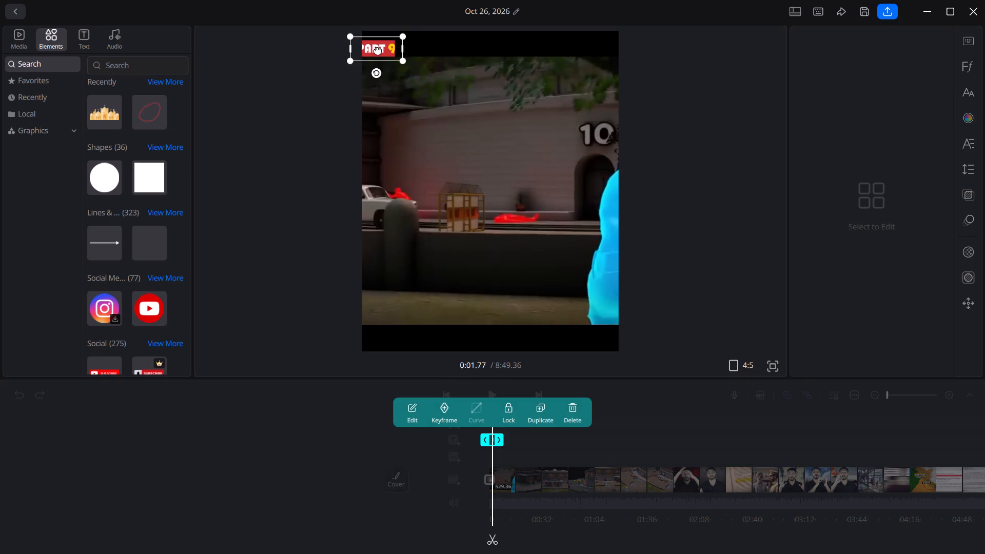
pyautogui.moveTo(378, 50); pyautogui.dragTo(383, 50)
pyautogui.click(222, 452)
pyautogui.press('space')
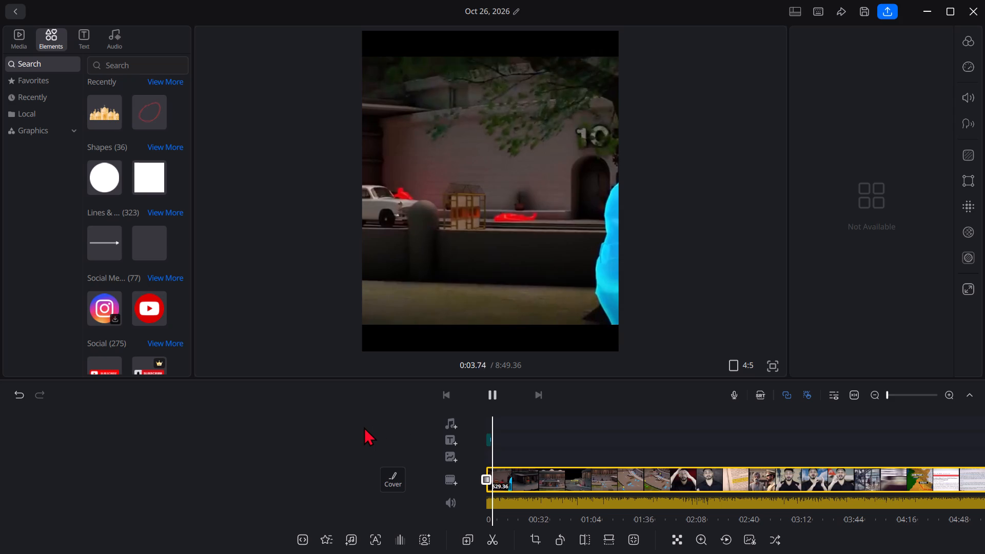
pyautogui.press('space')
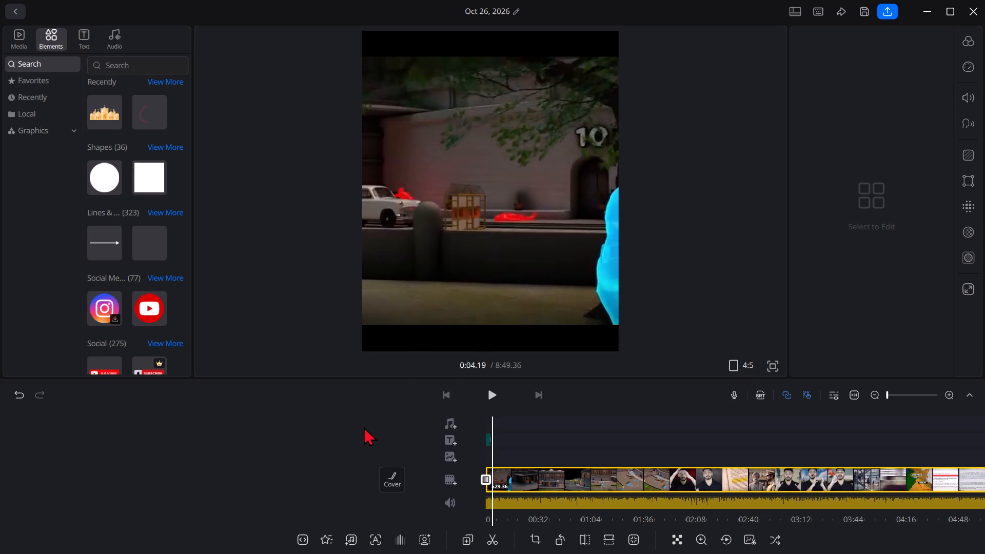
pyautogui.press('space')
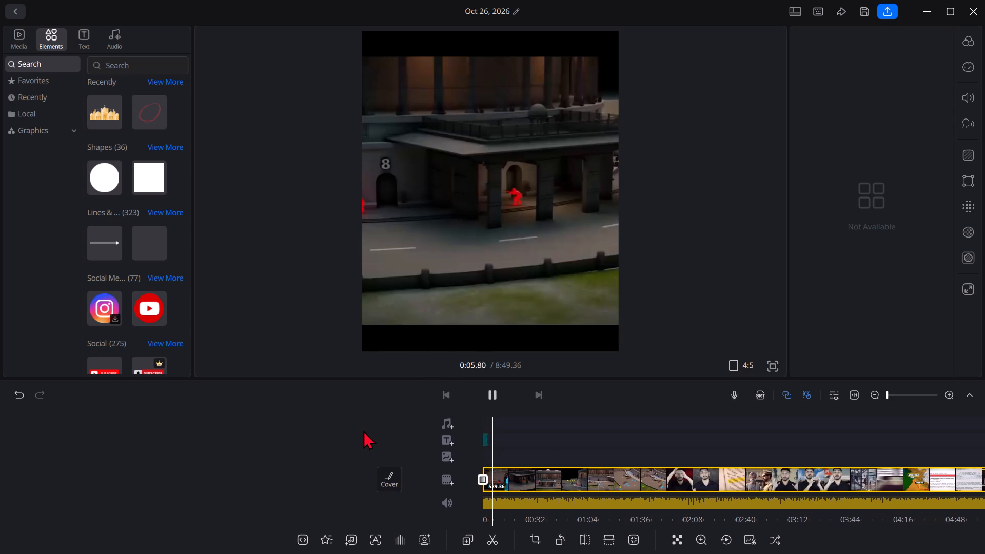
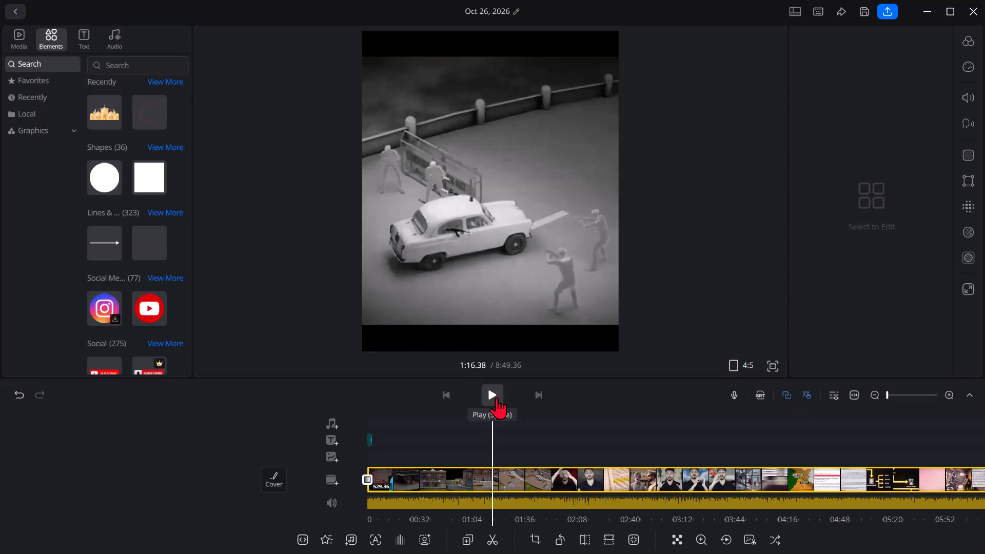
# Split the video at 1:16.38 and delete everything after the cut.
pyautogui.click(492, 533)
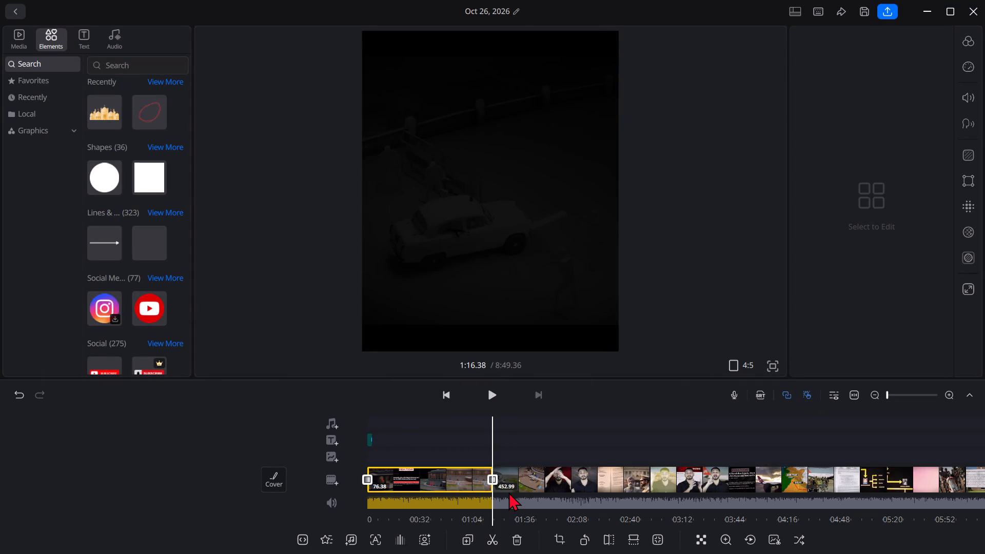
pyautogui.click(513, 478)
pyautogui.doubleClick(513, 478)
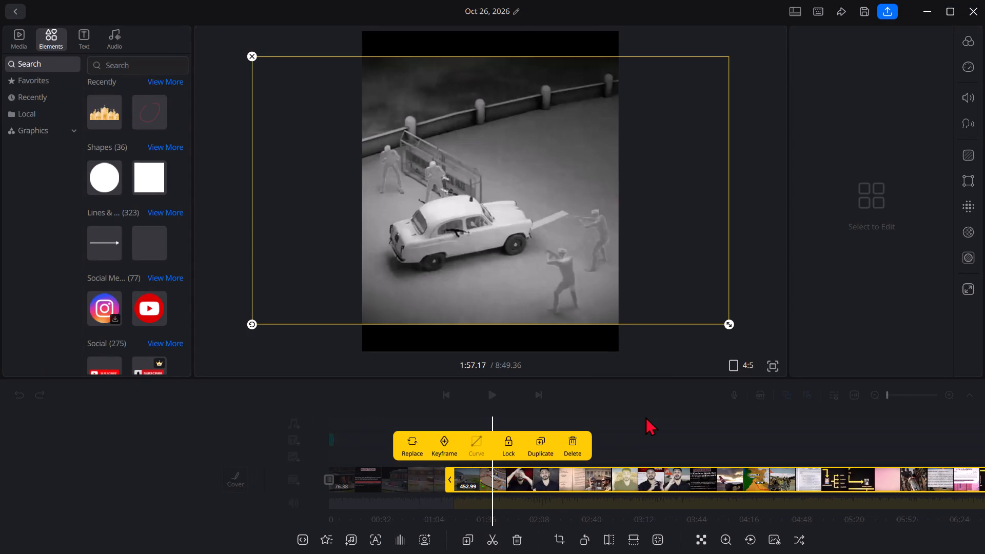
pyautogui.click(570, 442)
pyautogui.click(563, 488)
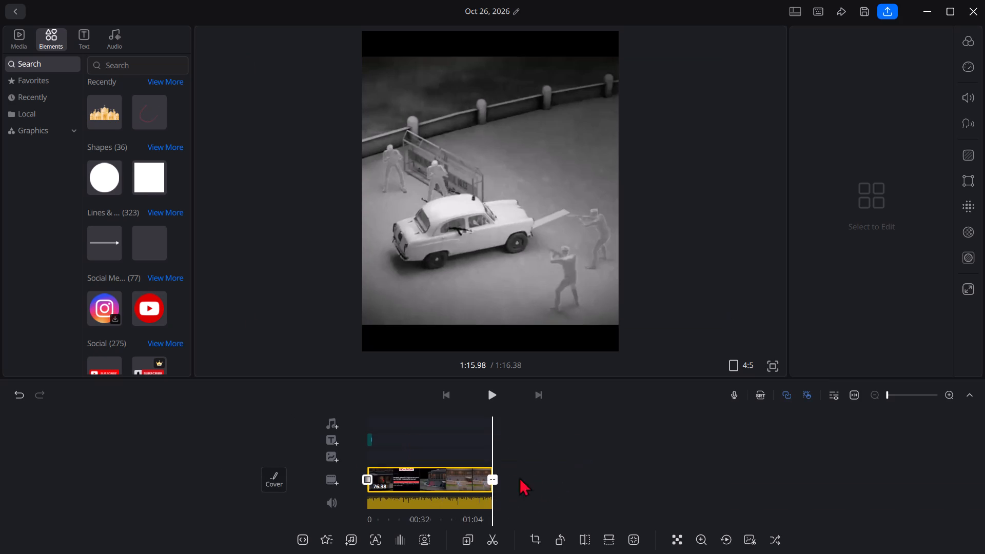
# Add the Black transition with a 0.8 duration at the end of the remaining clip.
pyautogui.click(493, 478)
pyautogui.click(451, 440)
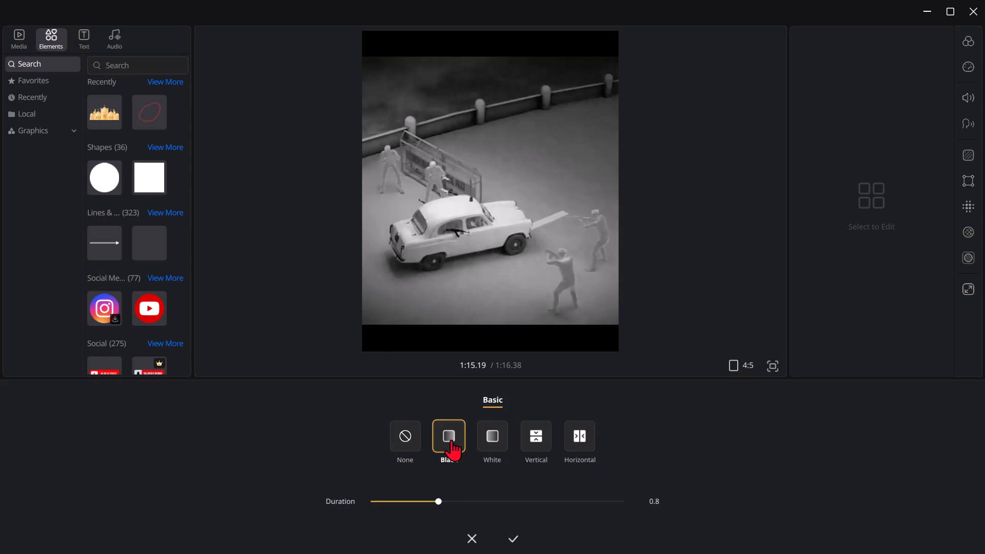
pyautogui.click(519, 536)
# Split the clip near its middle, at 0:38.67, and add a transition effect at the cut.
pyautogui.moveTo(529, 501); pyautogui.dragTo(586, 497)
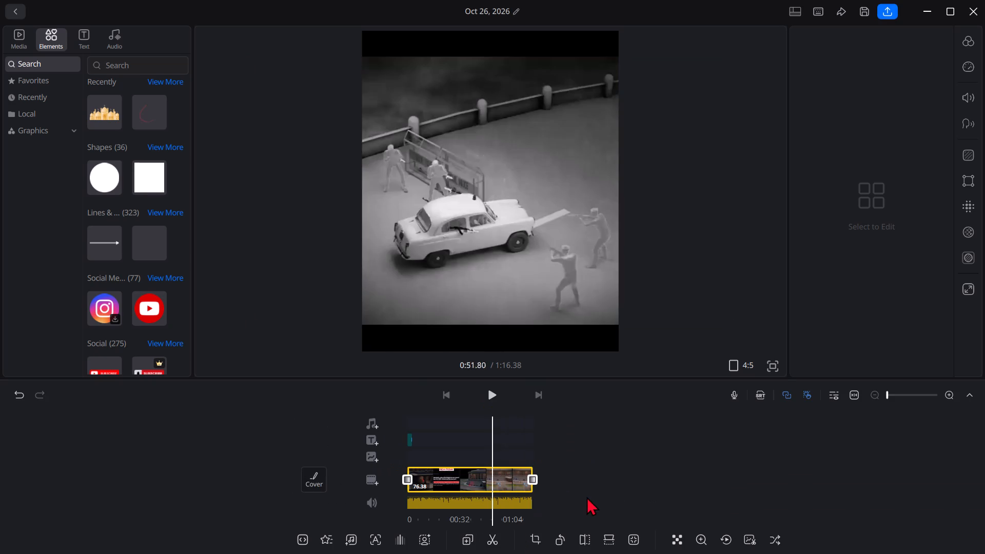
pyautogui.moveTo(586, 497); pyautogui.dragTo(600, 494)
pyautogui.click(497, 538)
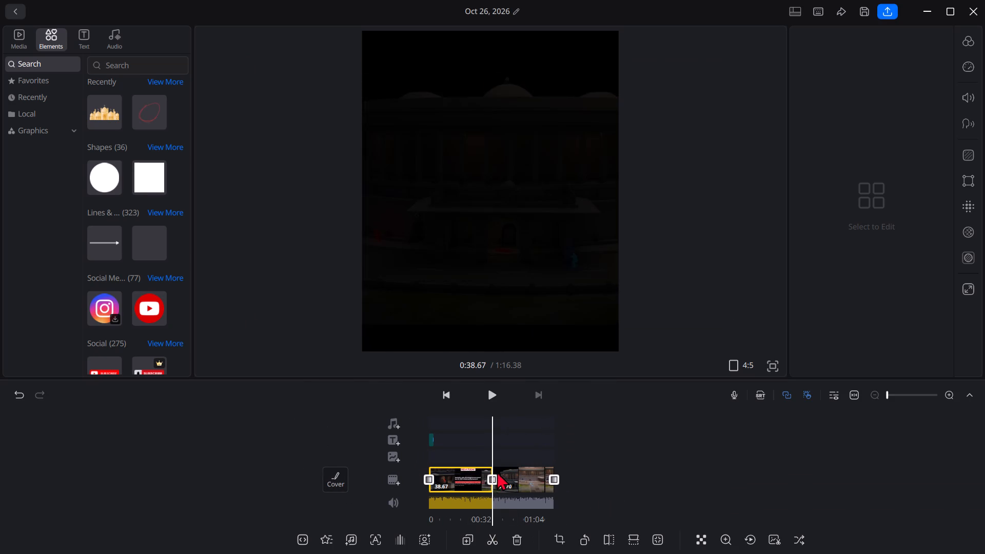
pyautogui.click(492, 477)
pyautogui.click(396, 443)
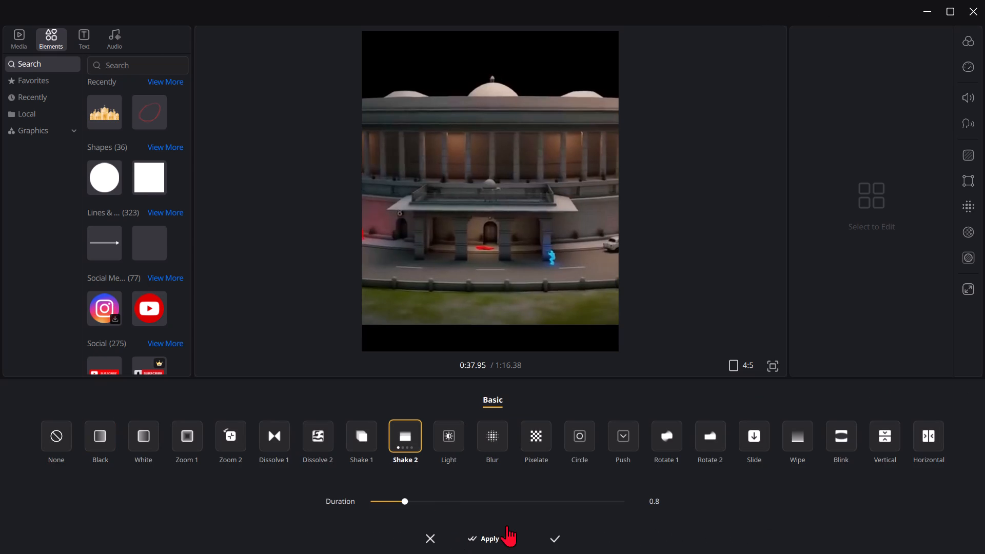
pyautogui.click(679, 445)
pyautogui.click(559, 534)
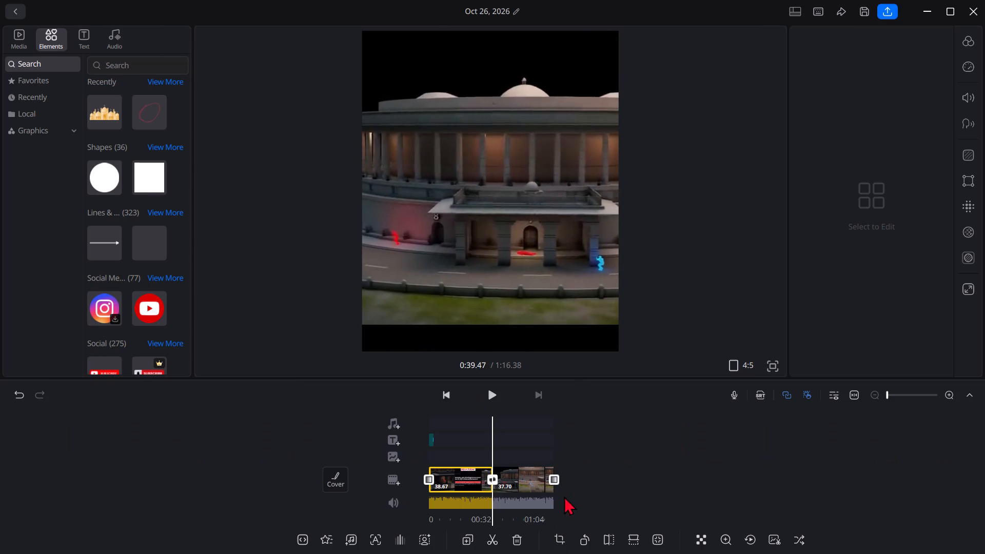
# Return to the start of the timeline and export PART 9 to the Downloads folder with Auto quality.
pyautogui.moveTo(567, 494); pyautogui.dragTo(698, 481)
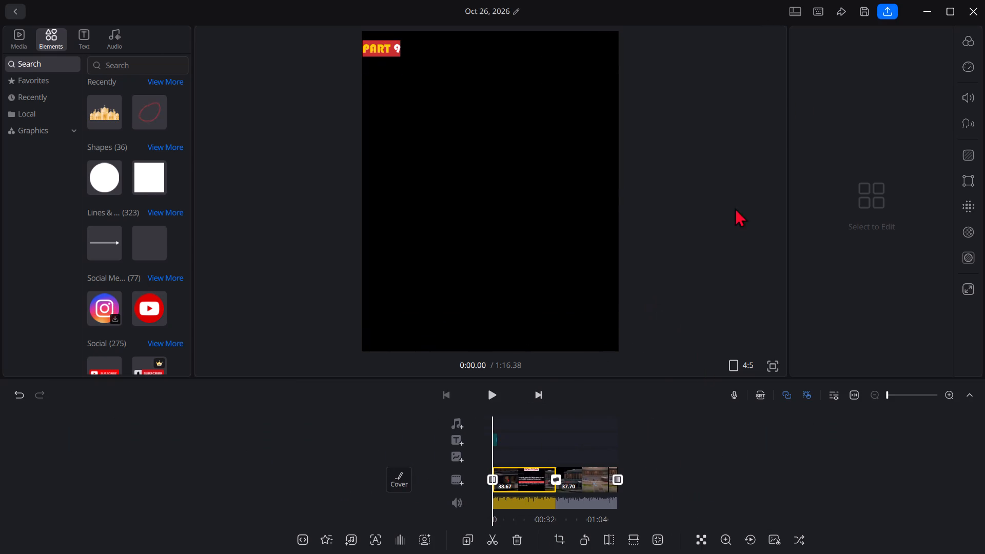
pyautogui.click(883, 11)
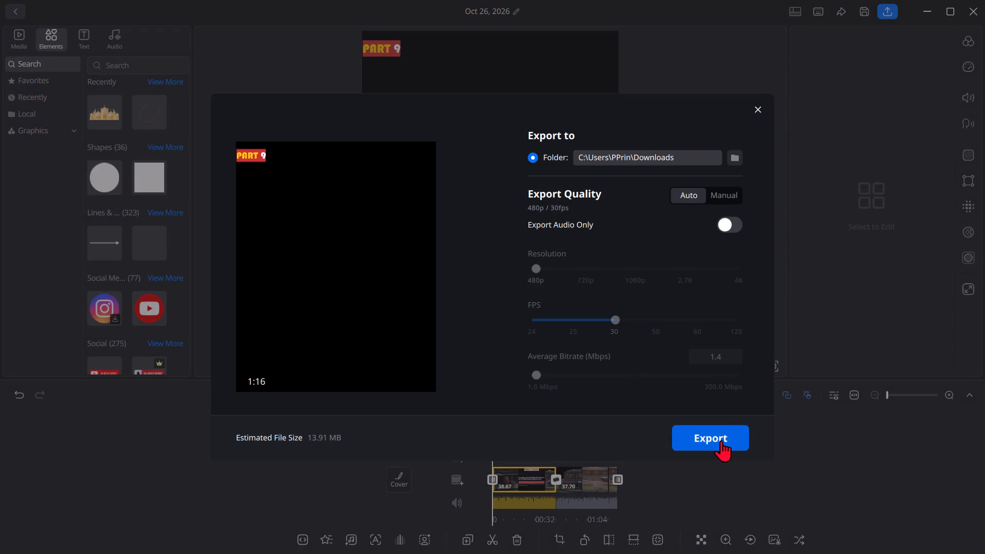
pyautogui.click(720, 440)
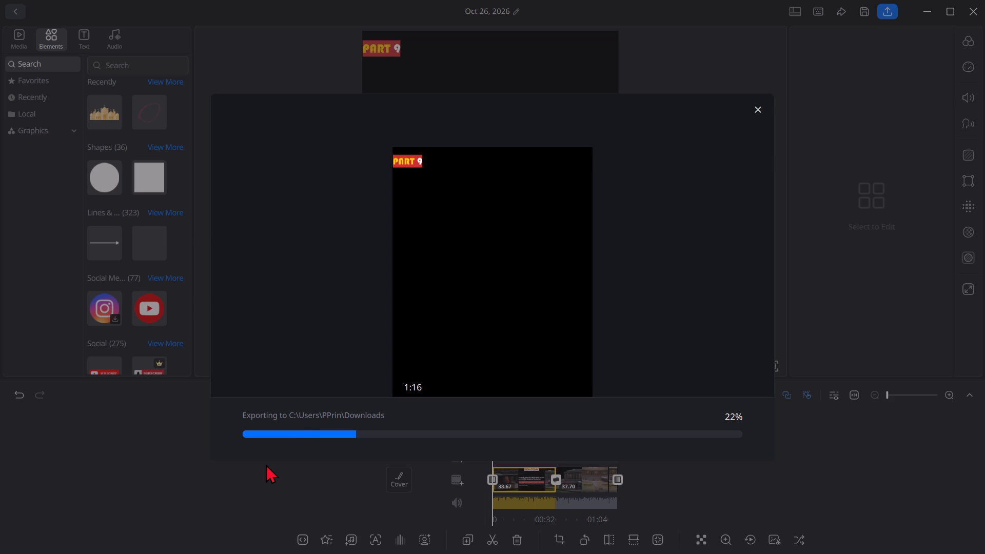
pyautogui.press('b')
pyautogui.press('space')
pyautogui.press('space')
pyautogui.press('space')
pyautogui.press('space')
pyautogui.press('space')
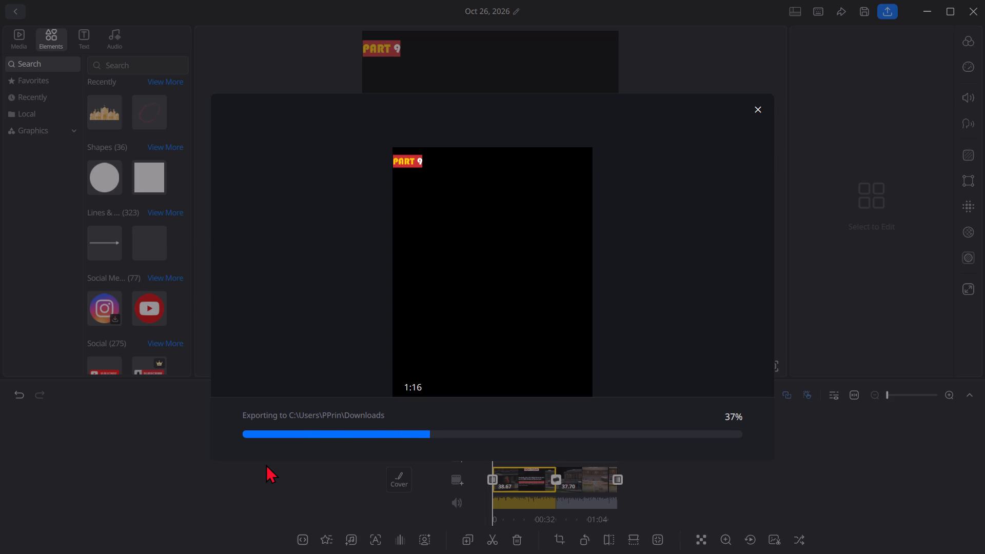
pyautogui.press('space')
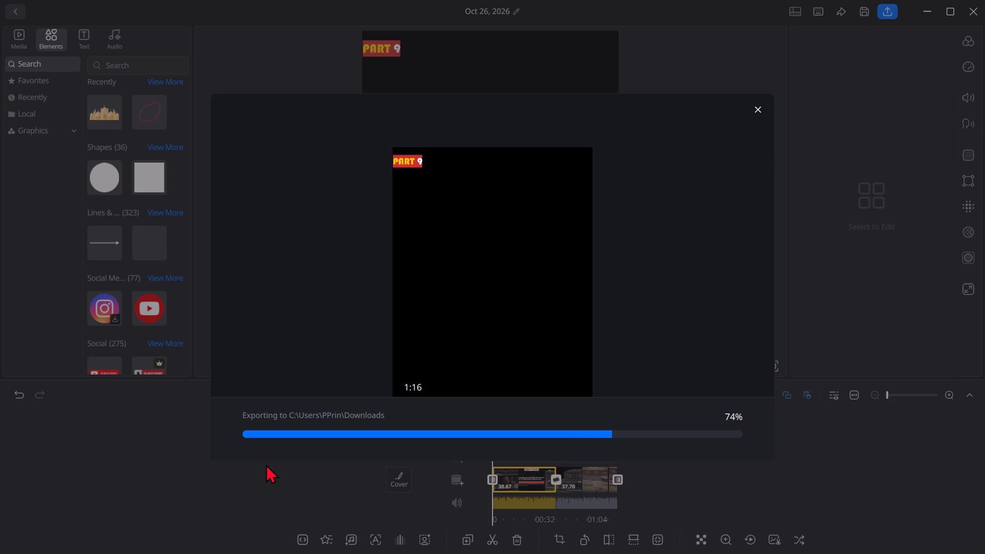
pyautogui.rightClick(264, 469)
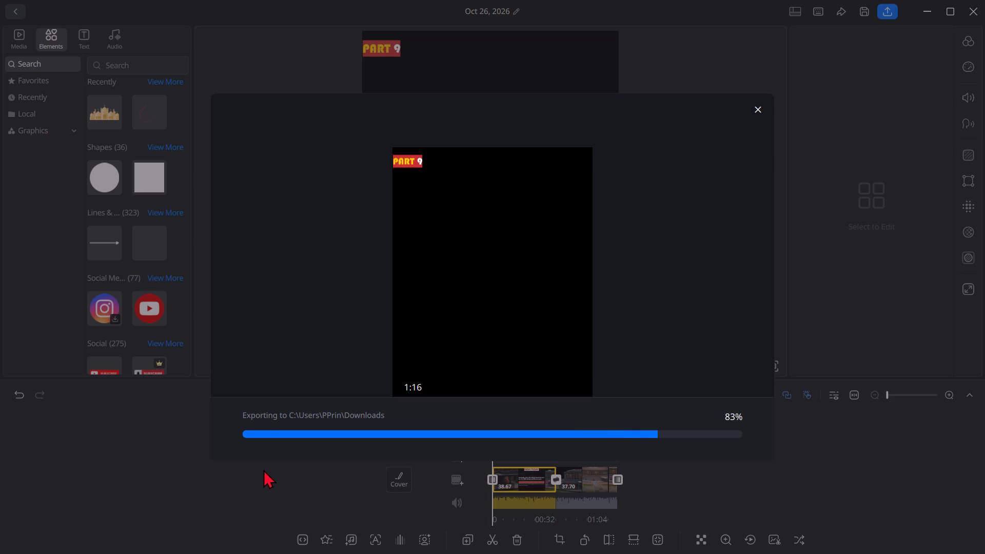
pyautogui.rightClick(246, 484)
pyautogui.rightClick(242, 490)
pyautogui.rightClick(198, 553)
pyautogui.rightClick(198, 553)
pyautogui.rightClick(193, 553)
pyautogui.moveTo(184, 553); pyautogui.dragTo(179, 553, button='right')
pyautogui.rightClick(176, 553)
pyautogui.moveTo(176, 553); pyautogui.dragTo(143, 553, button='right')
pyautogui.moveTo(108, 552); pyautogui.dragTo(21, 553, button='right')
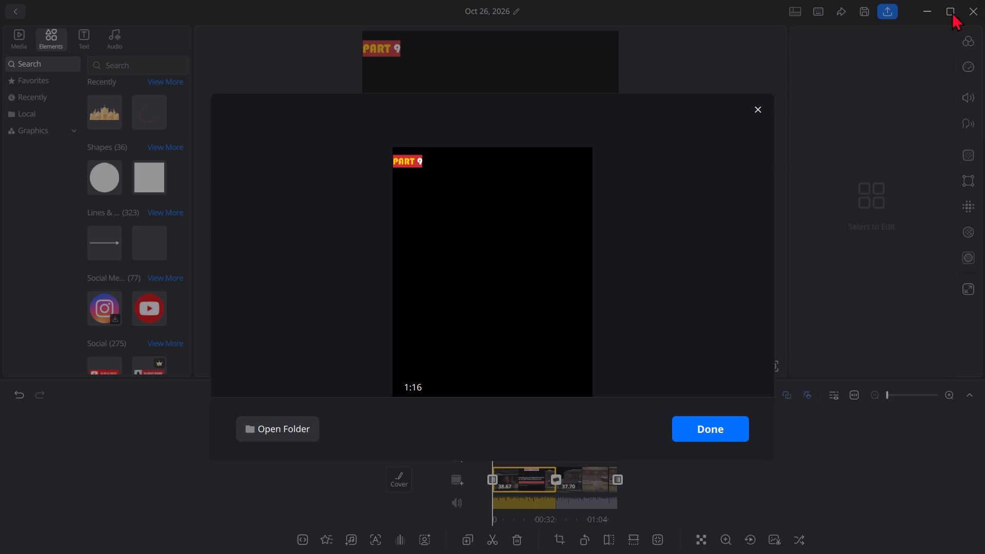
# Open the Downloads folder from the finished export and select the newly exported video file.
pyautogui.click(275, 426)
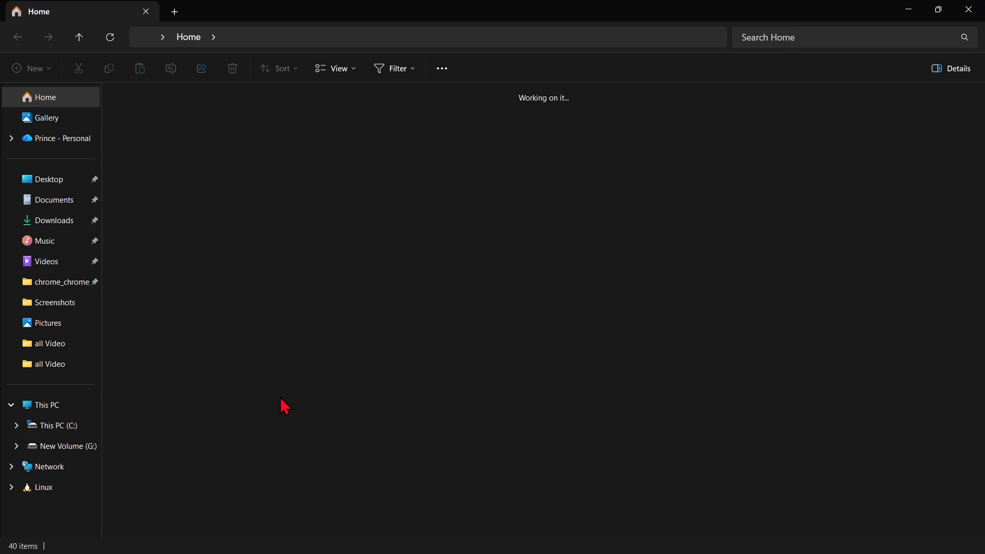
pyautogui.click(105, 163)
pyautogui.click(161, 133)
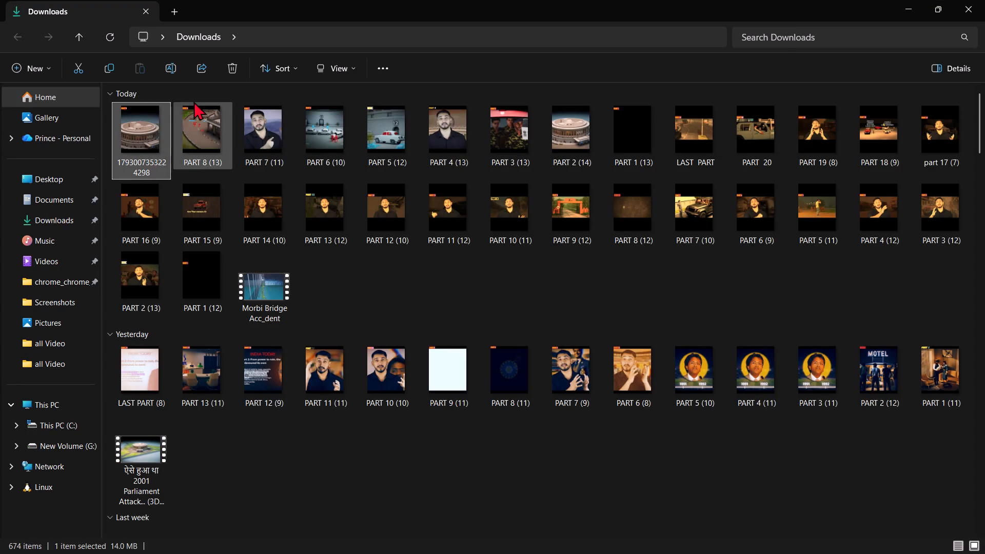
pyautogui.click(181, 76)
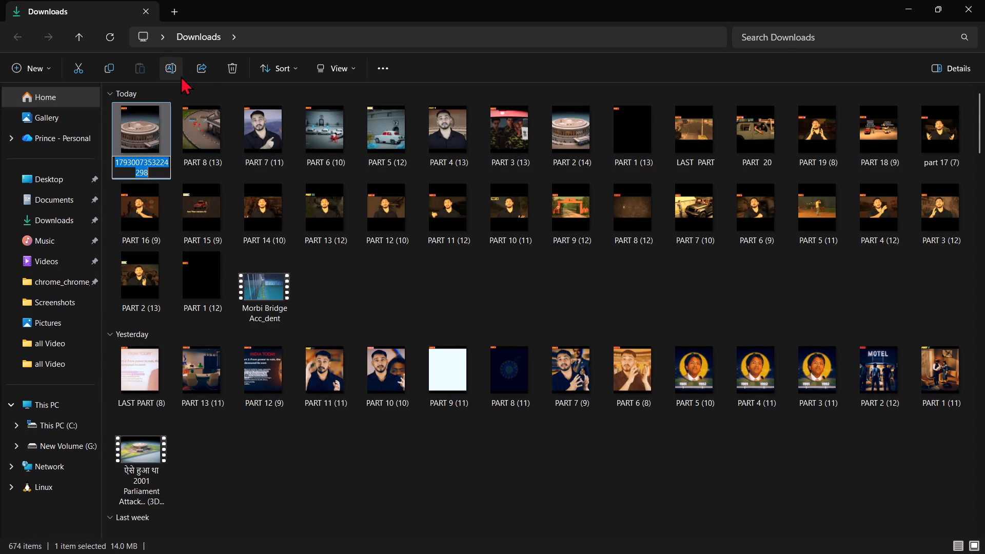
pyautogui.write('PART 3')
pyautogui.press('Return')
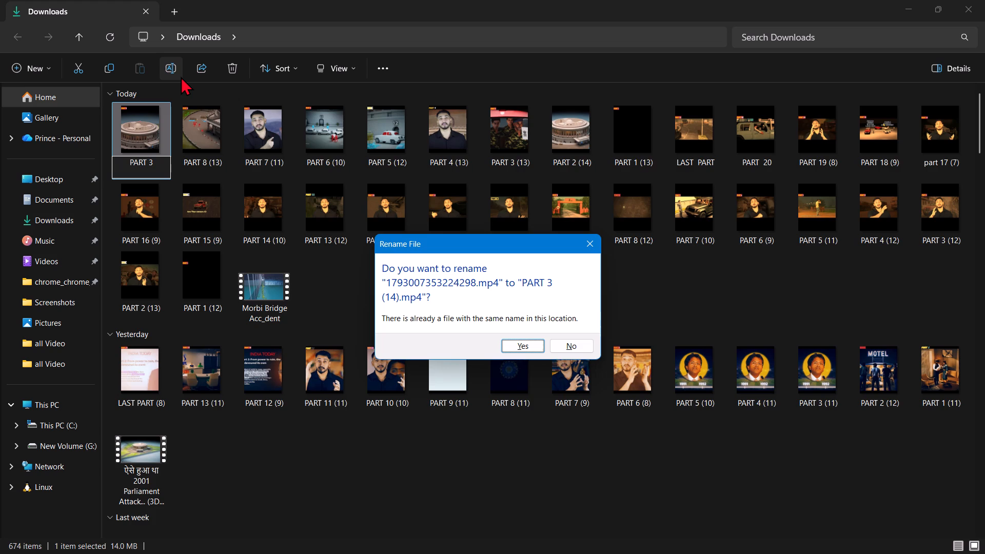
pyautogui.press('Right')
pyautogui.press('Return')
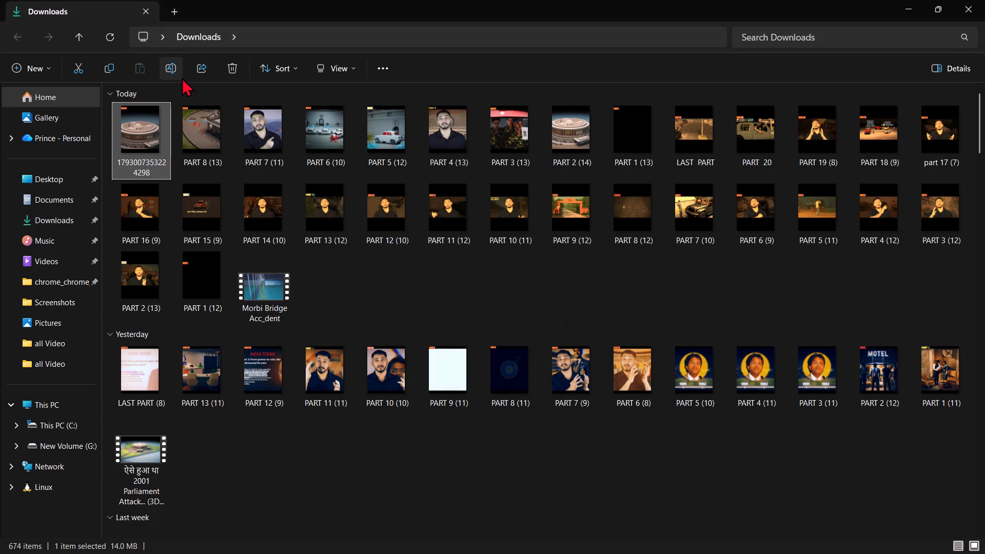
# Rename the newly exported video file as PART 9.
pyautogui.click(172, 61)
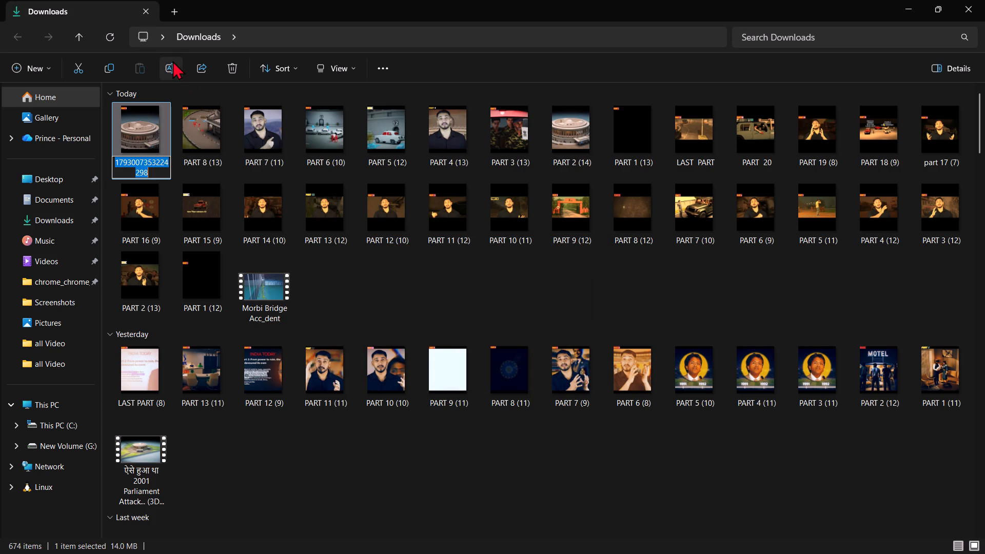
pyautogui.write('PART')
pyautogui.press('space')
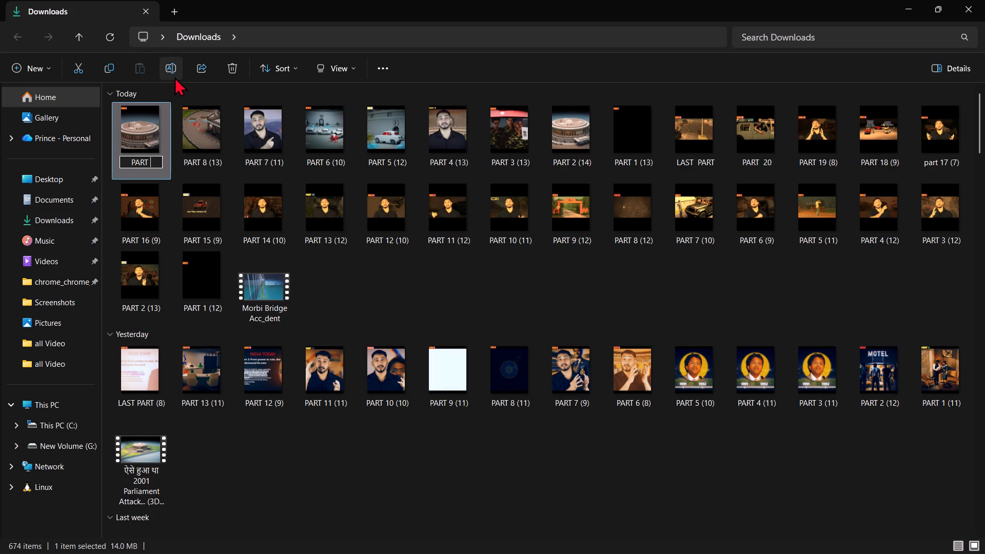
pyautogui.press('9')
pyautogui.press('Return')
pyautogui.press('Return')
# Close the Downloads folder window and dismiss the finished export in the video editor.
pyautogui.moveTo(732, 0); pyautogui.dragTo(984, 0)
pyautogui.click(983, 0)
pyautogui.click(979, 15)
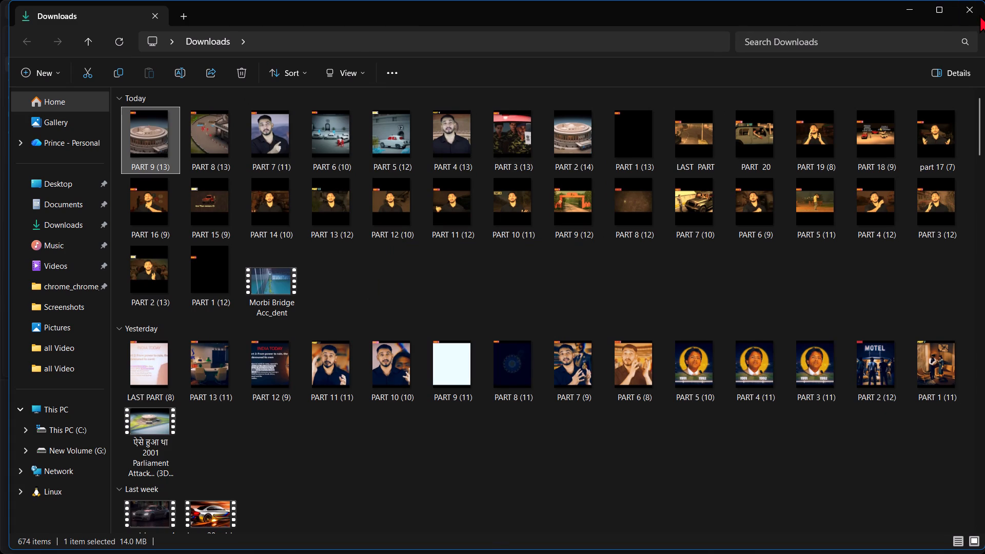
pyautogui.click(692, 433)
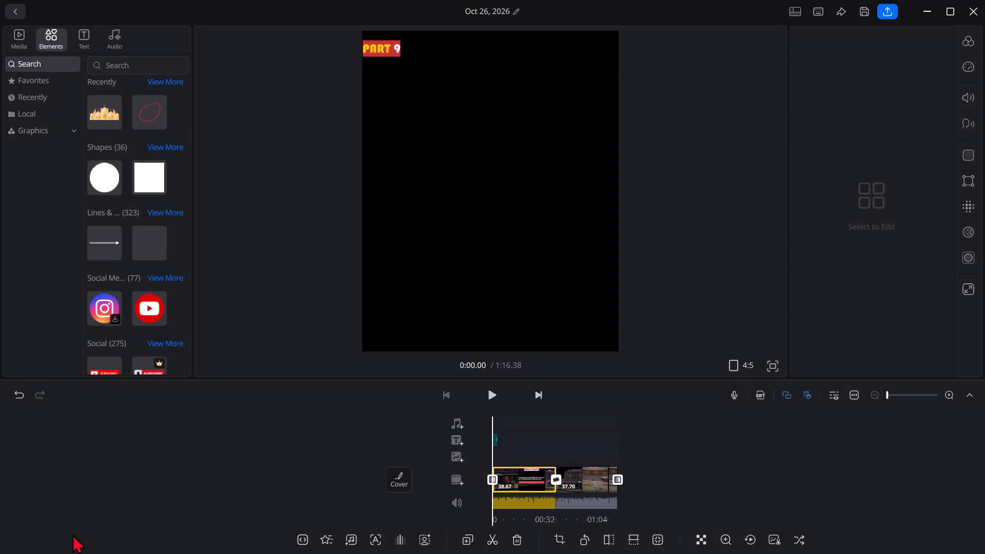
# Undo the middle transition, the middle split, the Black ending and the deletion of the video's remainder.
pyautogui.click(11, 398)
pyautogui.click(11, 398)
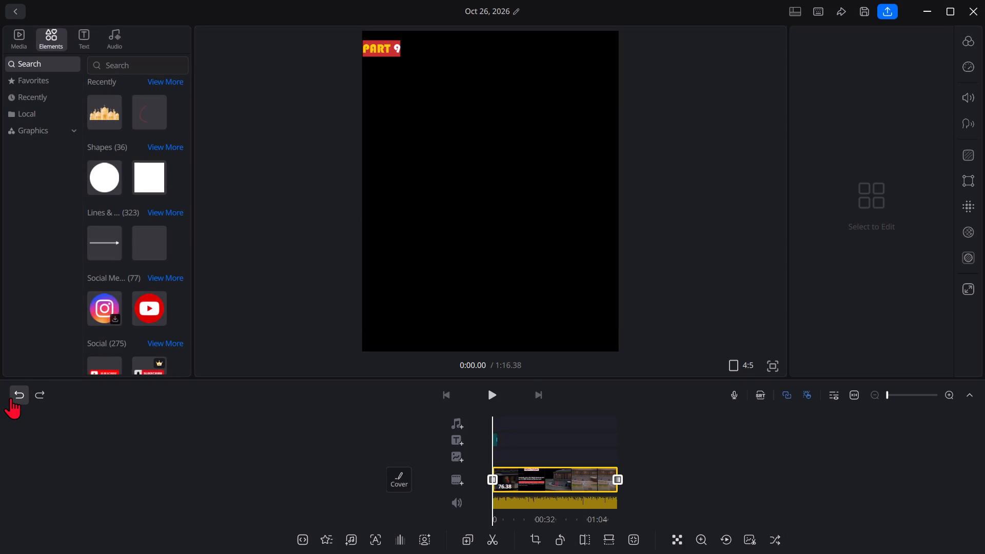
pyautogui.click(11, 398)
pyautogui.click(11, 388)
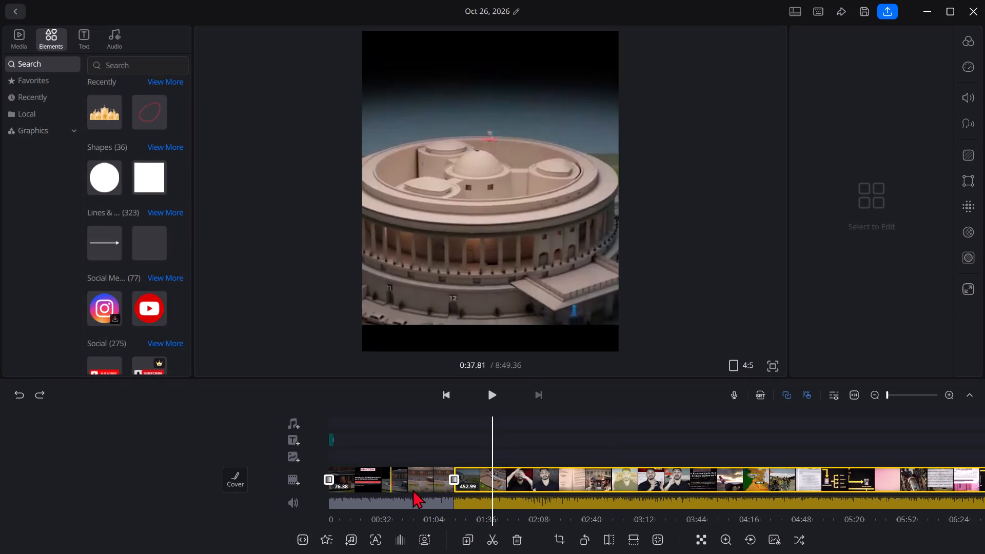
# Delete the already exported 76.38-second clip from the start of the timeline.
pyautogui.click(413, 484)
pyautogui.doubleClick(481, 474)
pyautogui.click(599, 435)
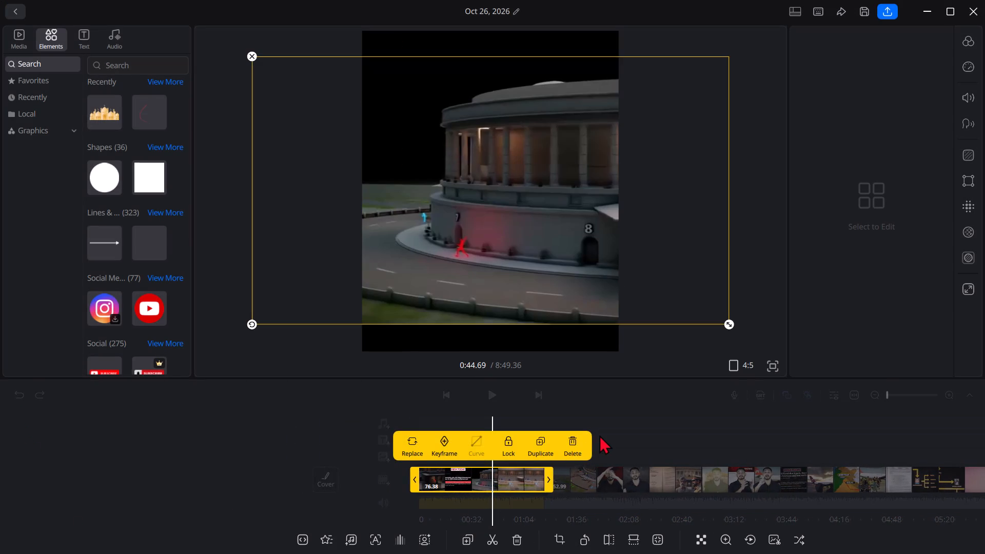
pyautogui.doubleClick(480, 486)
pyautogui.click(501, 465)
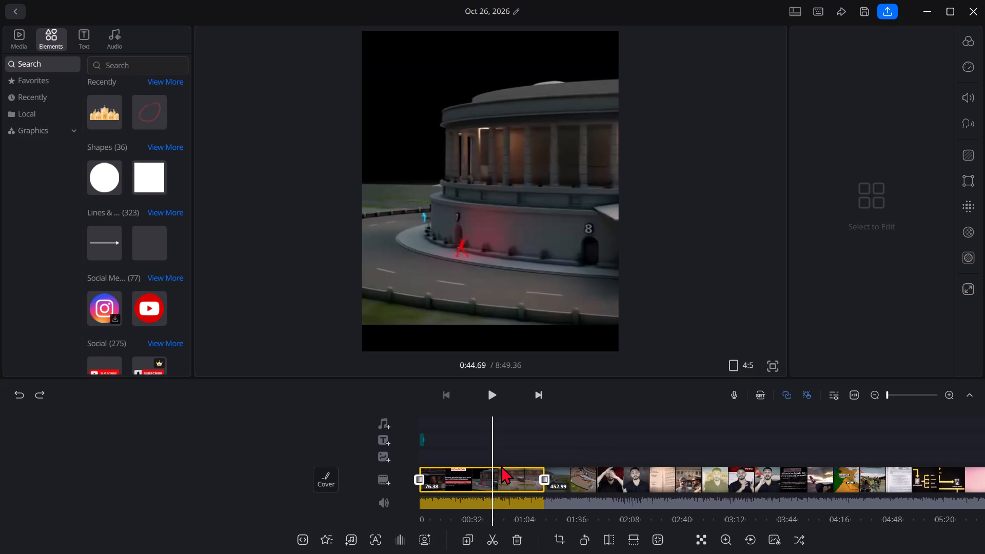
pyautogui.click(492, 477)
pyautogui.click(573, 447)
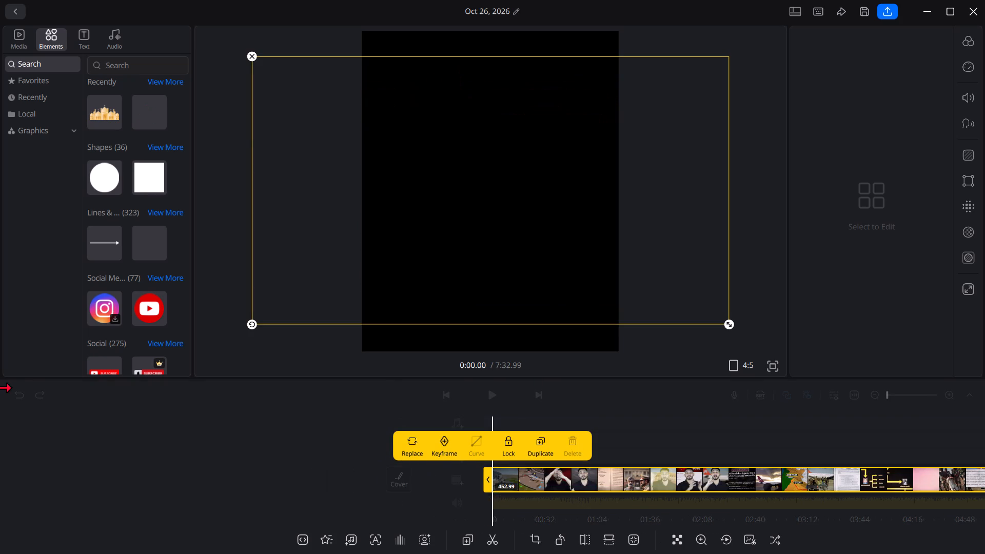
pyautogui.click(0, 387)
pyautogui.click(176, 422)
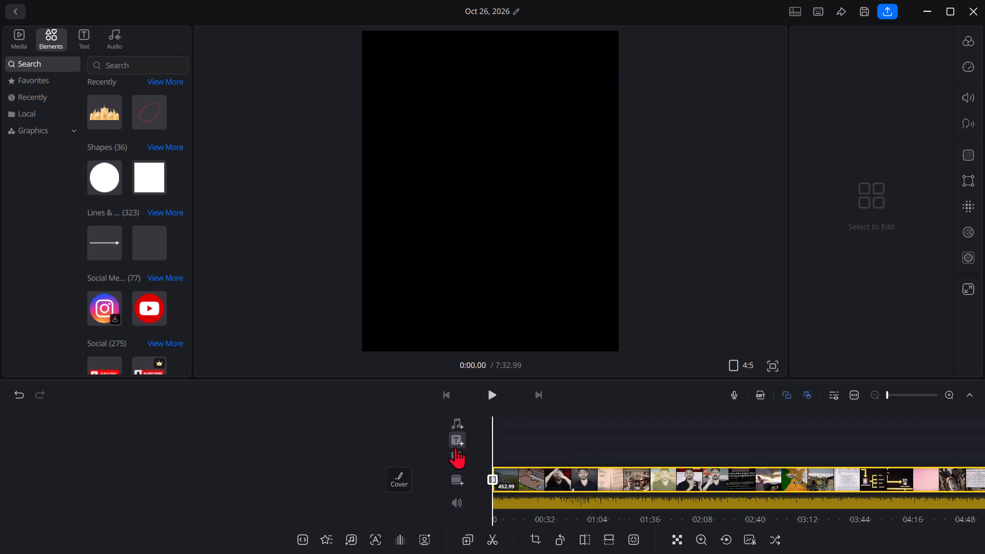
# Add a text title reading PART 10 at the start of the video.
pyautogui.click(454, 444)
pyautogui.click(403, 419)
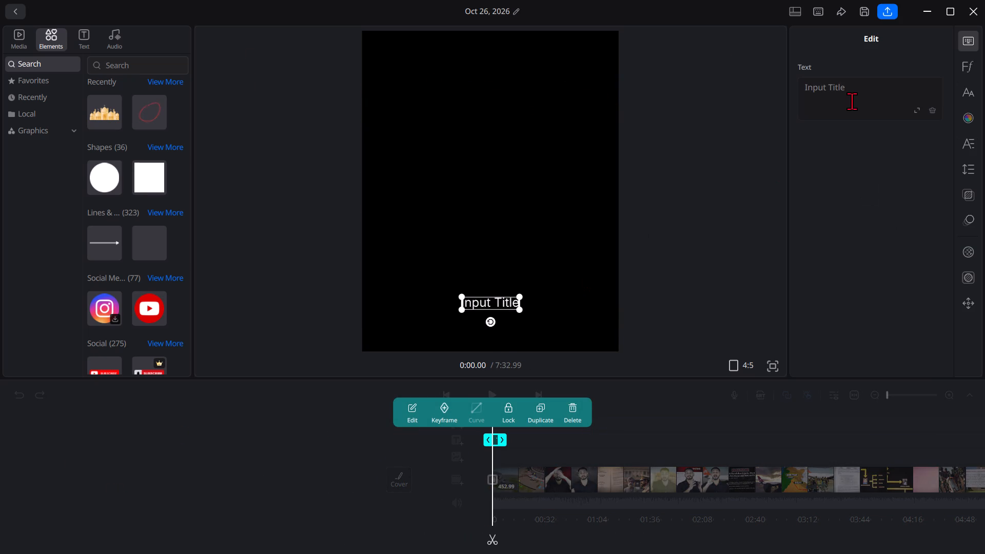
pyautogui.click(852, 101)
pyautogui.write('PART')
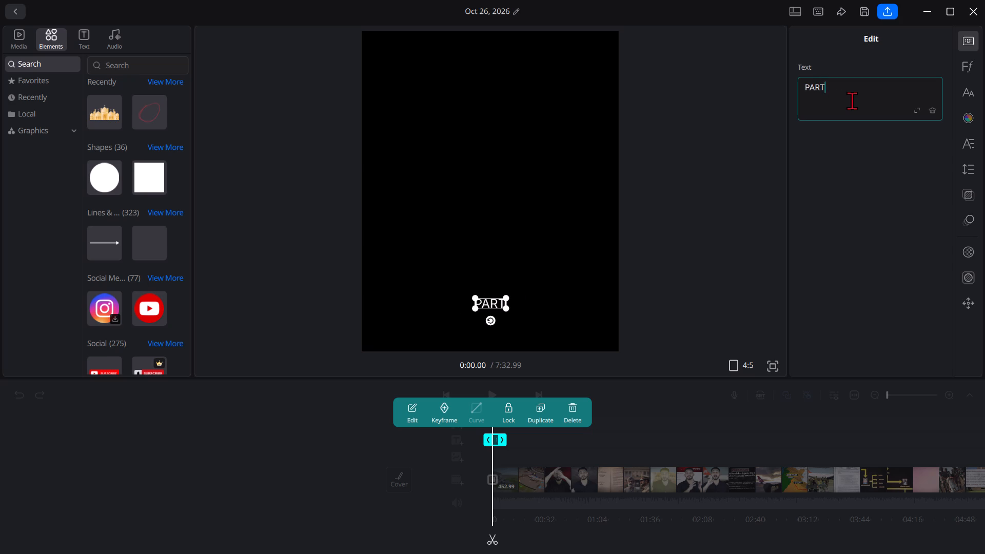
pyautogui.press('space')
pyautogui.write('10')
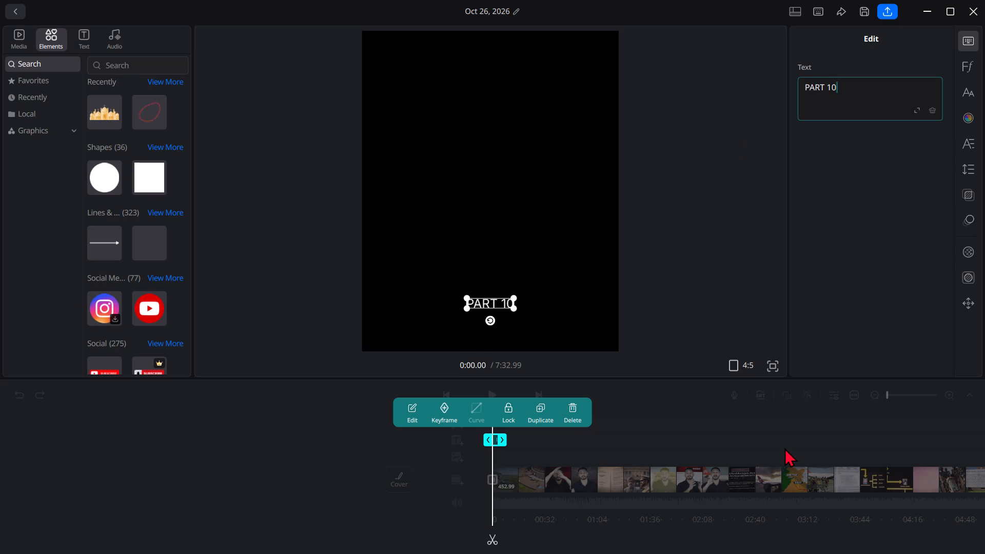
# Style the title with the Bauhaus 93 font, the white-on-red text style and the second Active caption animation.
pyautogui.click(974, 68)
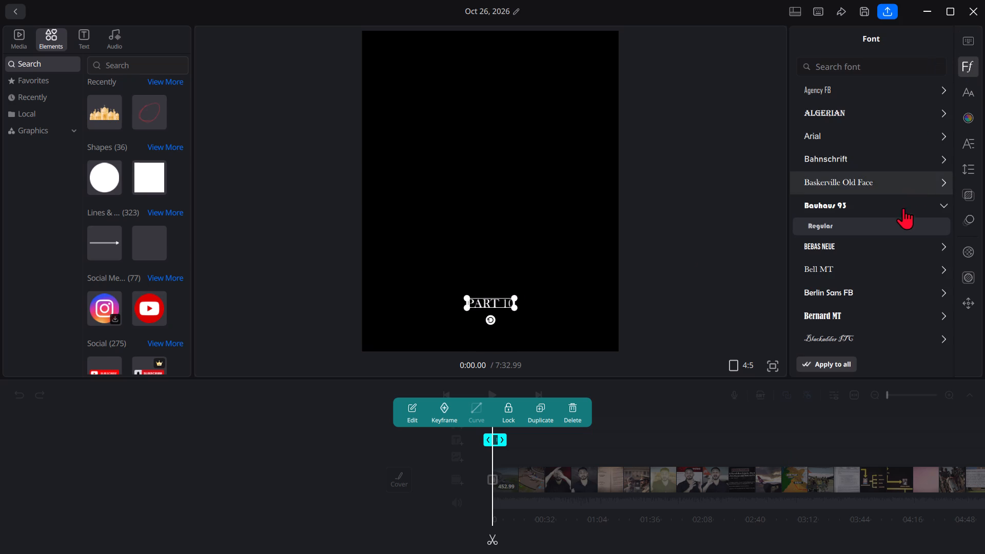
pyautogui.click(903, 209)
pyautogui.click(968, 91)
pyautogui.click(970, 109)
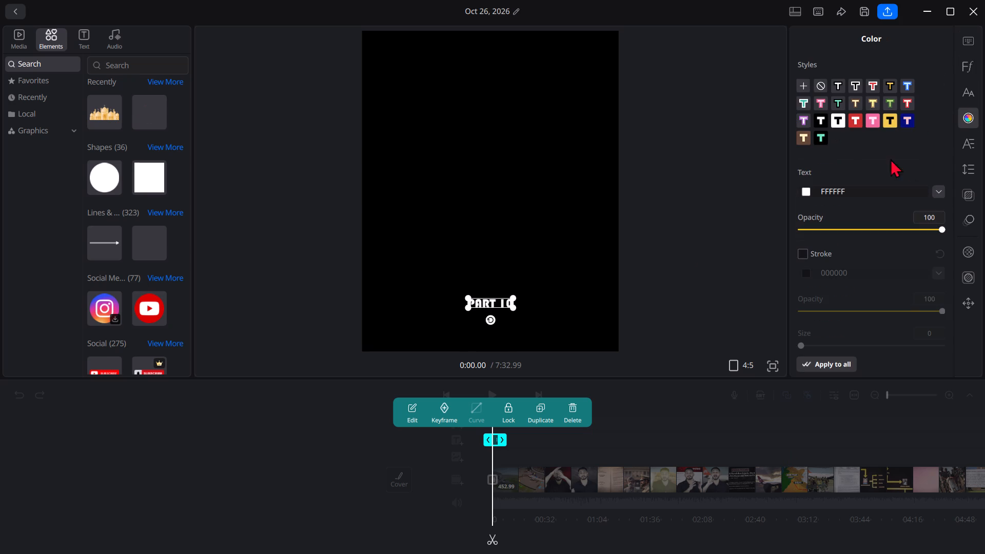
pyautogui.click(857, 117)
pyautogui.click(972, 227)
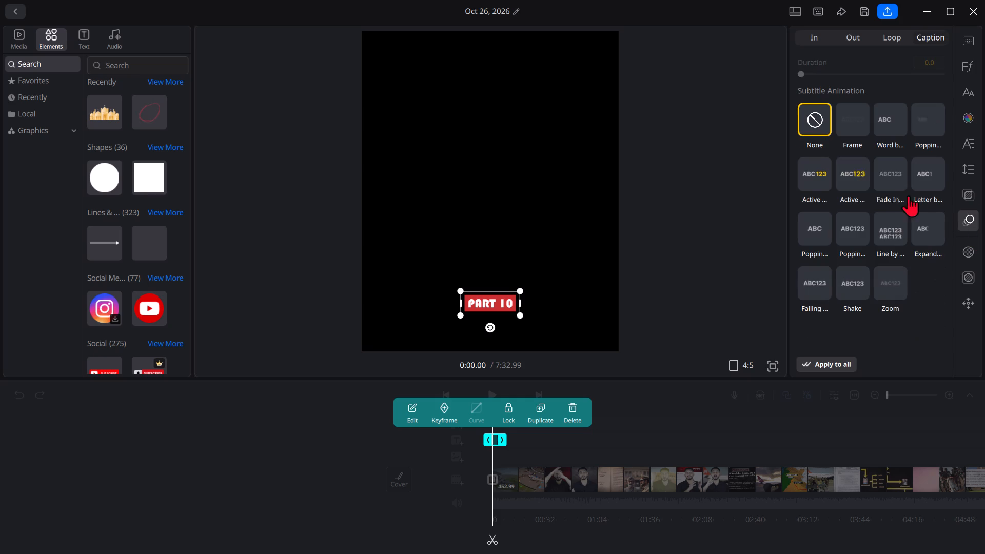
pyautogui.click(855, 179)
# Move the PART 10 title into the black band at the frame's top-left corner and close text editing.
pyautogui.moveTo(483, 307); pyautogui.dragTo(441, 239)
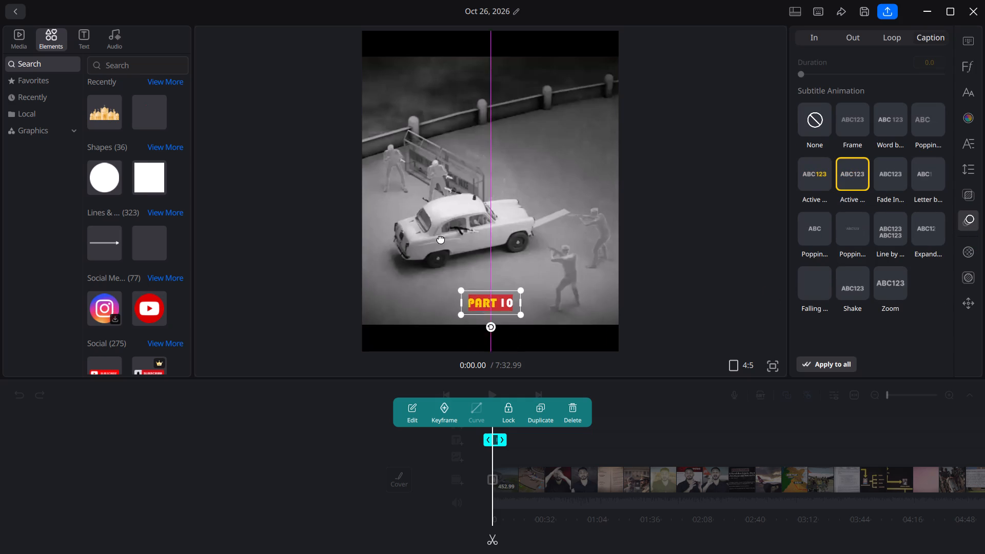
pyautogui.moveTo(441, 239); pyautogui.dragTo(380, 44)
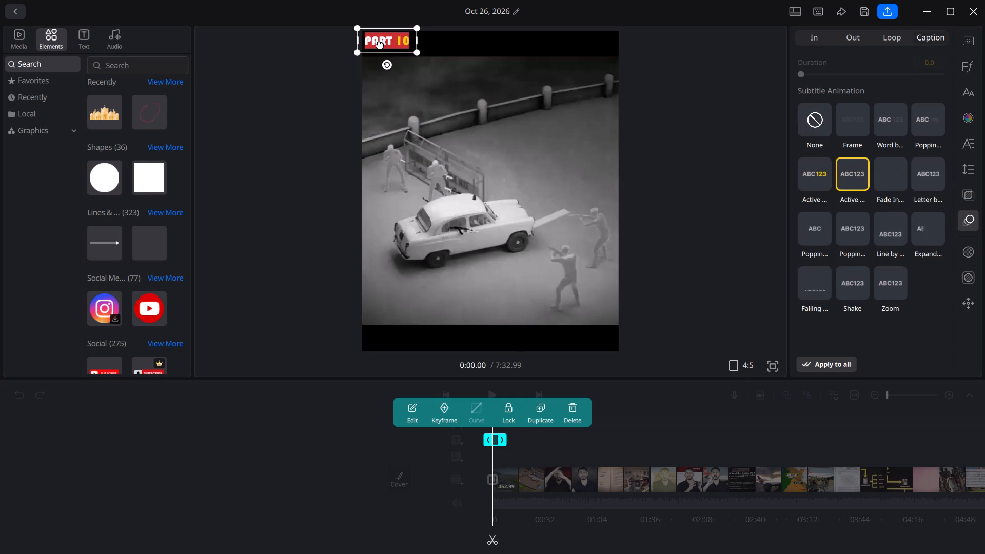
pyautogui.moveTo(380, 44); pyautogui.dragTo(377, 48)
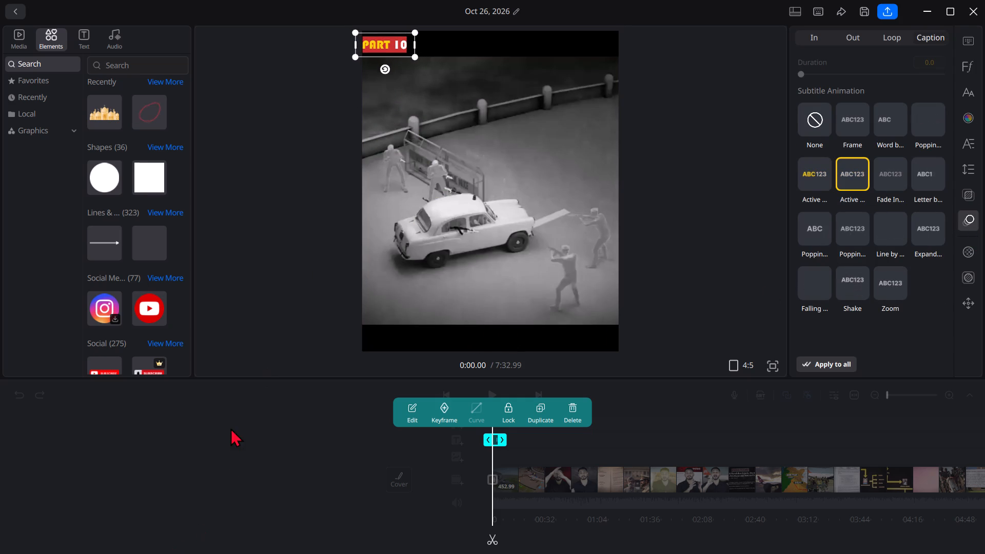
pyautogui.moveTo(231, 457); pyautogui.dragTo(236, 456)
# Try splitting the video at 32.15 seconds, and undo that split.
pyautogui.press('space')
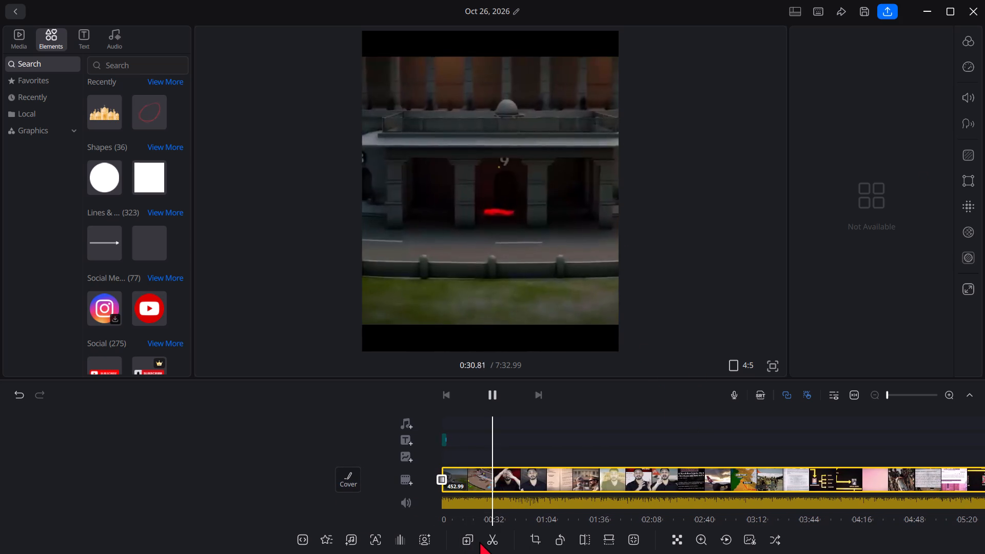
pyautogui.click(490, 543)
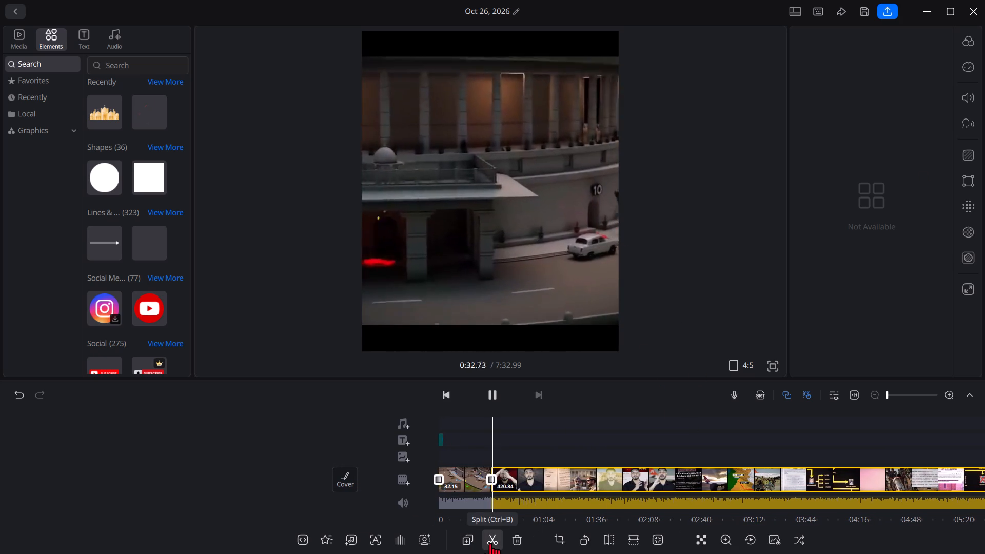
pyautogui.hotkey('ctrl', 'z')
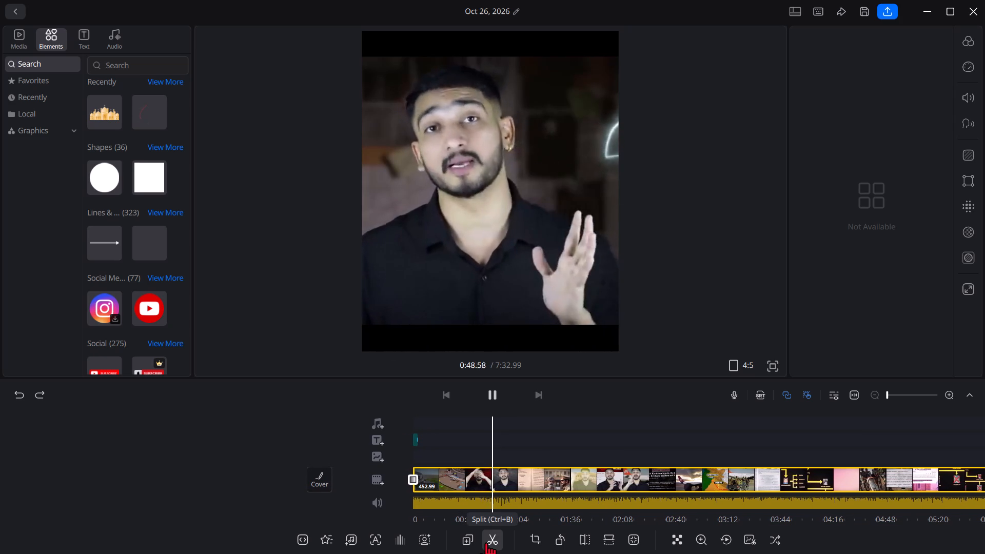
# Play the video onward to about 1:22, pausing at scene changes to examine possible cut points for PART 10.
pyautogui.press('space')
pyautogui.press('space')
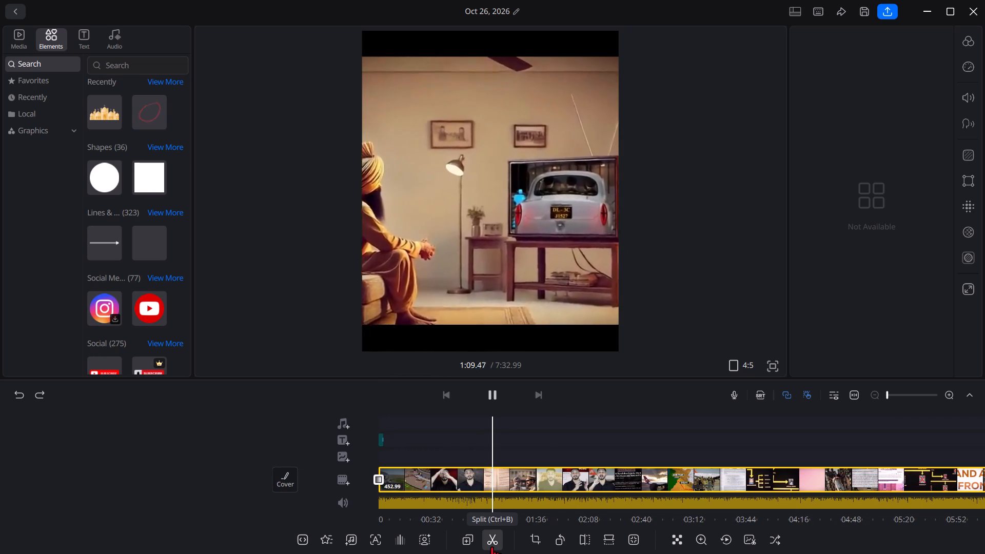
pyautogui.press('space')
pyautogui.press('space')
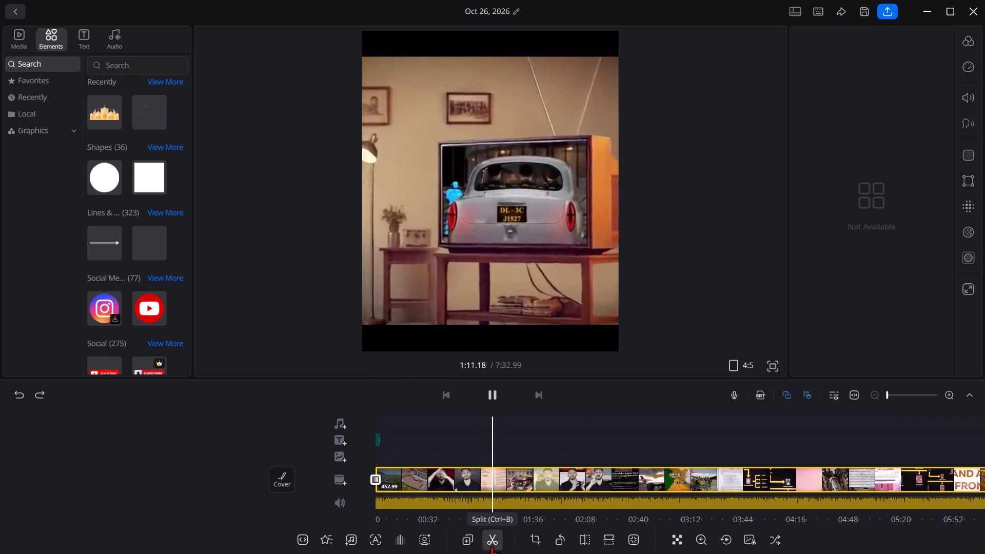
pyautogui.press('space')
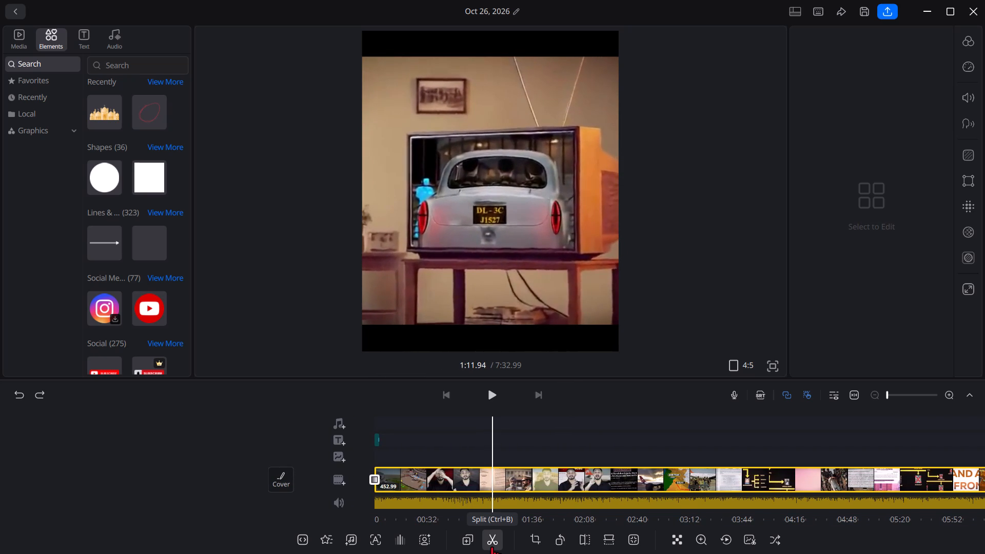
pyautogui.press('space')
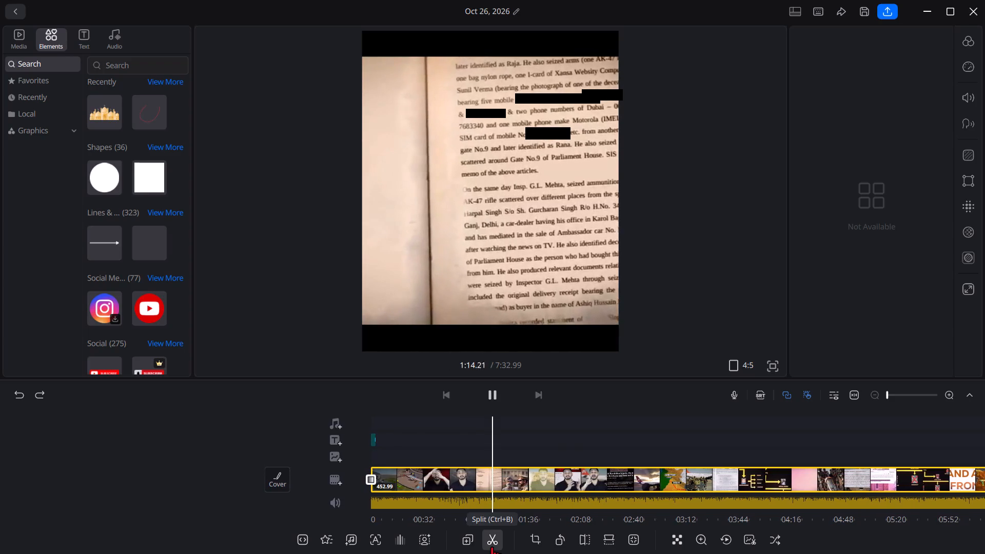
pyautogui.press('space')
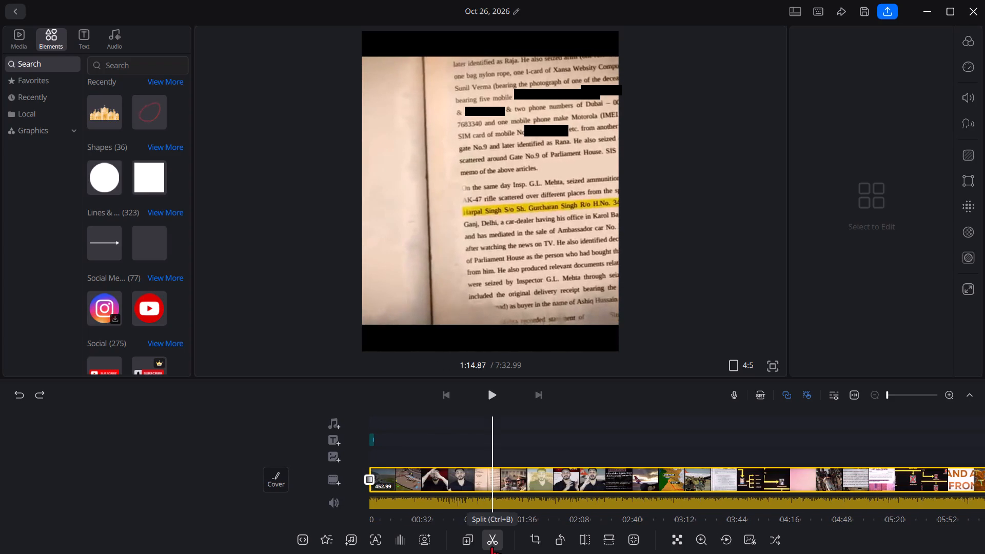
pyautogui.press('space')
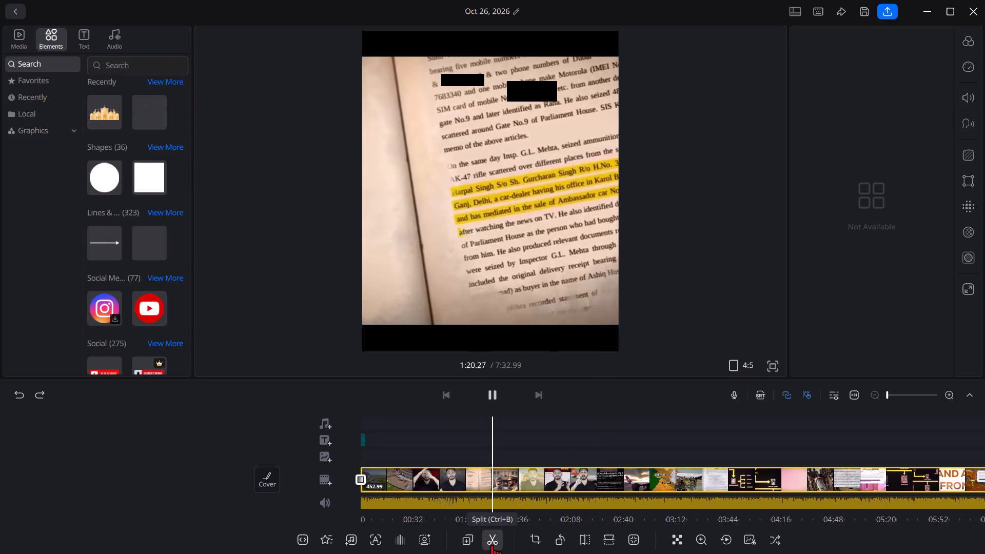
pyautogui.press('space')
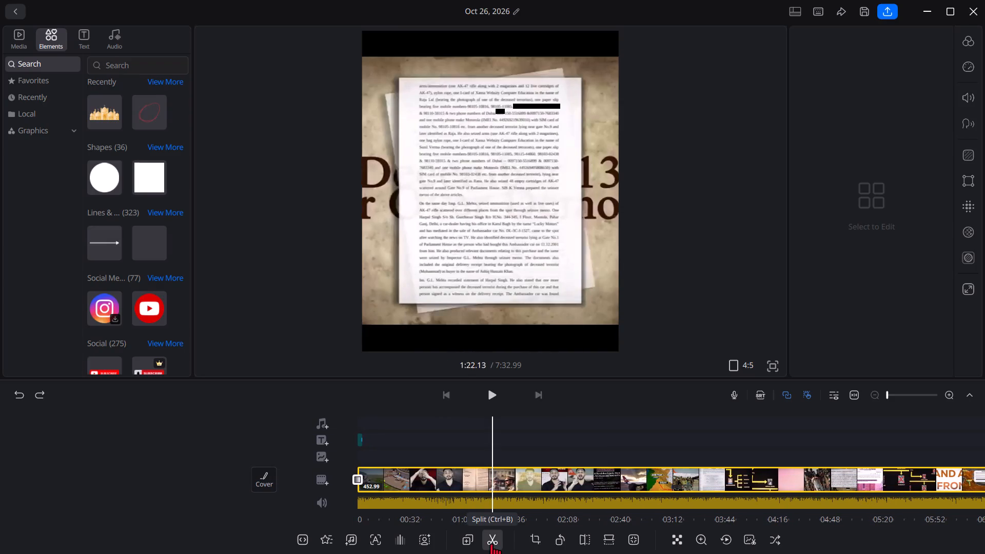
# Go back to about 0:39, replay the footage from there and split the video at 55.10 seconds.
pyautogui.click(422, 484)
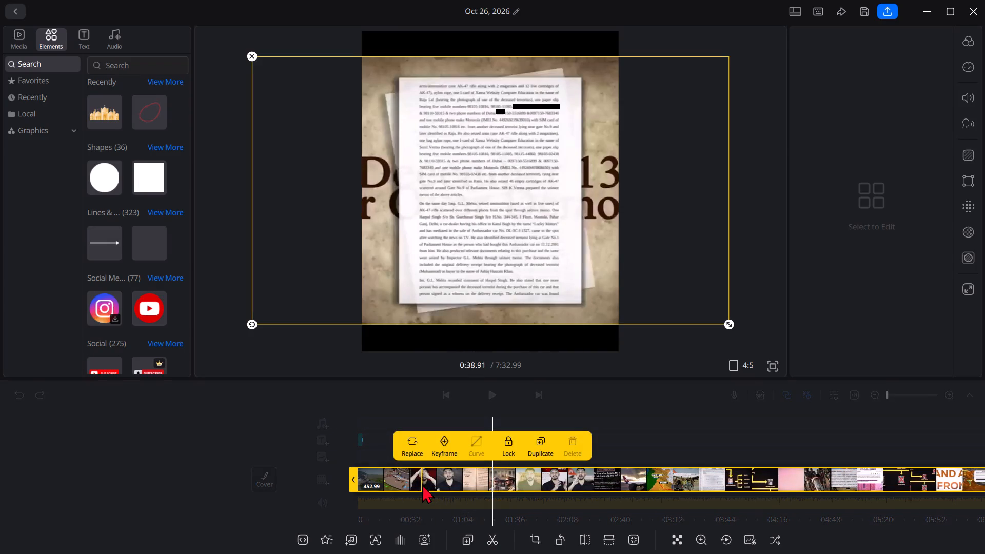
pyautogui.click(422, 484)
pyautogui.click(211, 464)
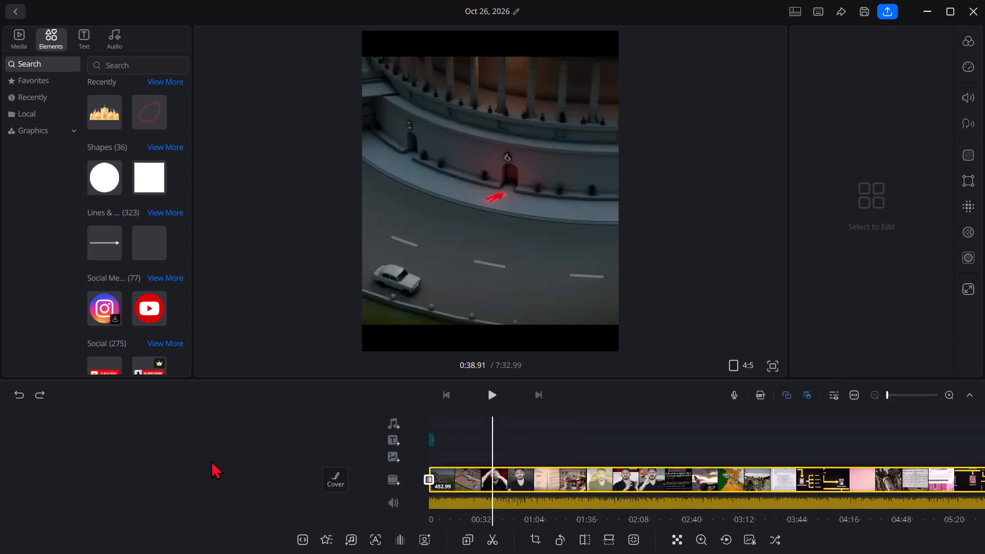
pyautogui.press('space')
pyautogui.press('space')
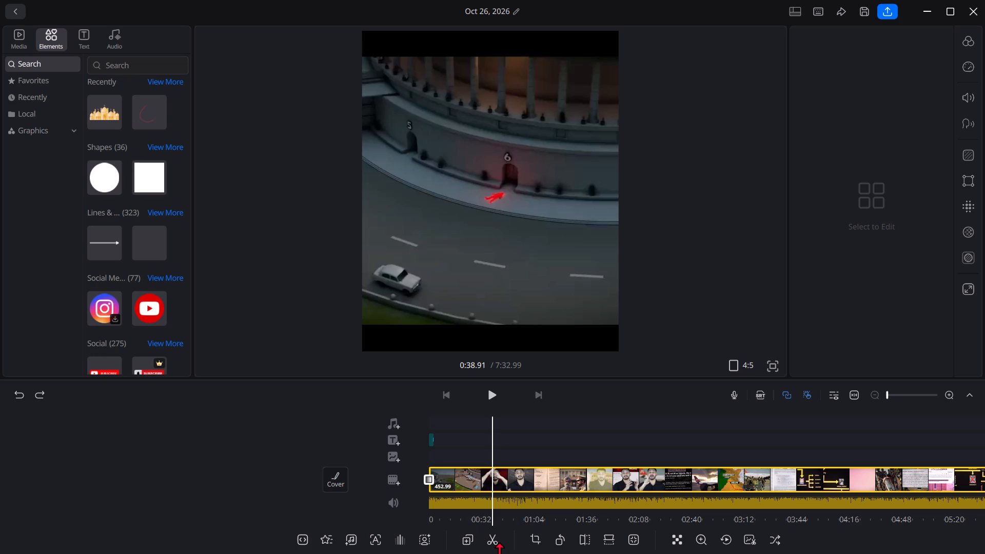
pyautogui.press('space')
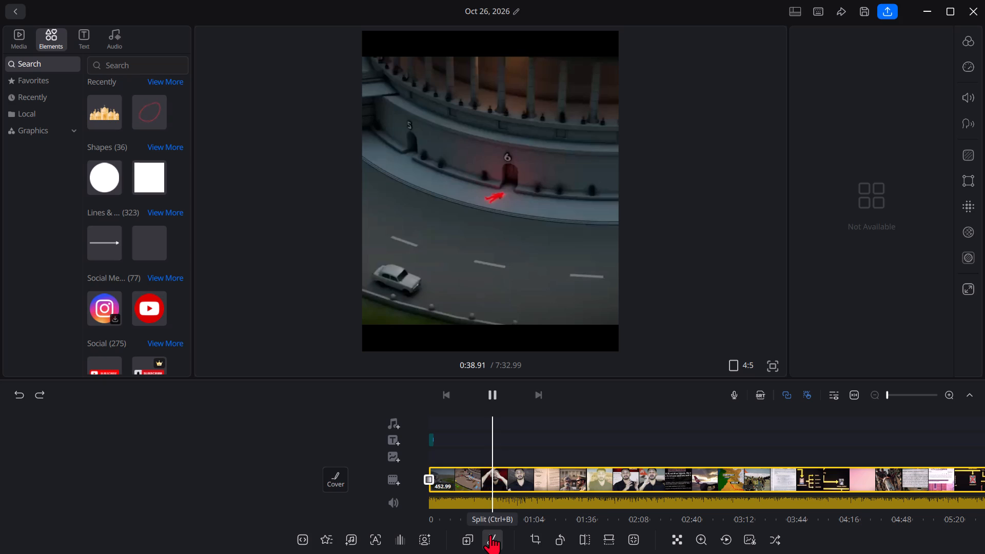
pyautogui.press('space')
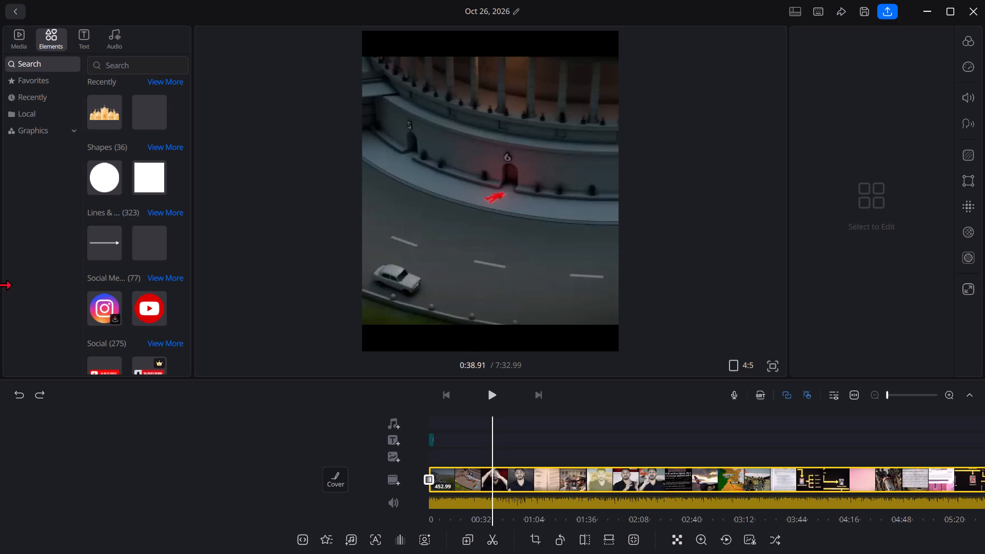
pyautogui.press('space')
pyautogui.click(487, 397)
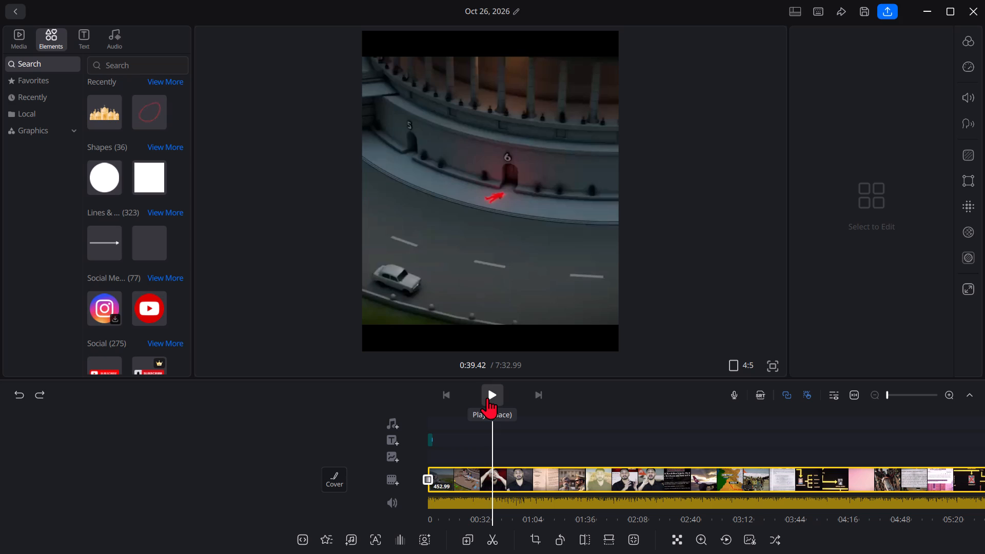
pyautogui.press('space')
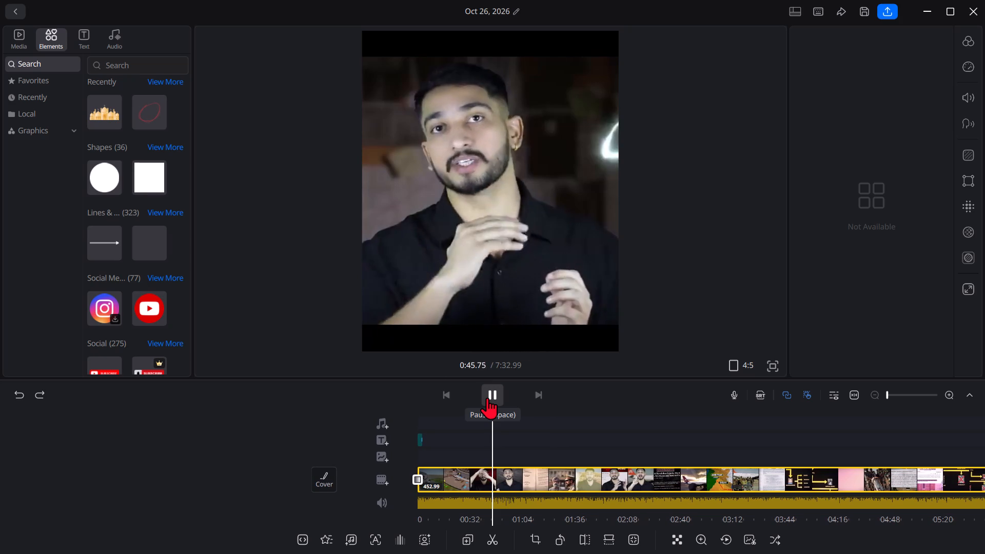
pyautogui.press('space')
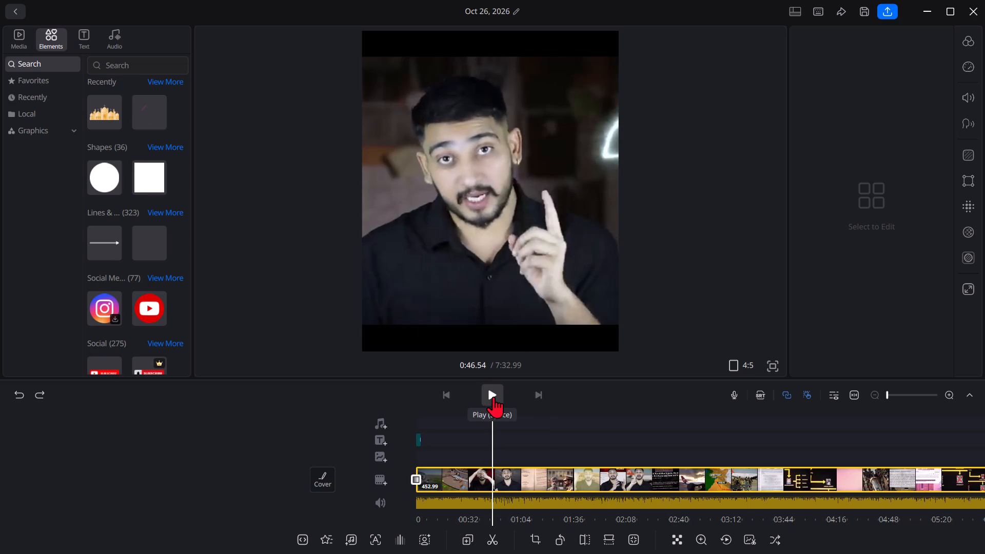
pyautogui.press('space')
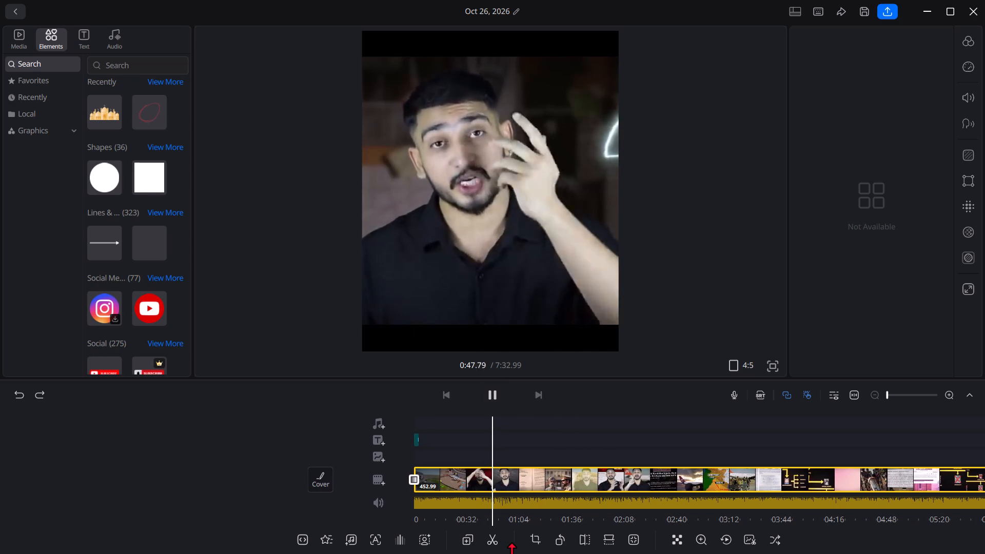
pyautogui.press('space')
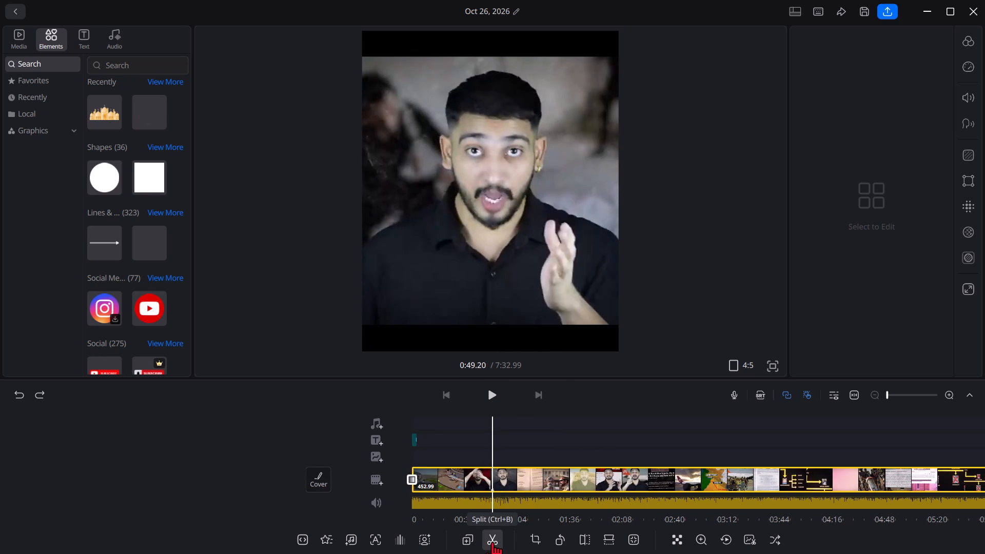
pyautogui.press('space')
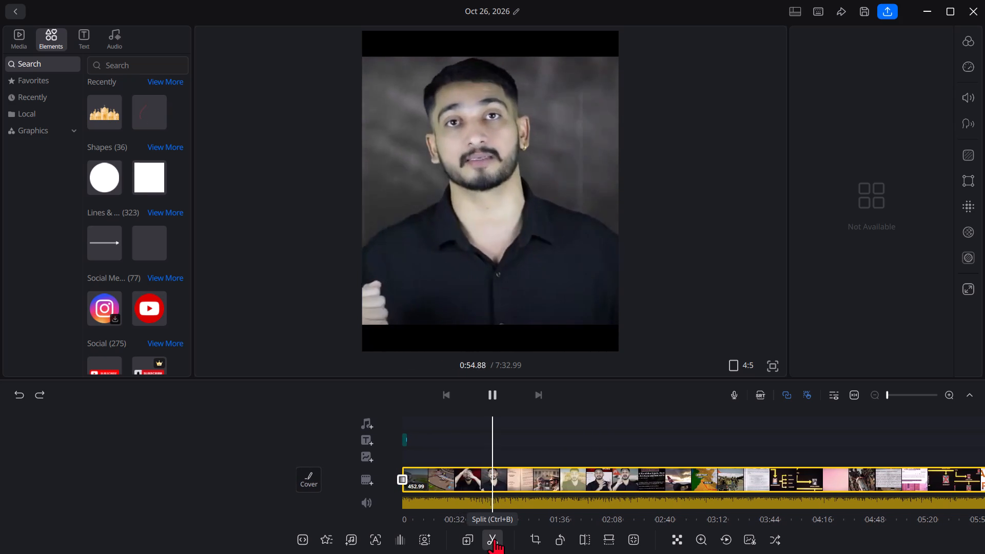
pyautogui.press('space')
pyautogui.click(495, 539)
# Delete the remaining footage after the 55.10-second split, keeping only the PART 10 clip.
pyautogui.doubleClick(508, 486)
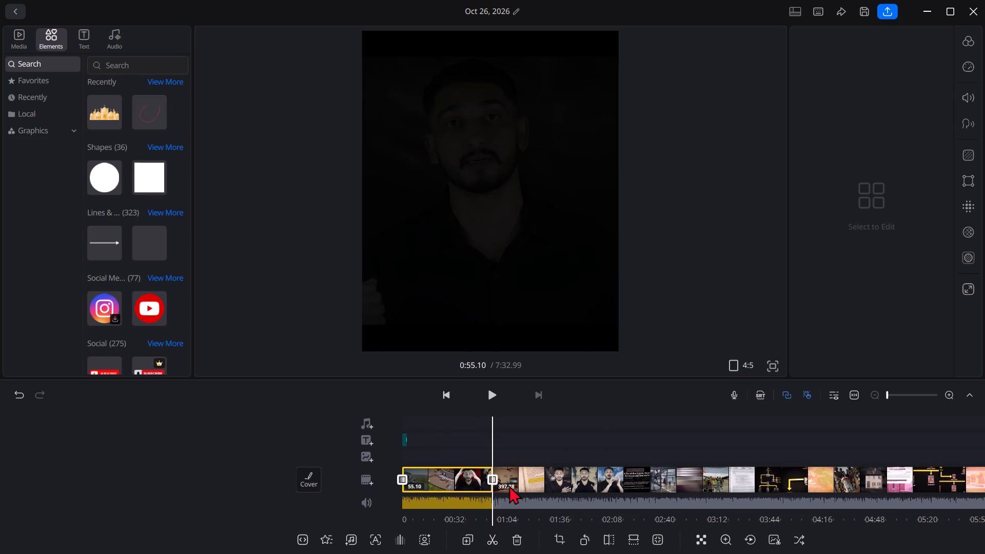
pyautogui.doubleClick(510, 467)
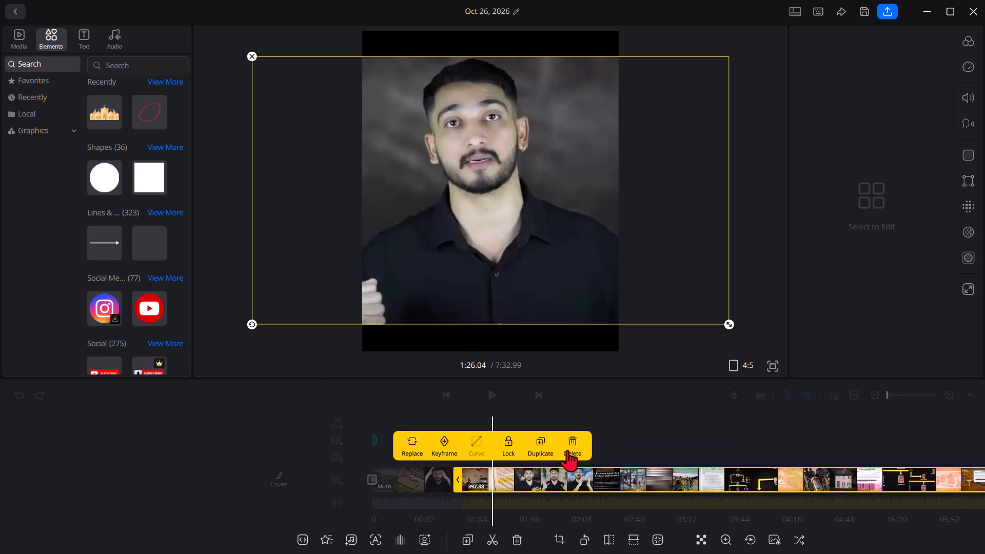
pyautogui.click(573, 447)
pyautogui.click(558, 492)
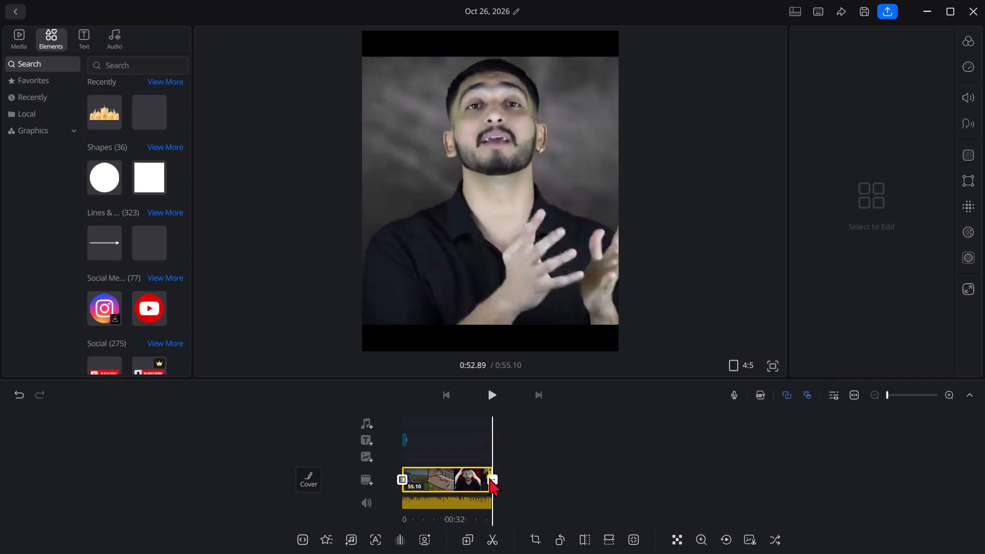
# Apply the Horizontal transition to the end of the PART 10 clip.
pyautogui.click(489, 478)
pyautogui.moveTo(466, 413); pyautogui.dragTo(463, 424)
pyautogui.click(463, 427)
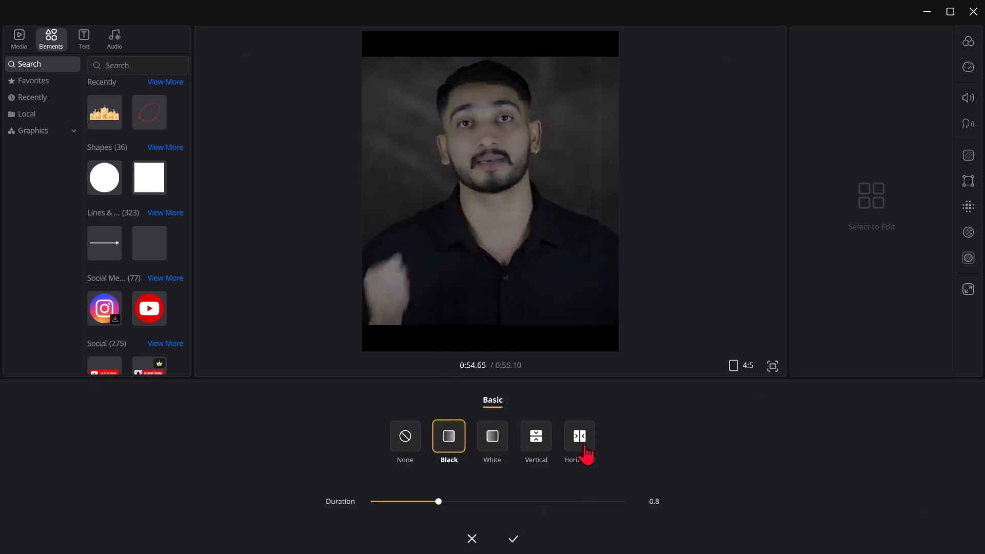
pyautogui.click(584, 444)
pyautogui.click(516, 539)
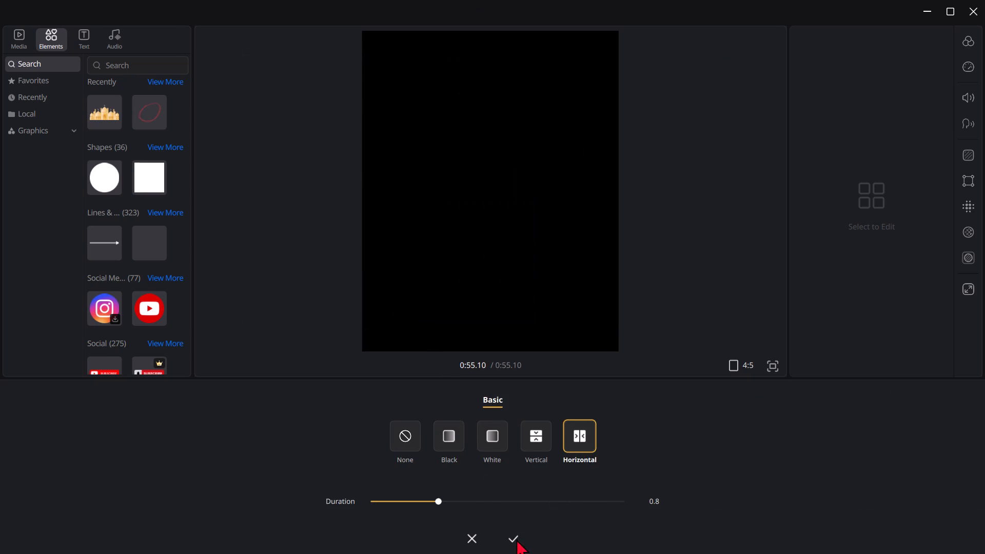
# Return to the start of the PART 10 clip and export it to the Downloads folder with automatic quality.
pyautogui.moveTo(541, 487); pyautogui.dragTo(939, 481)
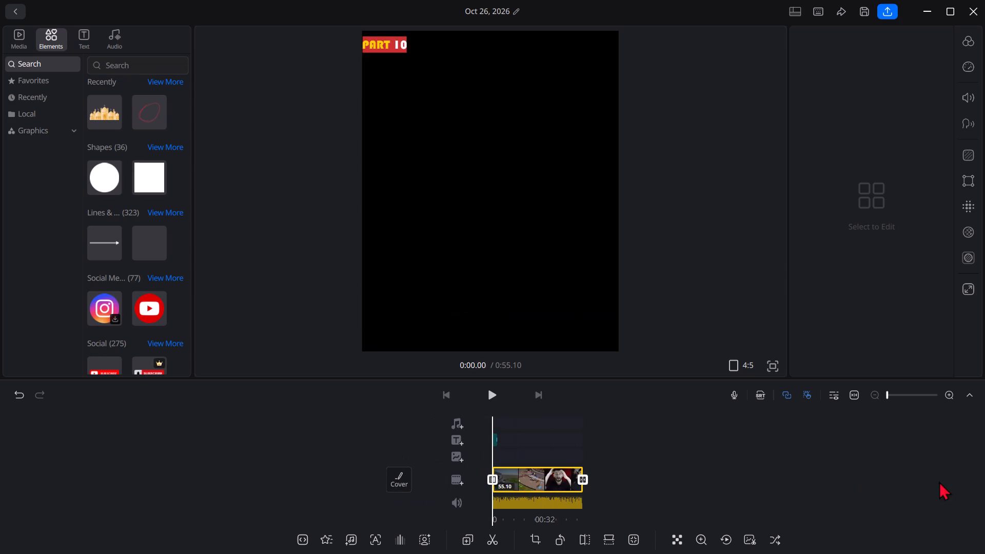
pyautogui.moveTo(939, 481); pyautogui.dragTo(941, 481)
pyautogui.click(889, 13)
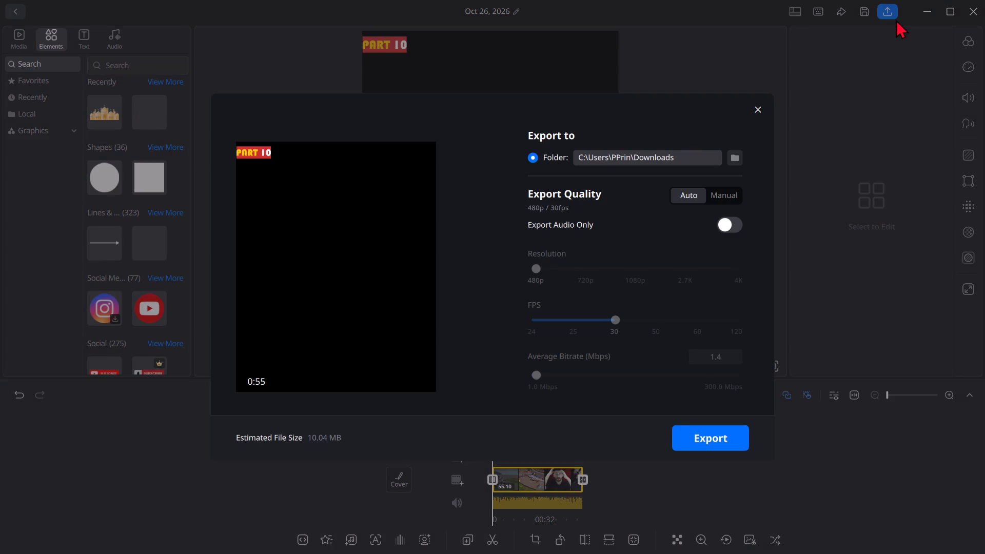
pyautogui.click(735, 440)
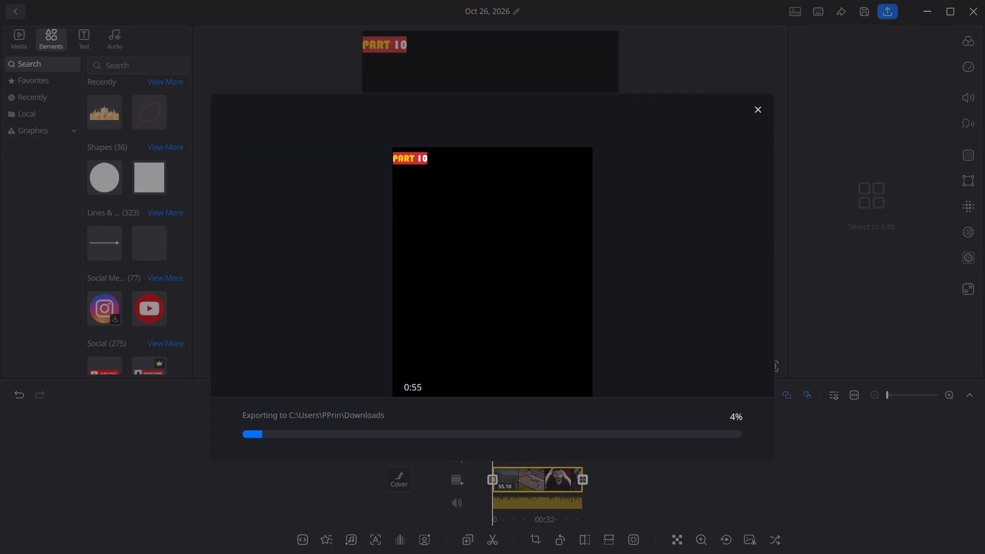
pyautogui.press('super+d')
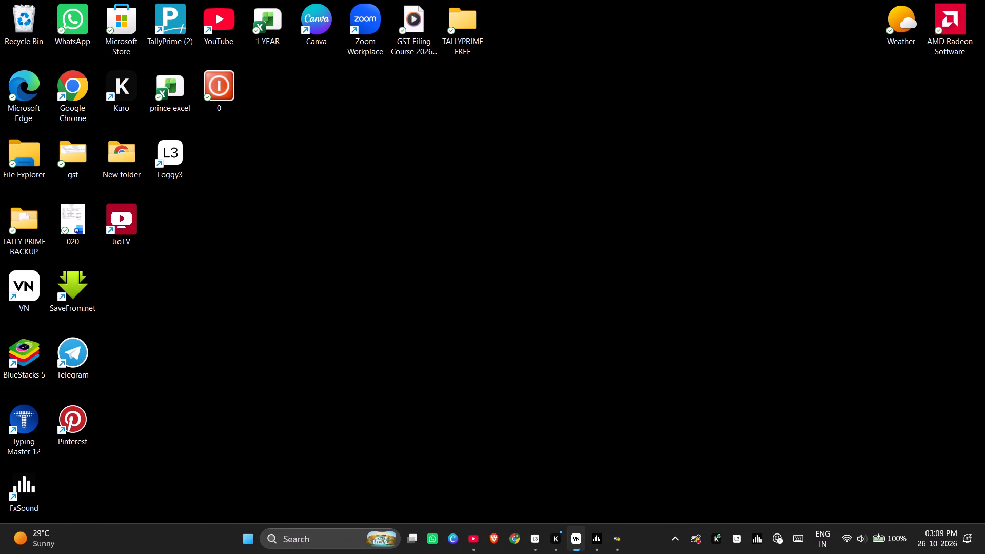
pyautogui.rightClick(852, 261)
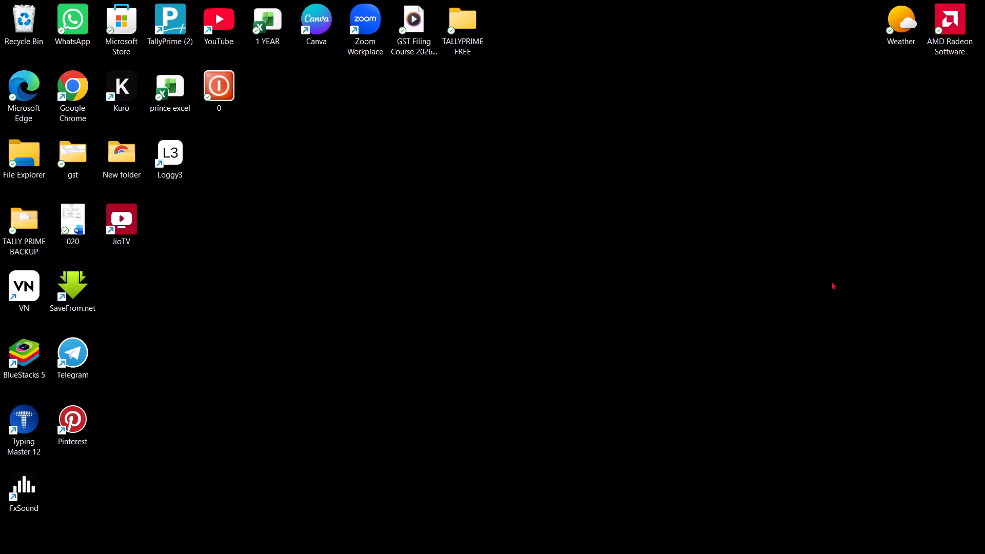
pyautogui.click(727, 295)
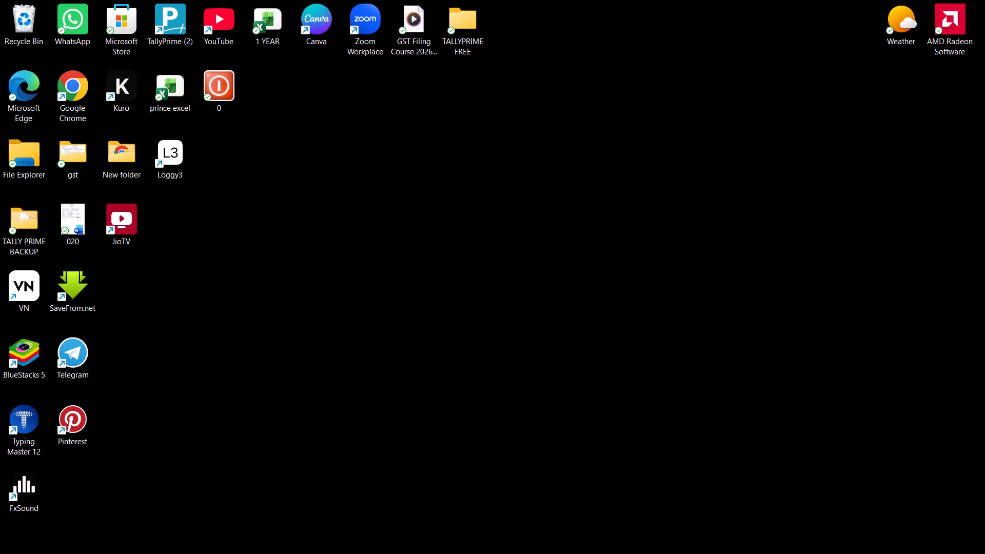
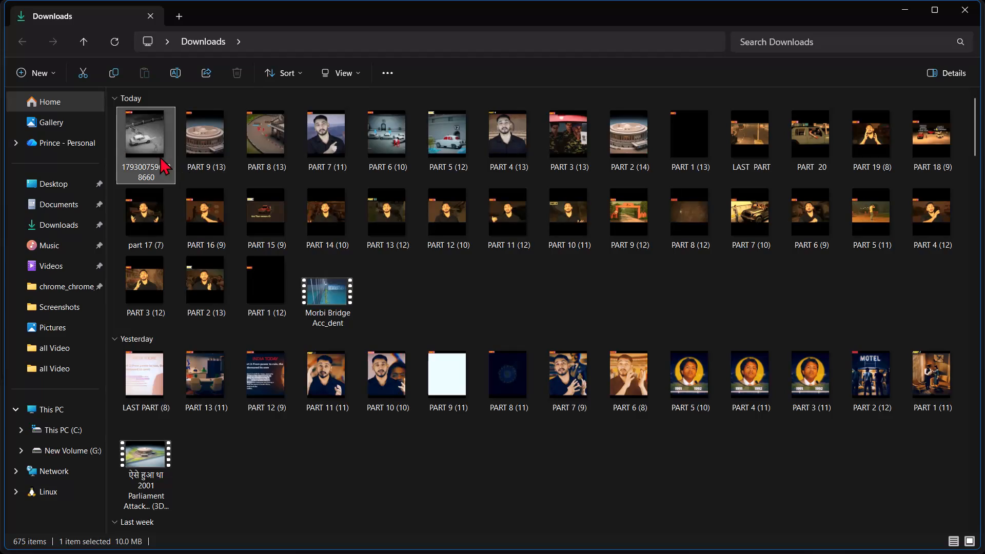
# Rename the newly exported video file as PART 10, close the Downloads window and dismiss the finished export.
pyautogui.click(171, 71)
pyautogui.write('PART 10')
pyautogui.press('Return')
pyautogui.press('Return')
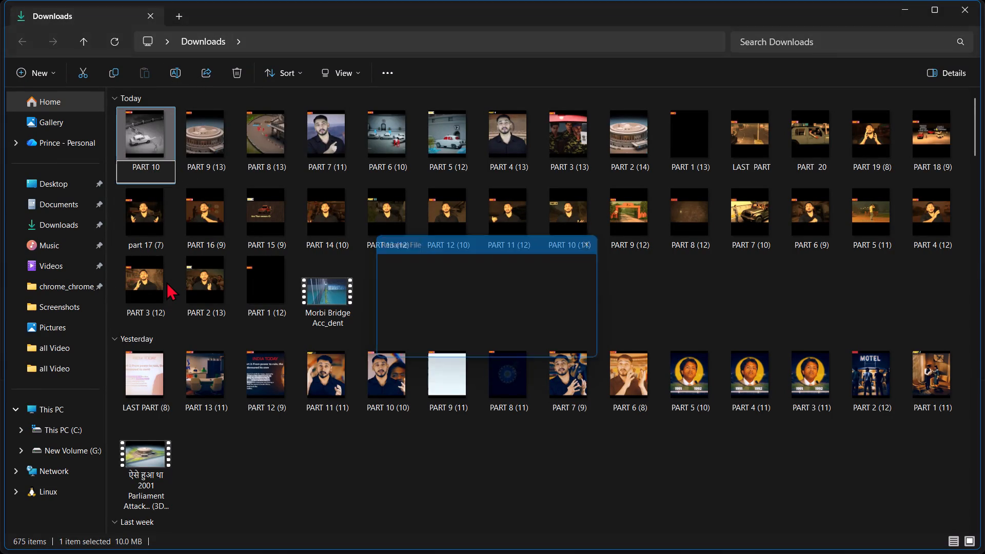
pyautogui.click(984, 0)
pyautogui.click(972, 3)
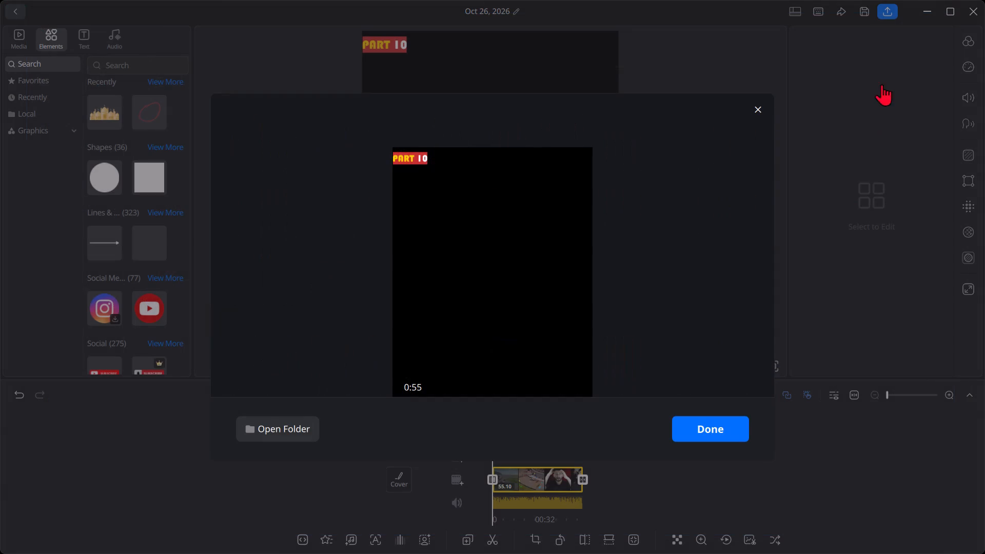
pyautogui.click(697, 429)
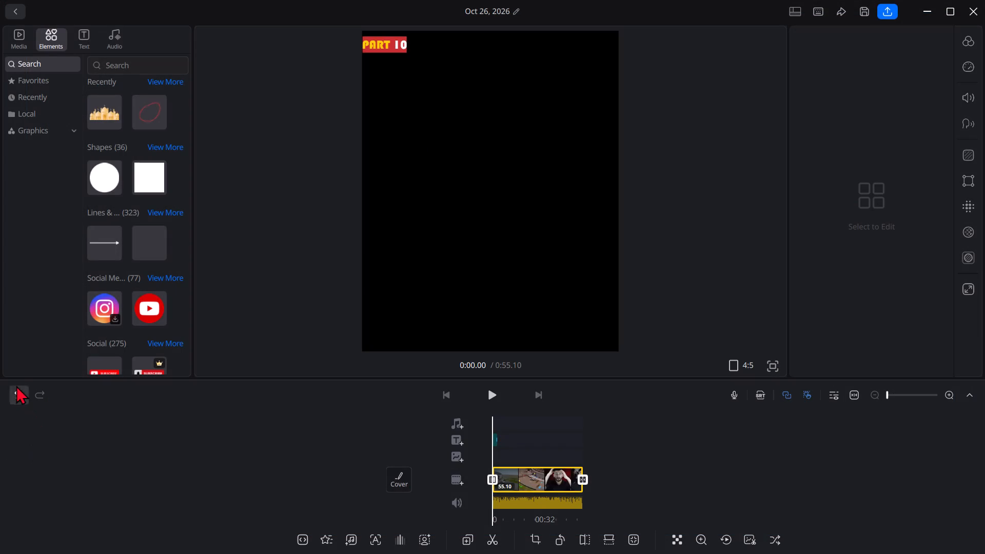
# Undo the end transition and the deletion to bring back the footage after the 55.10-second PART 10 clip.
pyautogui.click(17, 385)
pyautogui.click(19, 389)
pyautogui.click(19, 389)
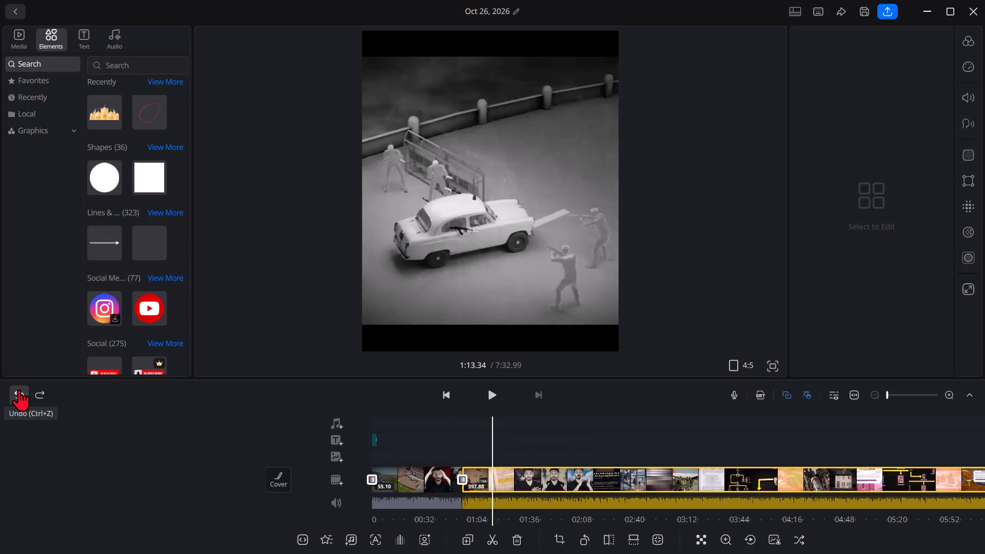
# Delete the exported 55.10-second PART 10 clip from the beginning of the timeline.
pyautogui.doubleClick(403, 472)
pyautogui.doubleClick(520, 472)
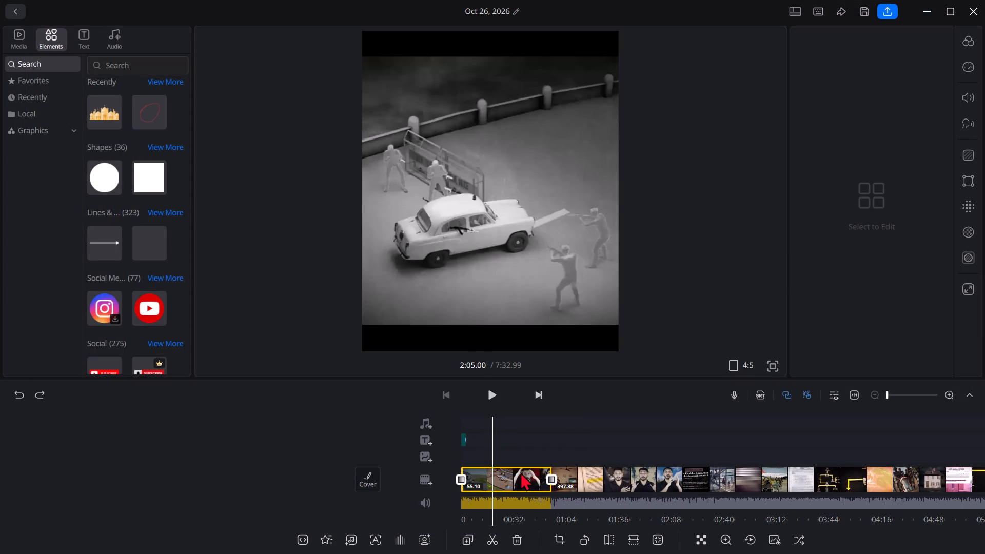
pyautogui.click(606, 446)
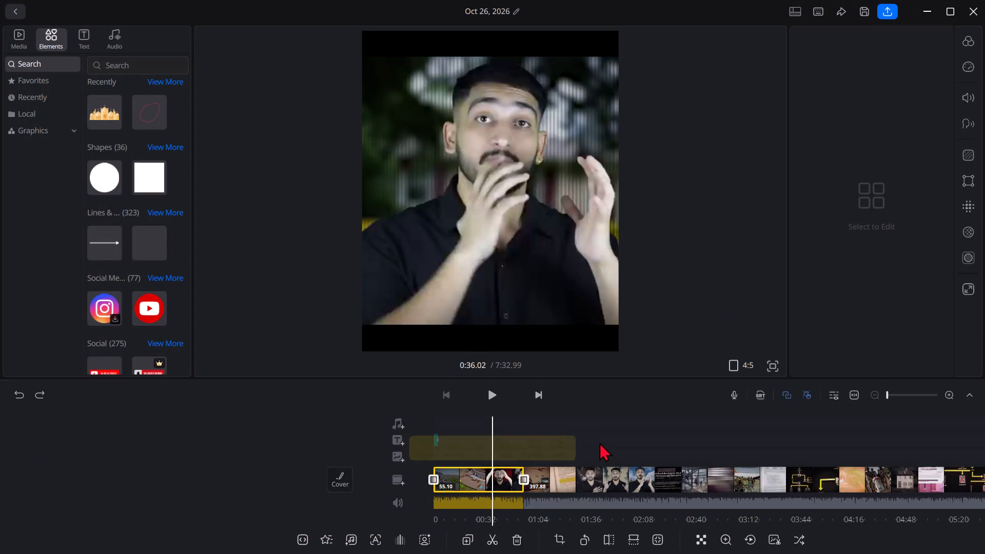
pyautogui.doubleClick(502, 472)
pyautogui.click(573, 451)
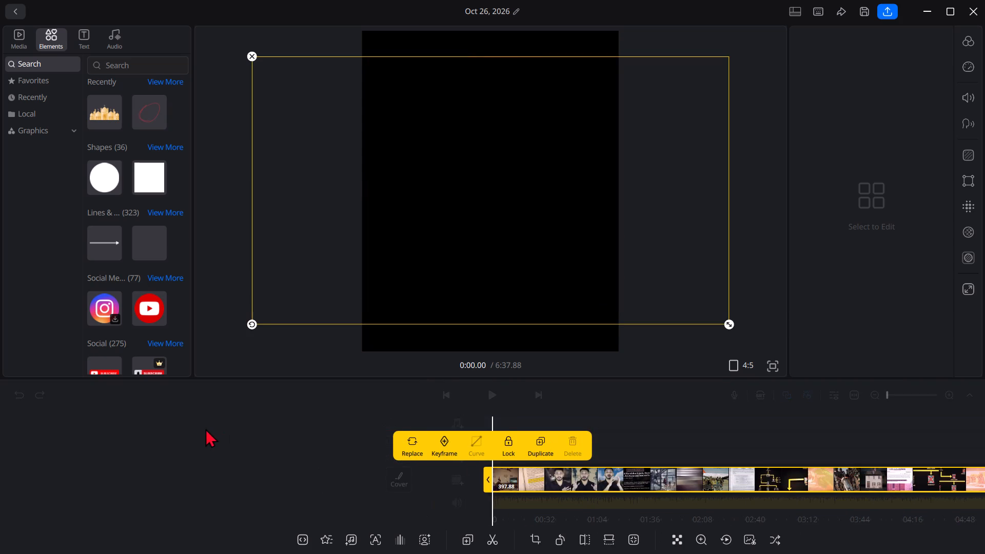
pyautogui.click(204, 428)
# Add a text title at the start of the remaining footage reading PART 11.
pyautogui.moveTo(483, 433); pyautogui.dragTo(555, 427)
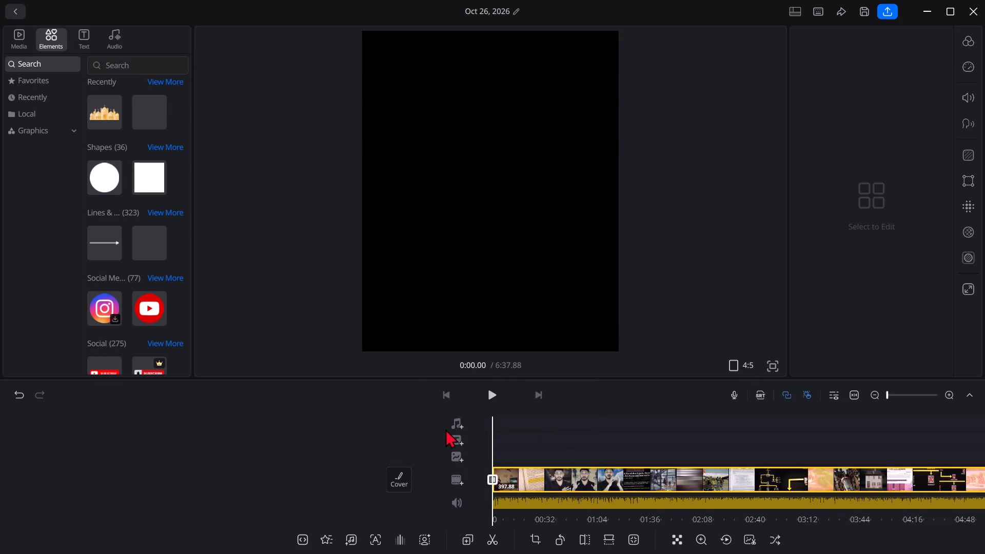
pyautogui.click(451, 440)
pyautogui.click(398, 415)
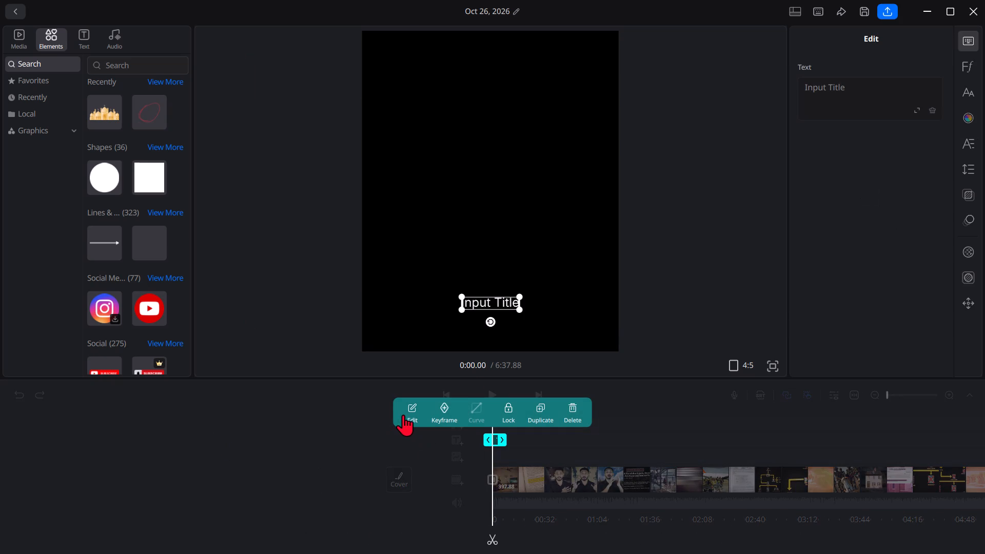
pyautogui.click(835, 97)
pyautogui.write('PART')
pyautogui.press('space')
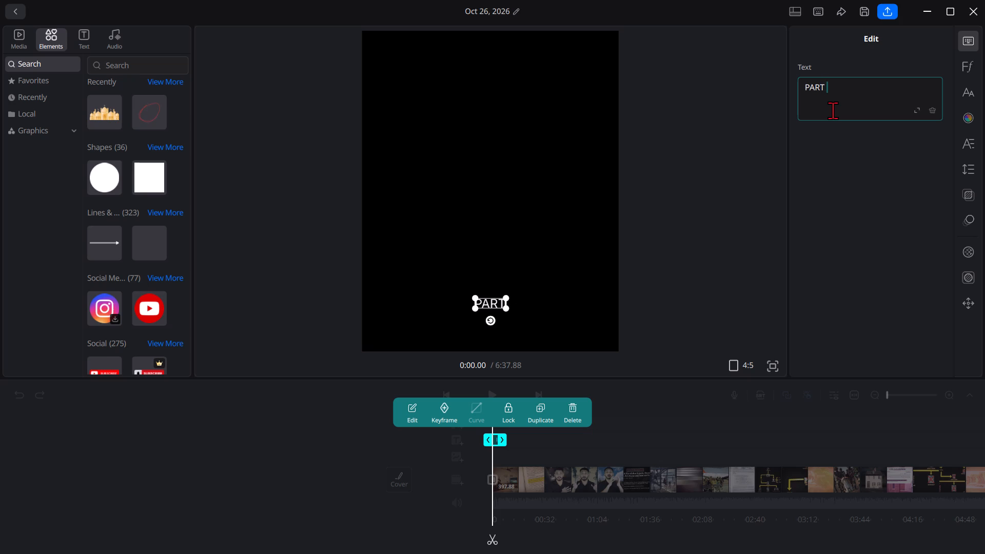
pyautogui.write('11')
pyautogui.press('Return')
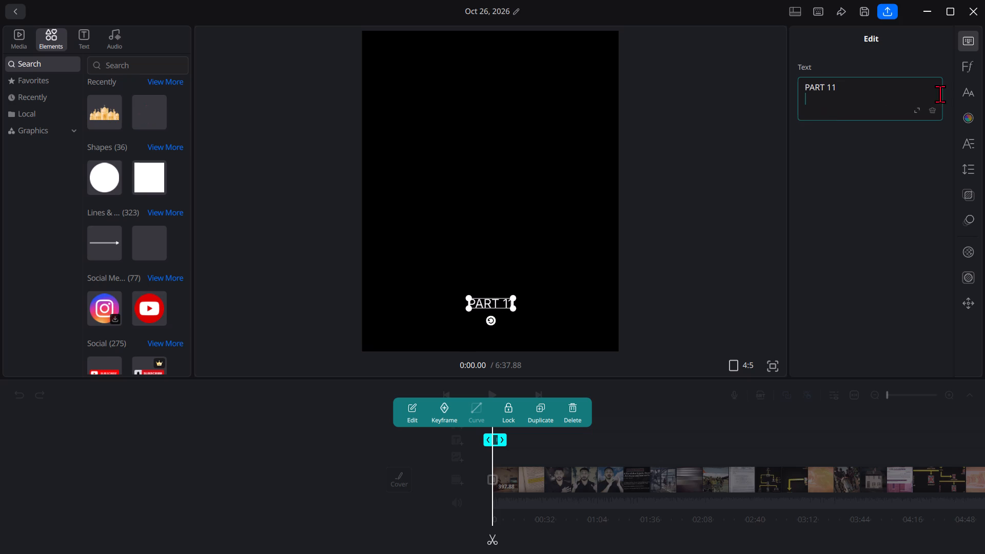
# Style the PART 11 title with the Bauhaus 93 font, white text on red, and the second Active caption animation.
pyautogui.click(959, 69)
pyautogui.click(870, 199)
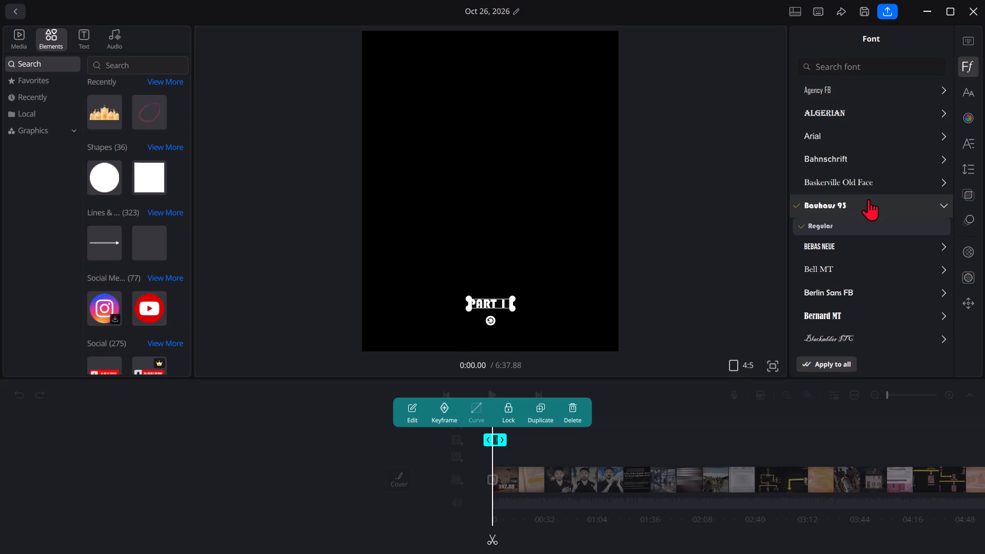
pyautogui.click(966, 123)
pyautogui.click(850, 119)
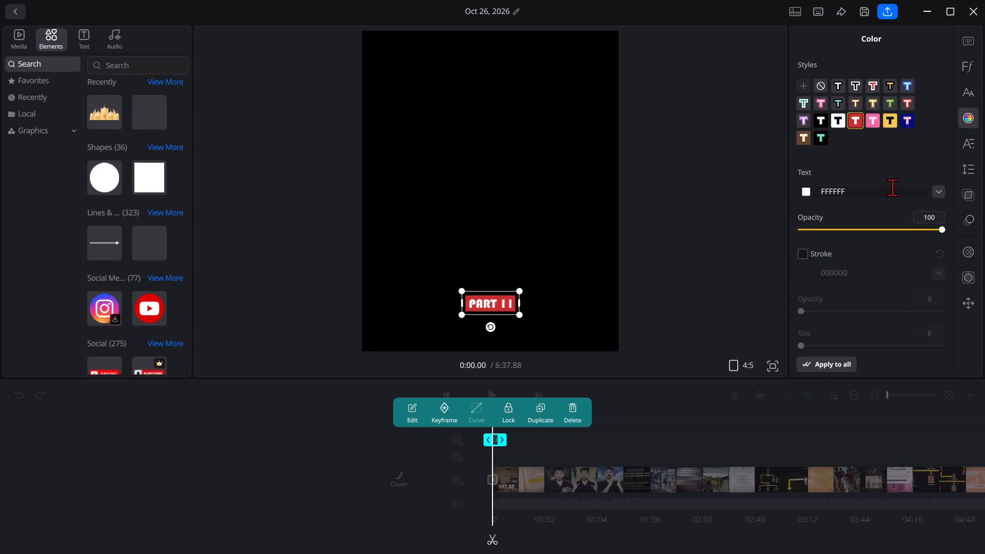
pyautogui.click(972, 222)
pyautogui.click(841, 178)
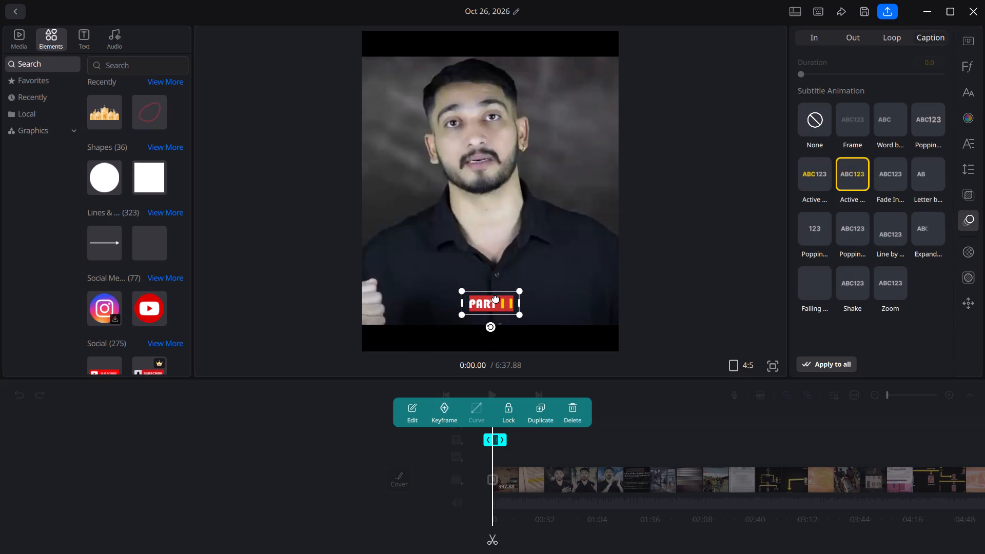
# Move the PART 11 title into the upper-left corner of the video frame.
pyautogui.moveTo(495, 300); pyautogui.dragTo(401, 48)
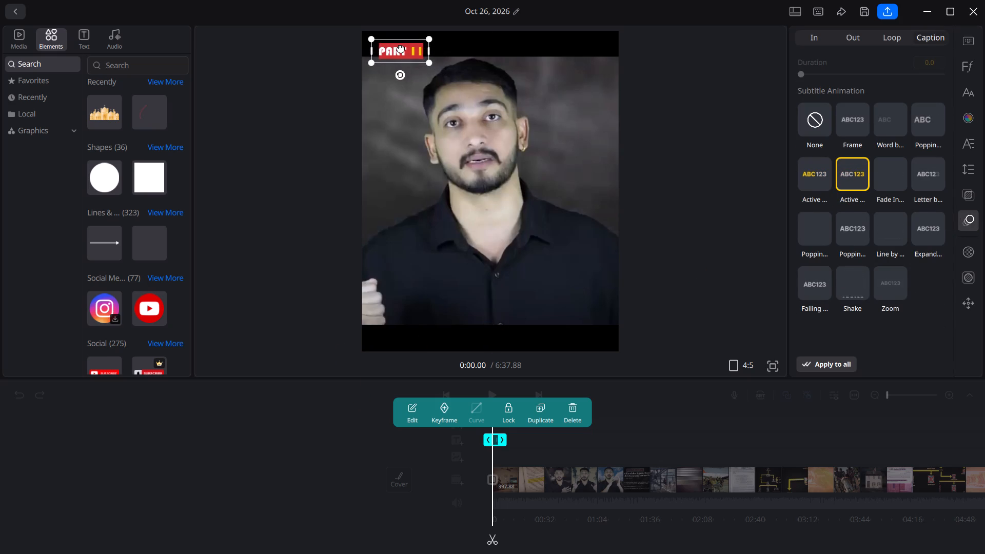
pyautogui.moveTo(401, 48); pyautogui.dragTo(387, 43)
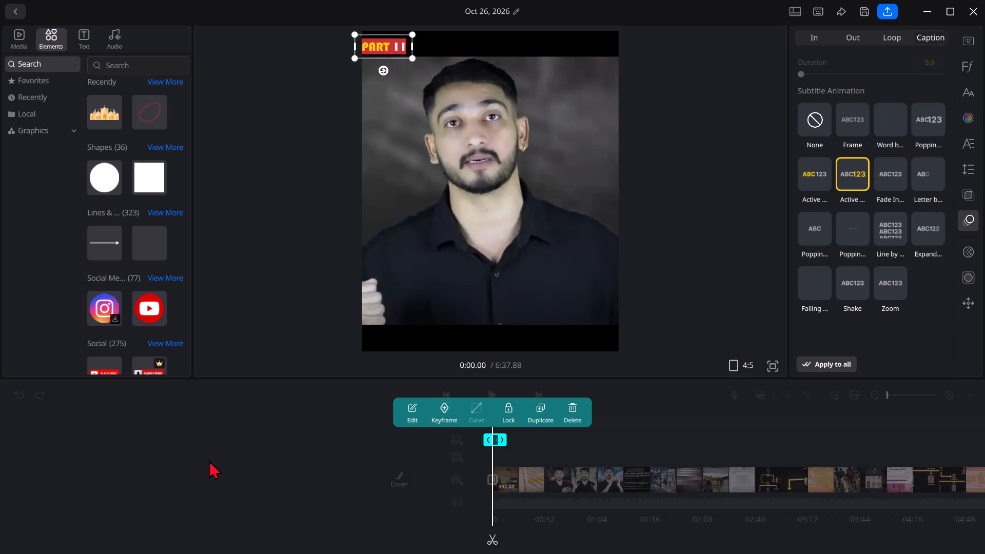
pyautogui.click(221, 451)
# Play the PART 11 footage from the start to look for a suitable end point around the one-minute mark.
pyautogui.press('space')
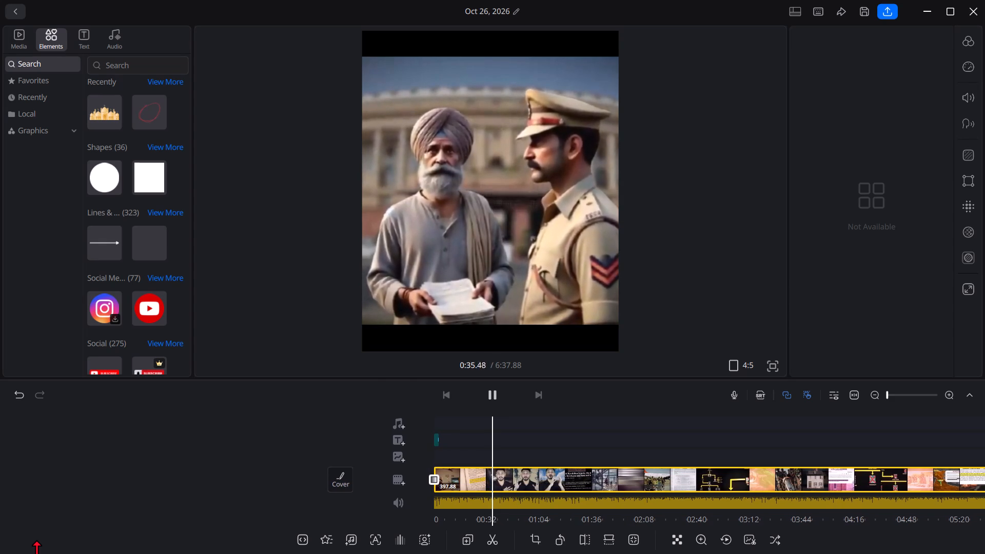
pyautogui.press('space')
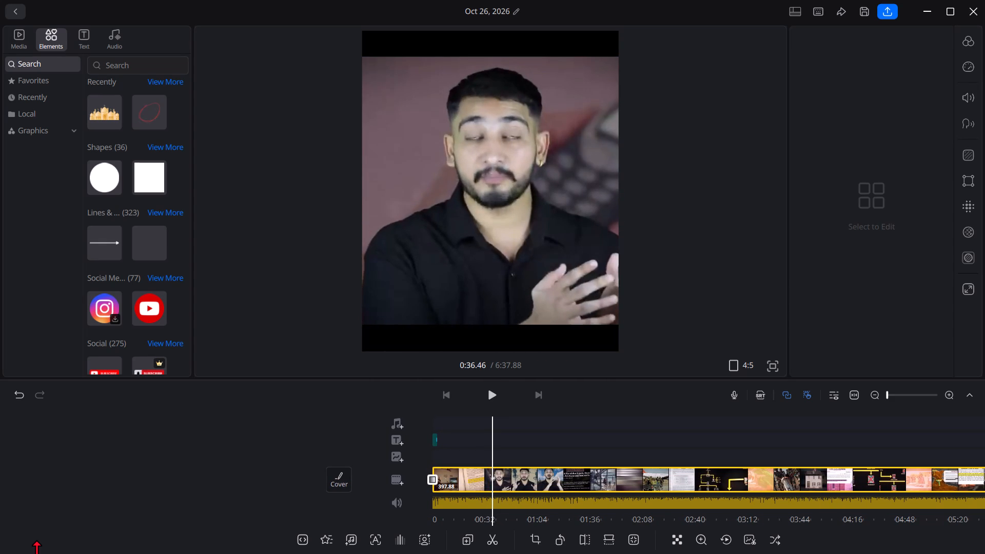
pyautogui.press('space')
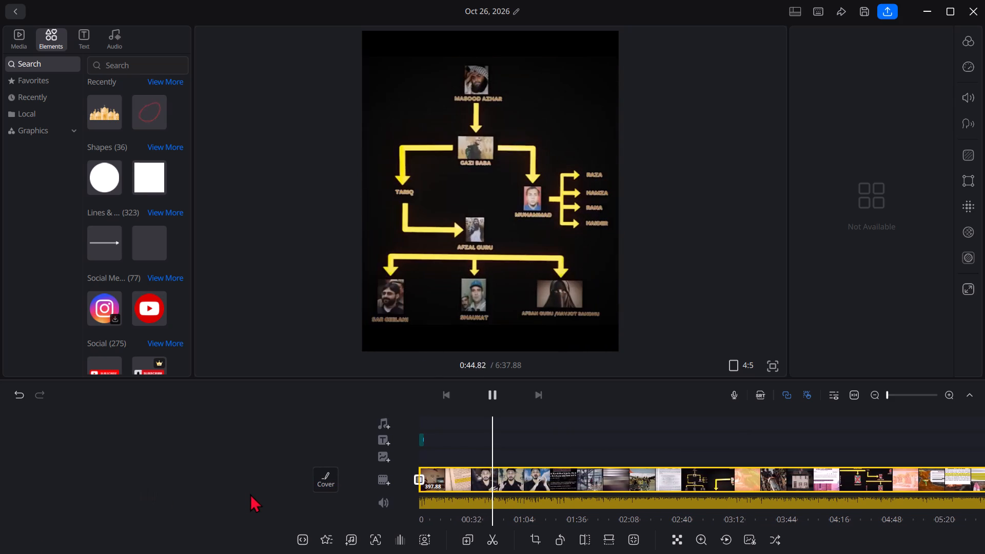
pyautogui.click(484, 386)
pyautogui.click(483, 396)
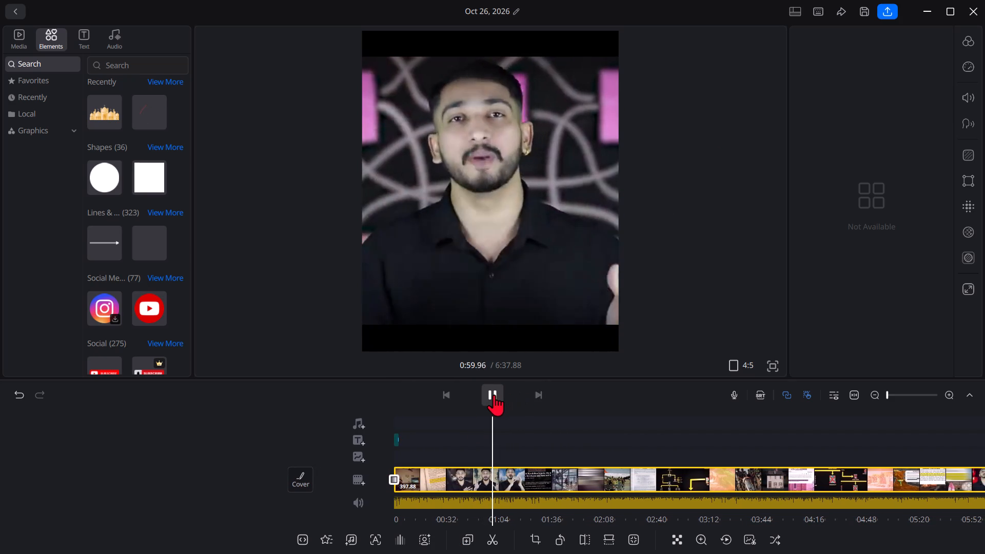
pyautogui.press('space')
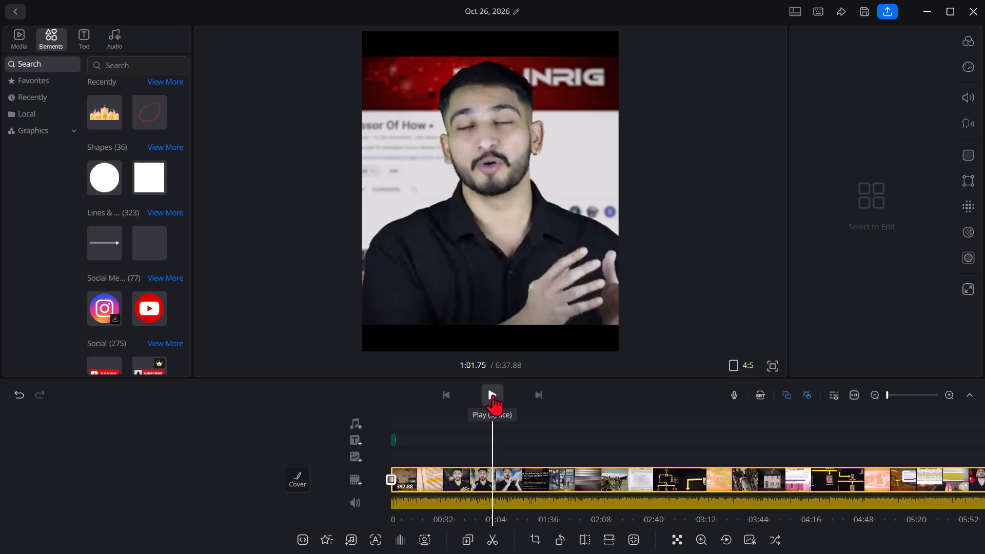
pyautogui.press('space')
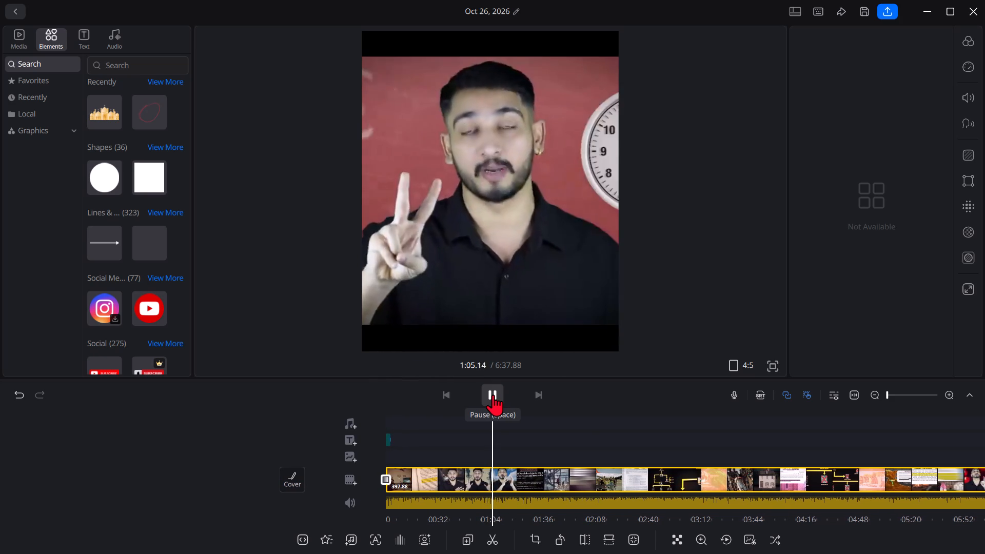
pyautogui.press('space')
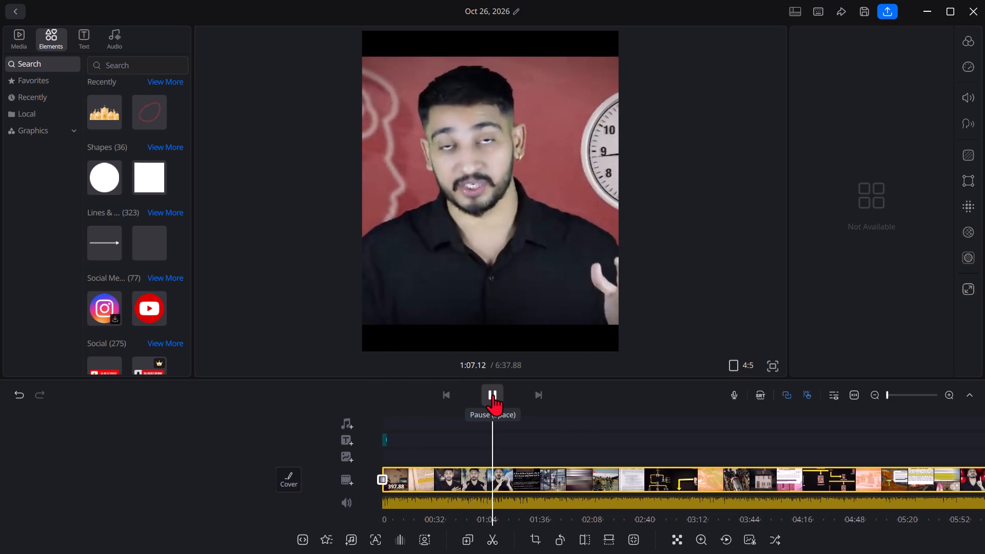
# Go back to about 0:56, replay the footage from there and split the video at 58.53 seconds.
pyautogui.moveTo(512, 446); pyautogui.dragTo(548, 443)
pyautogui.press('space')
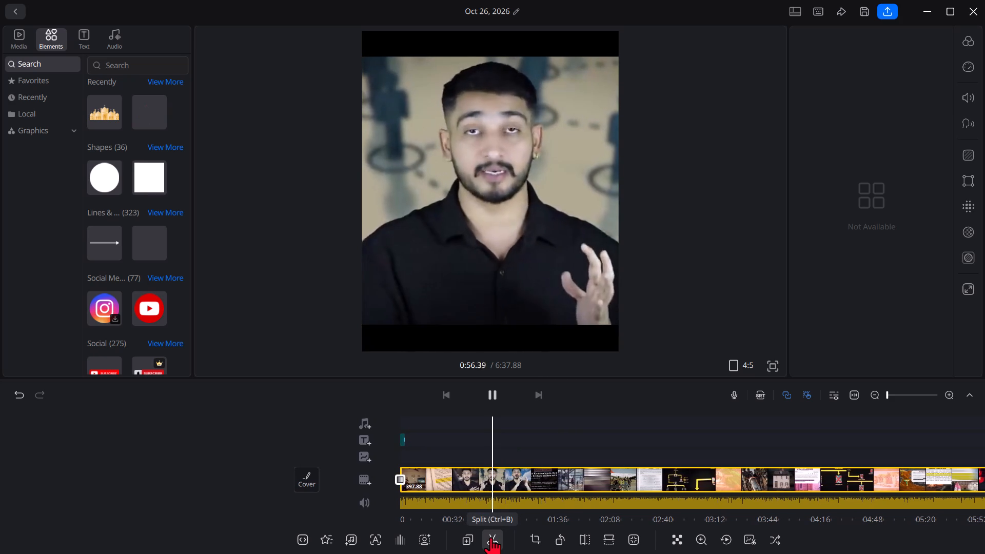
pyautogui.press('space')
pyautogui.press('space')
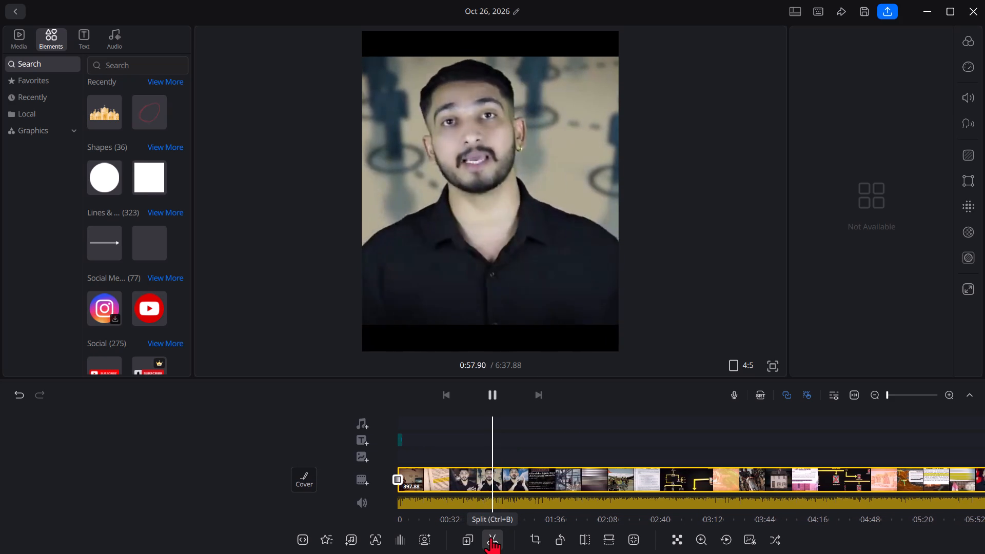
pyautogui.press('space')
pyautogui.press('space')
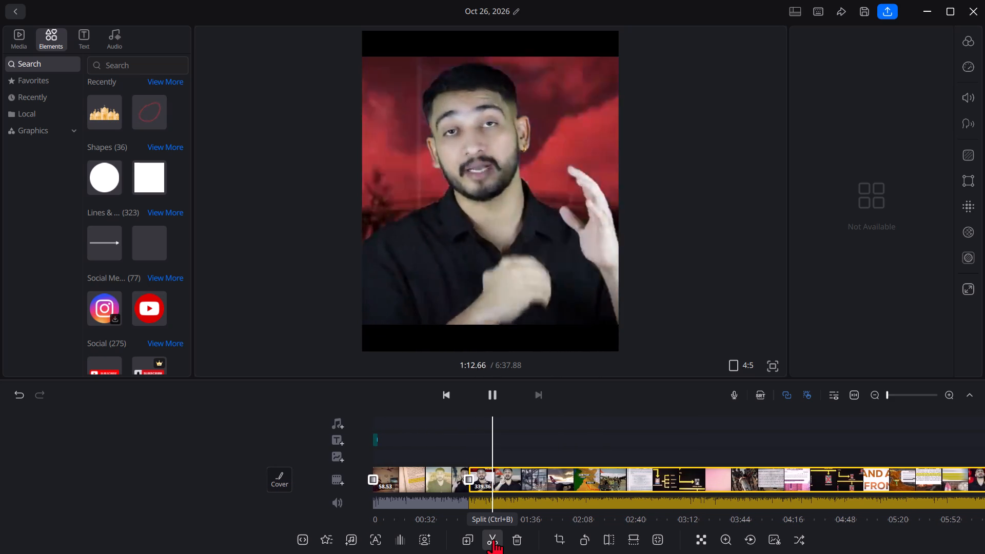
# Split the following footage at about 1:06, delete the roughly 7-second segment between the two cuts and replay past the join.
pyautogui.press('space')
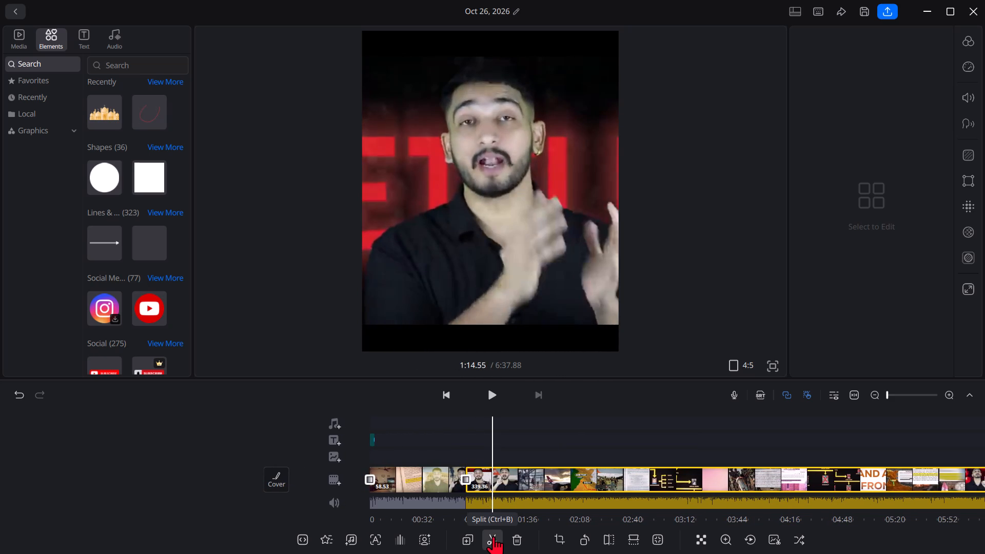
pyautogui.click(476, 487)
pyautogui.click(476, 487)
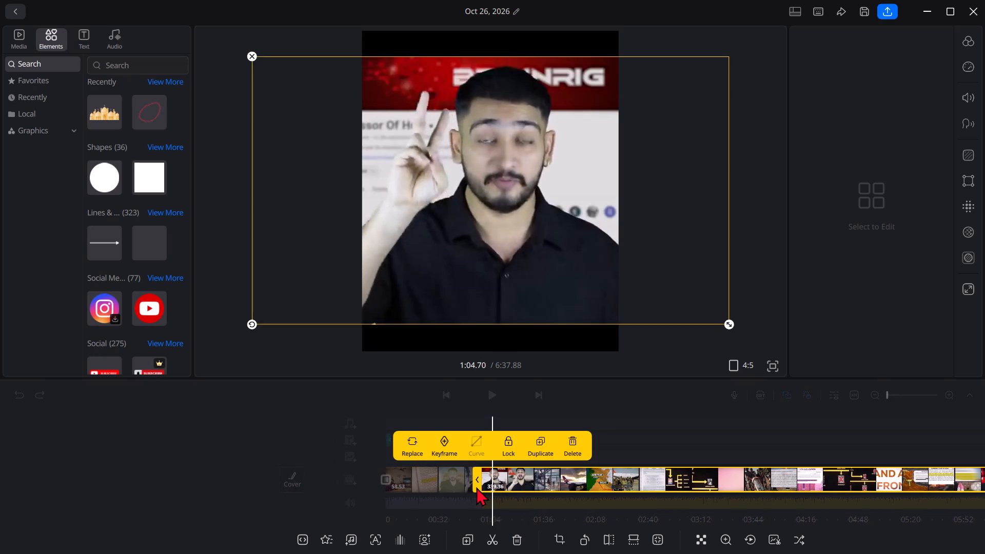
pyautogui.press('space')
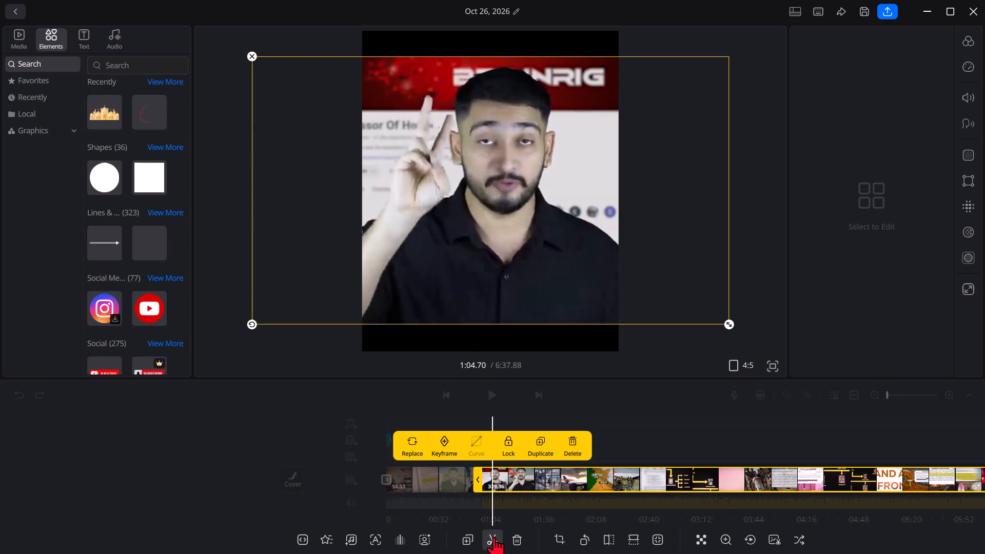
pyautogui.click(494, 537)
pyautogui.press('space')
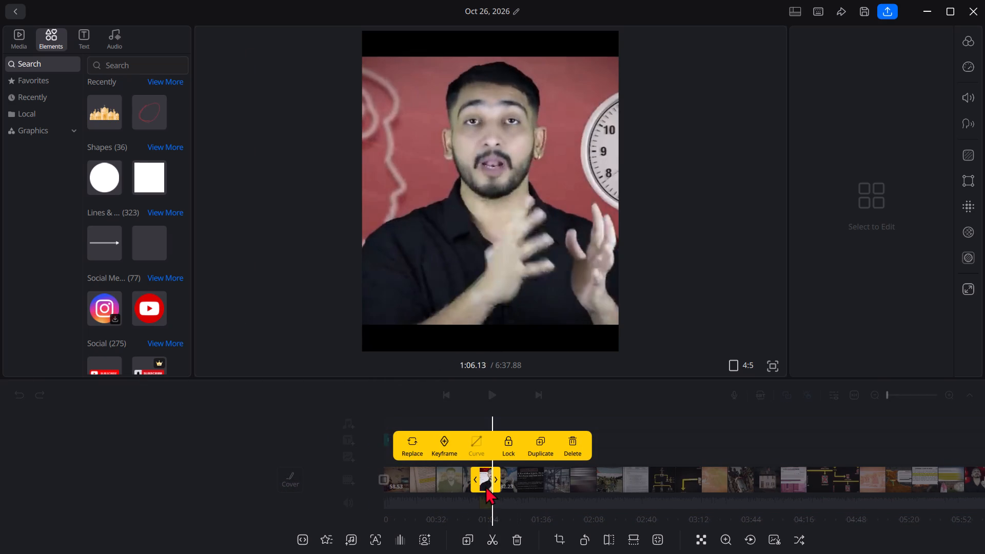
pyautogui.click(564, 441)
pyautogui.click(628, 380)
pyautogui.press('space')
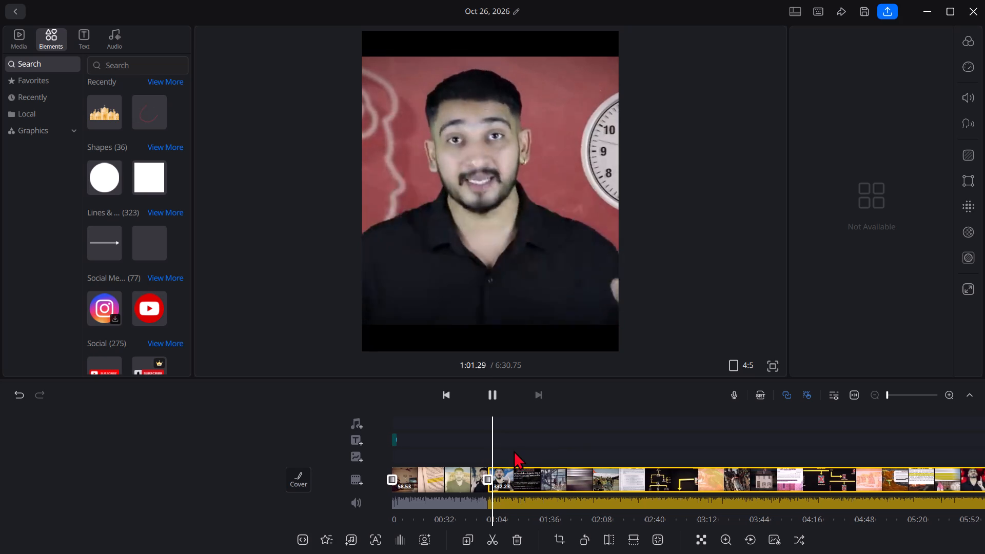
pyautogui.press('space')
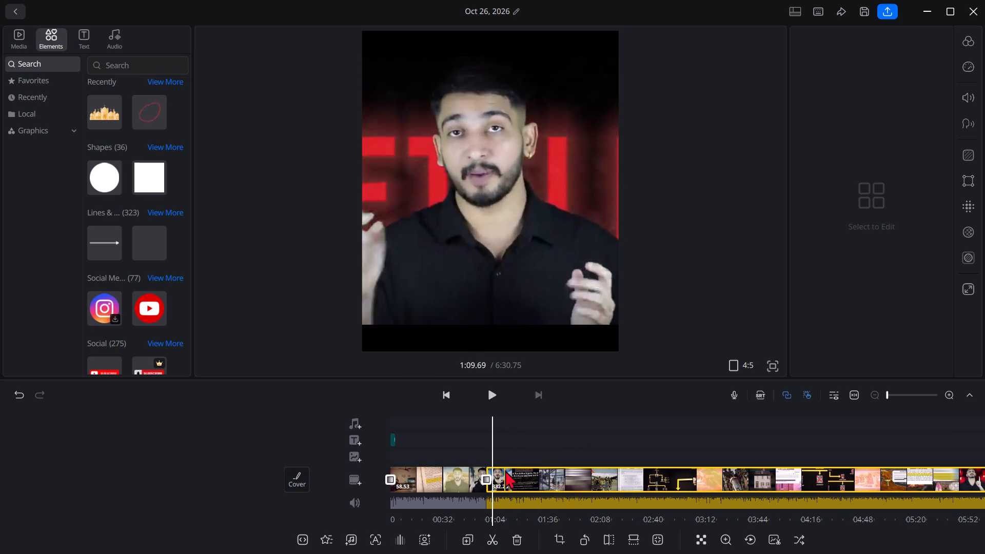
# Delete the remaining footage after the 58.53-second split, keeping only the PART 11 clip.
pyautogui.doubleClick(502, 481)
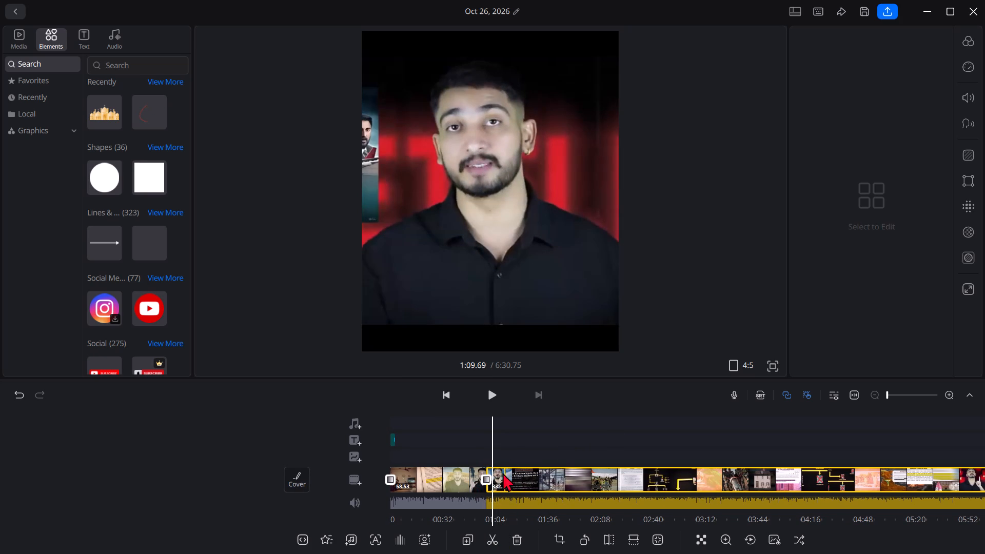
pyautogui.doubleClick(512, 472)
pyautogui.click(581, 442)
pyautogui.click(525, 476)
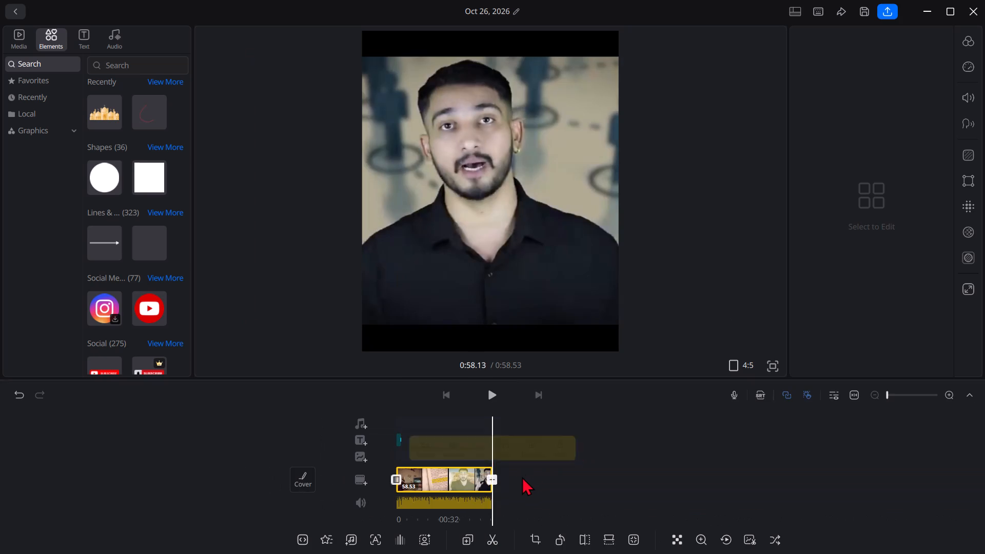
# Add a Black transition to the end of the PART 11 clip.
pyautogui.click(496, 476)
pyautogui.click(455, 446)
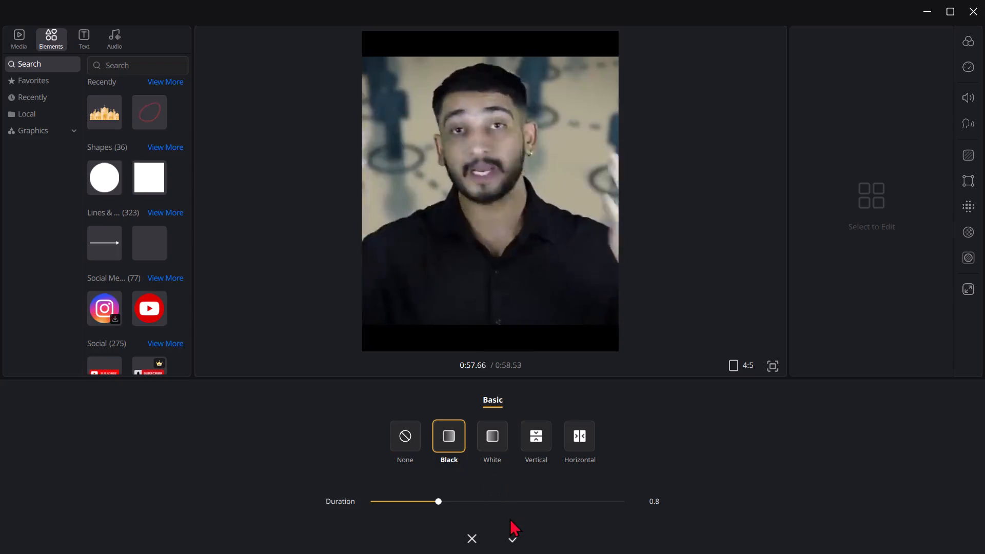
pyautogui.click(512, 535)
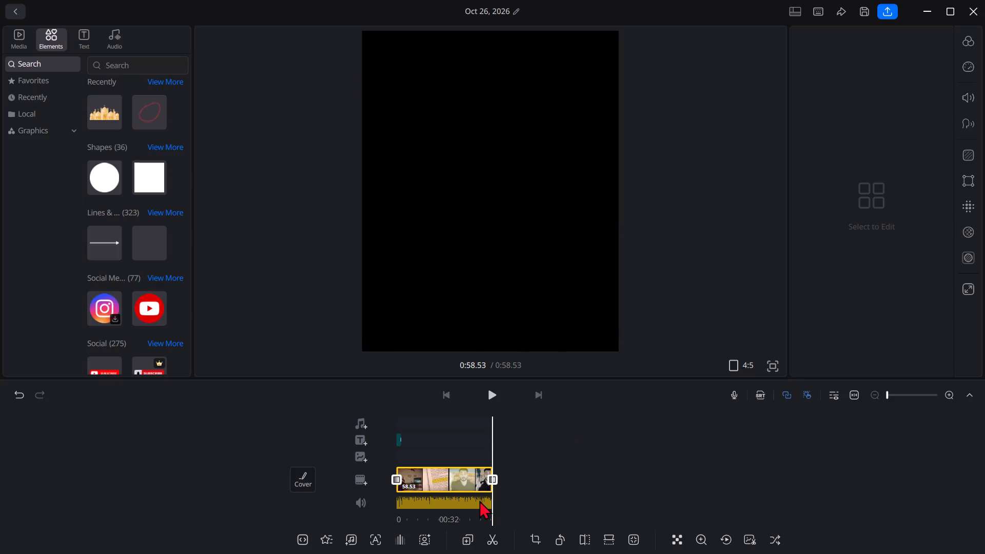
# Split the PART 11 clip near its middle, at about 28.84 seconds.
pyautogui.moveTo(525, 500); pyautogui.dragTo(579, 487)
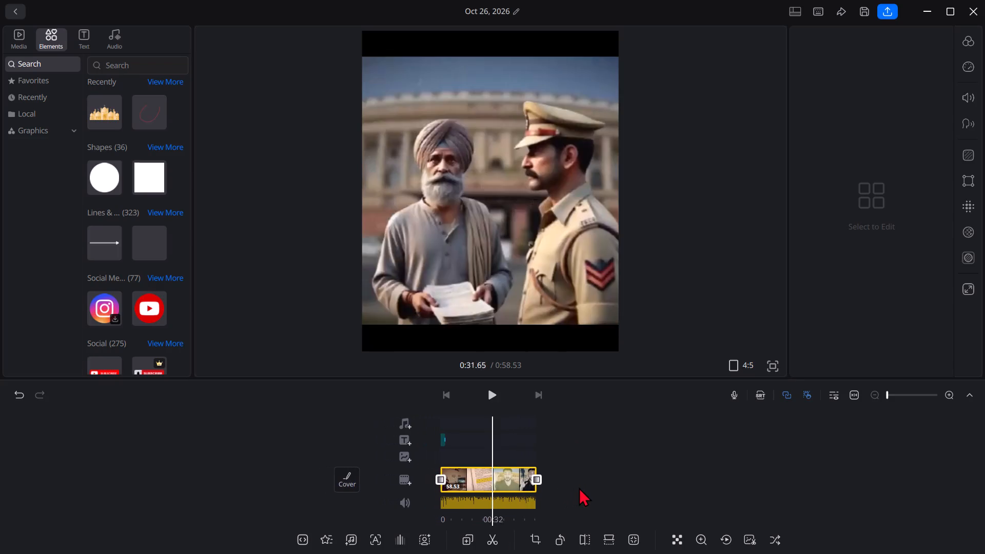
pyautogui.moveTo(579, 487); pyautogui.dragTo(583, 487)
pyautogui.click(501, 536)
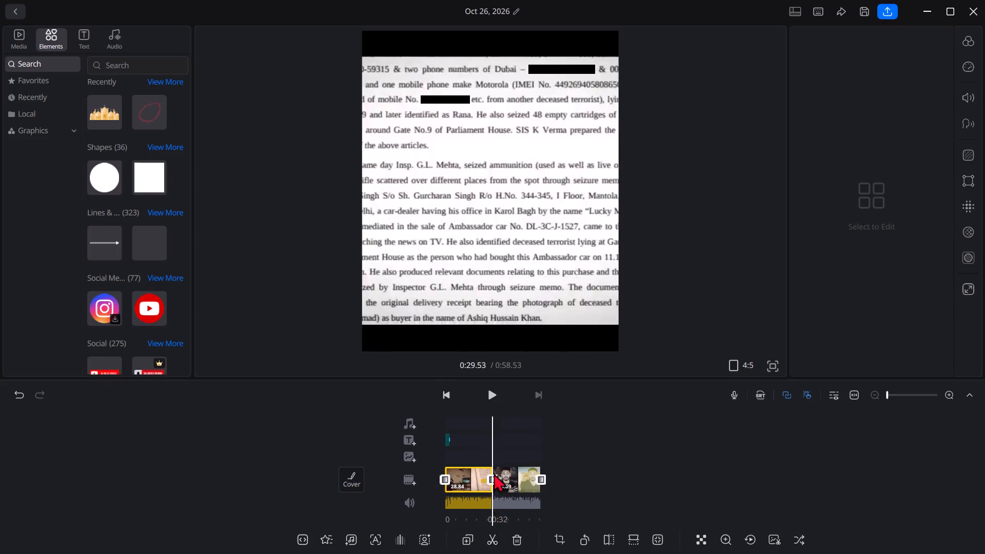
# Apply the Rotate 1 transition at the cut between the two halves of PART 11.
pyautogui.click(494, 473)
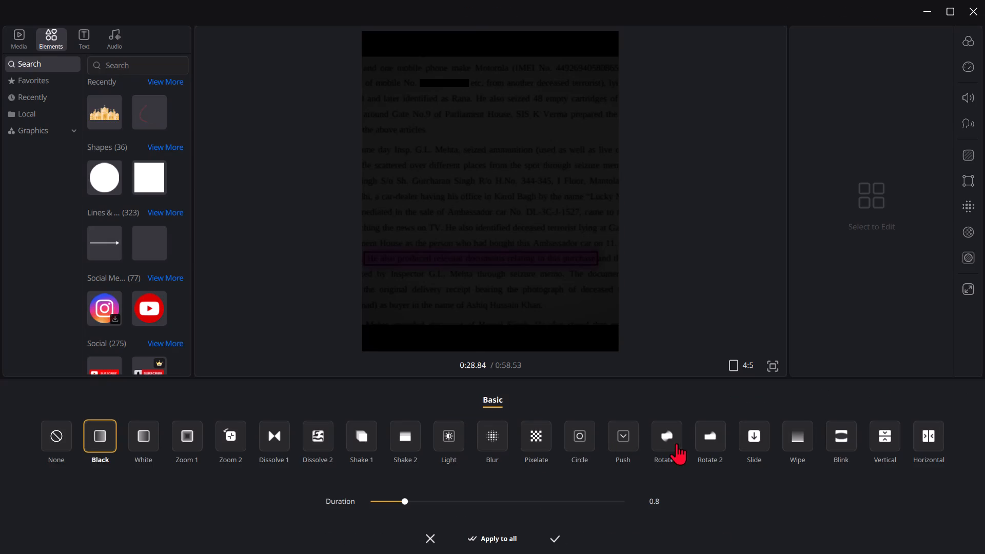
pyautogui.click(677, 443)
pyautogui.click(557, 538)
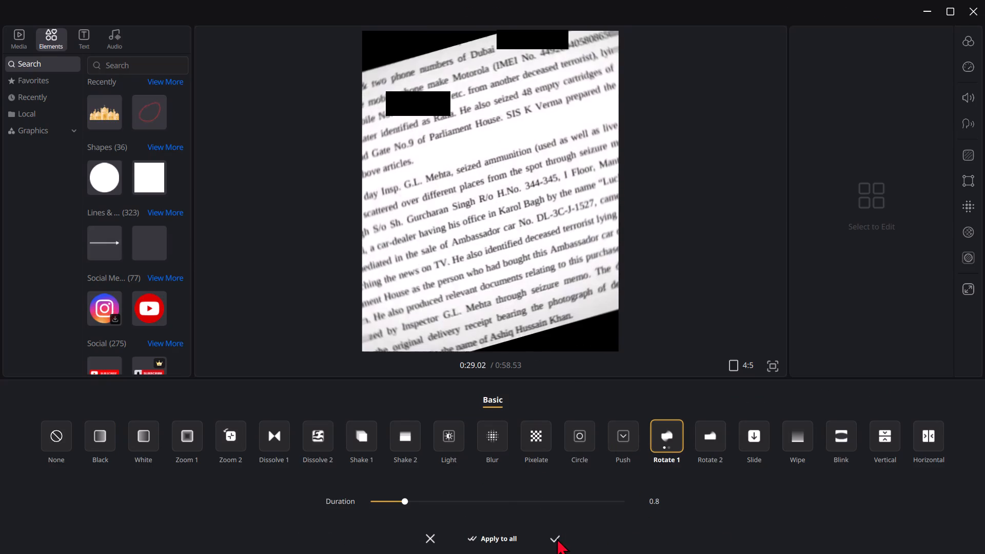
pyautogui.click(563, 448)
# Return to the start of the timeline and export PART 11 to the Downloads folder with automatic quality.
pyautogui.moveTo(584, 459); pyautogui.dragTo(586, 459)
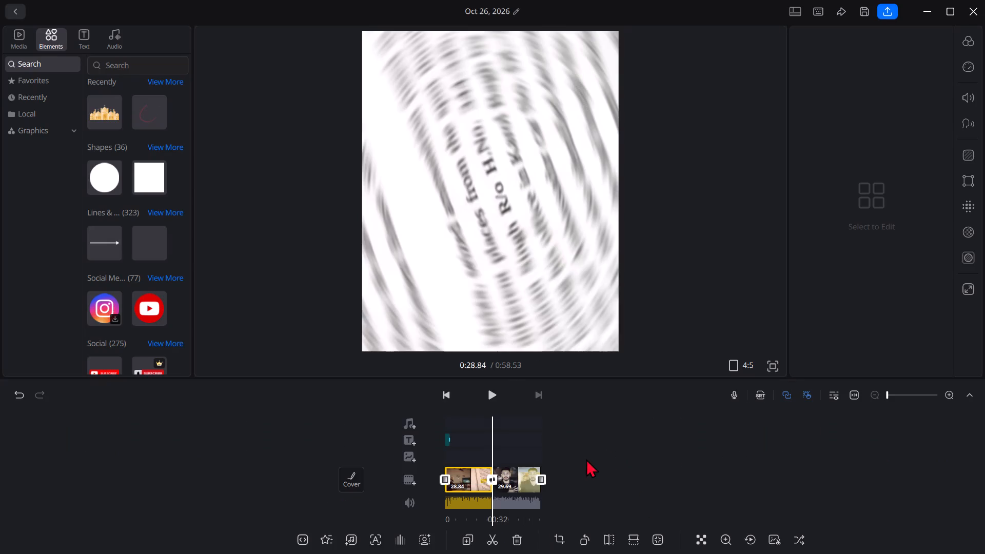
pyautogui.moveTo(586, 459); pyautogui.dragTo(679, 435)
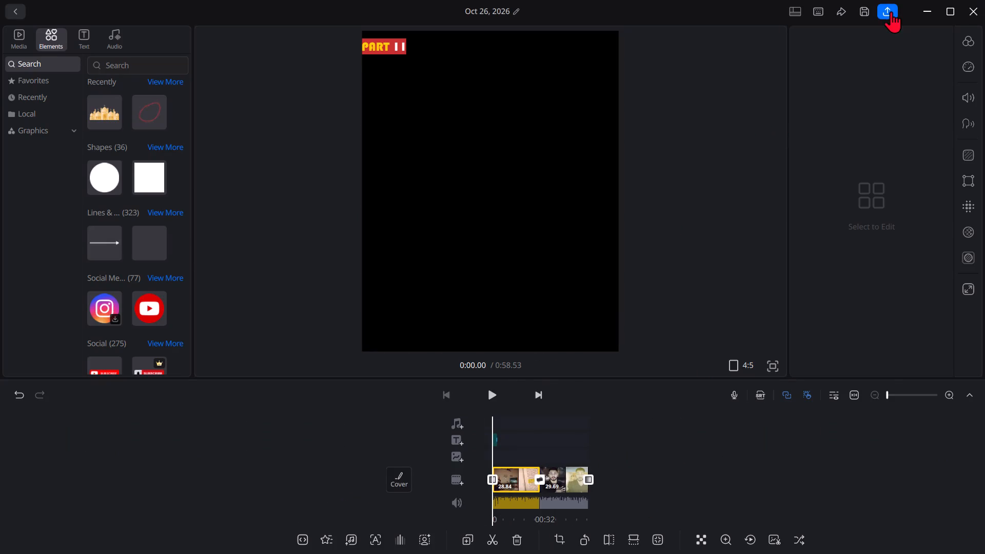
pyautogui.click(890, 9)
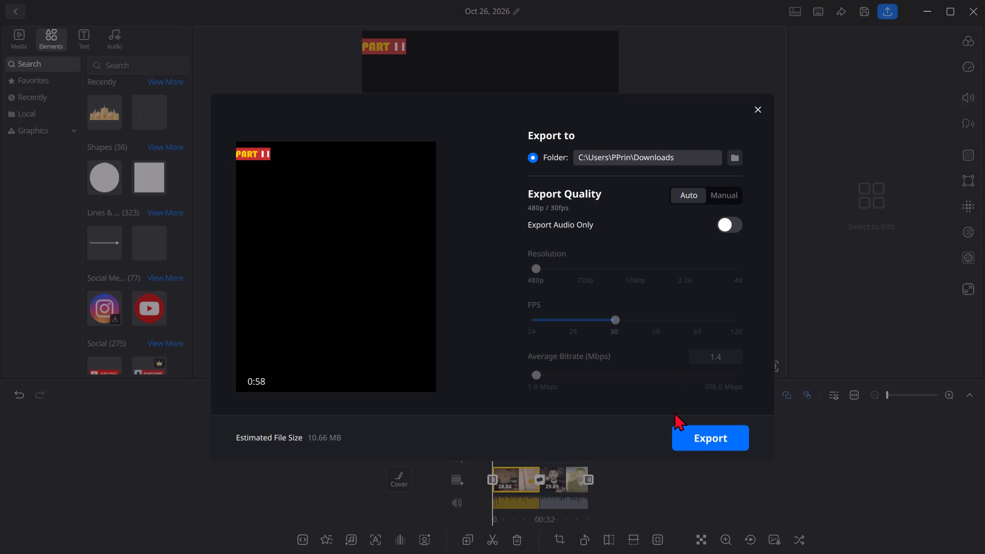
pyautogui.click(728, 435)
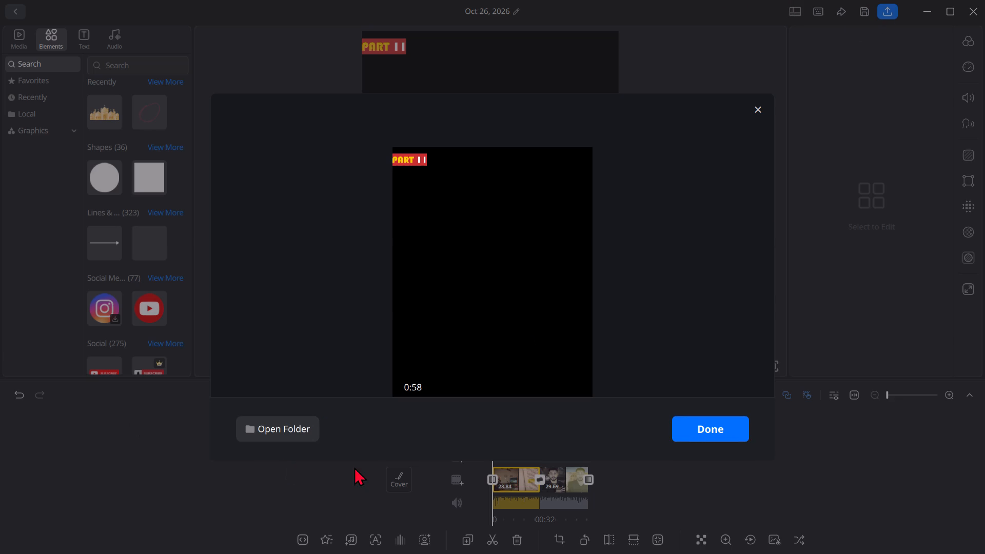
# Rename the newly exported video in the Downloads folder as PART 11, then close the folder and finish the export.
pyautogui.click(289, 431)
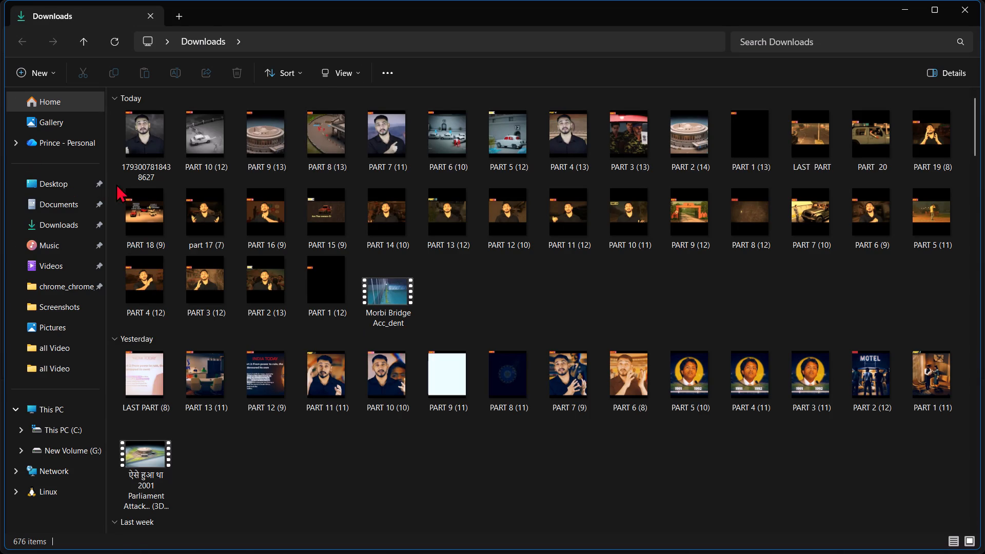
pyautogui.click(144, 153)
pyautogui.doubleClick(207, 5)
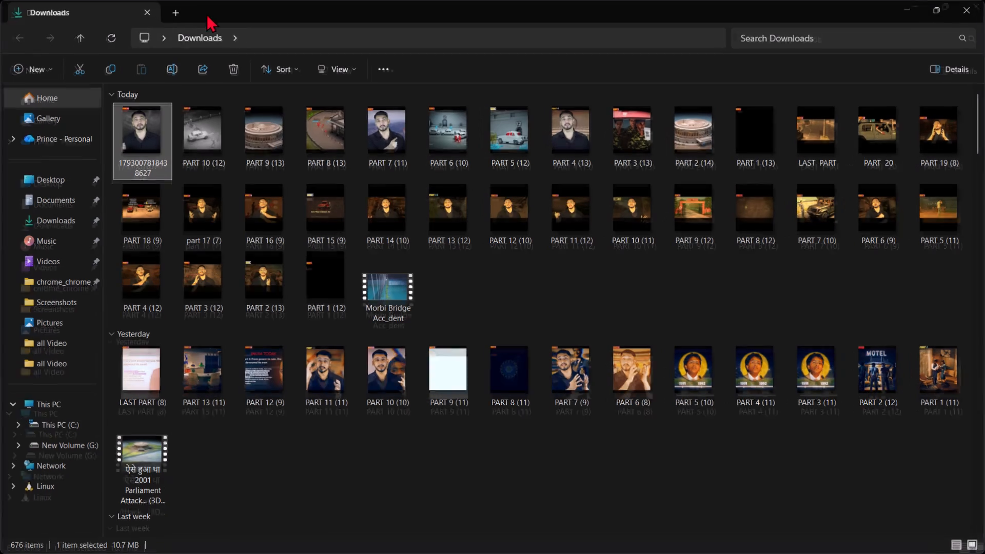
pyautogui.click(170, 72)
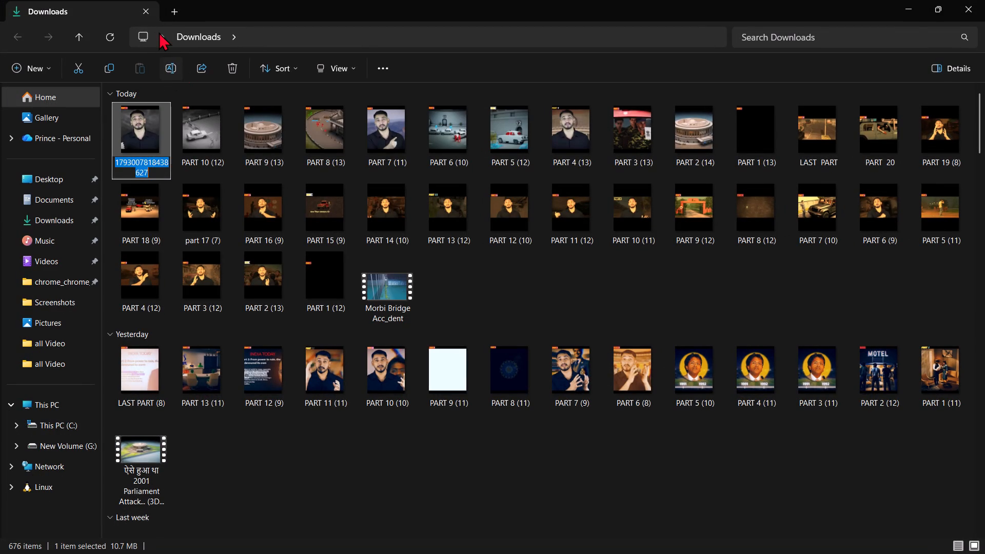
pyautogui.write('PART 11')
pyautogui.press('Return')
pyautogui.press('Return')
pyautogui.scroll(1, 409, 43)
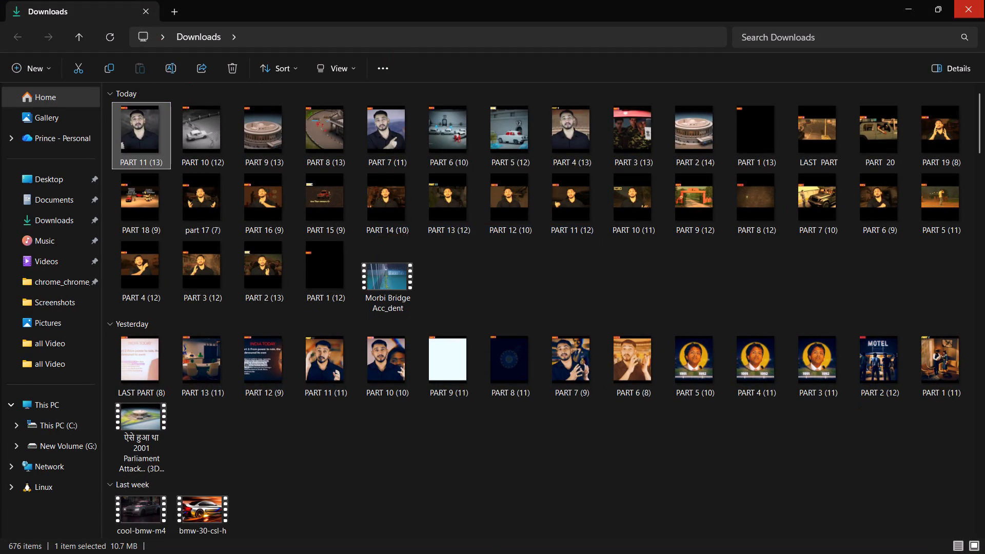
pyautogui.click(984, 0)
pyautogui.click(706, 428)
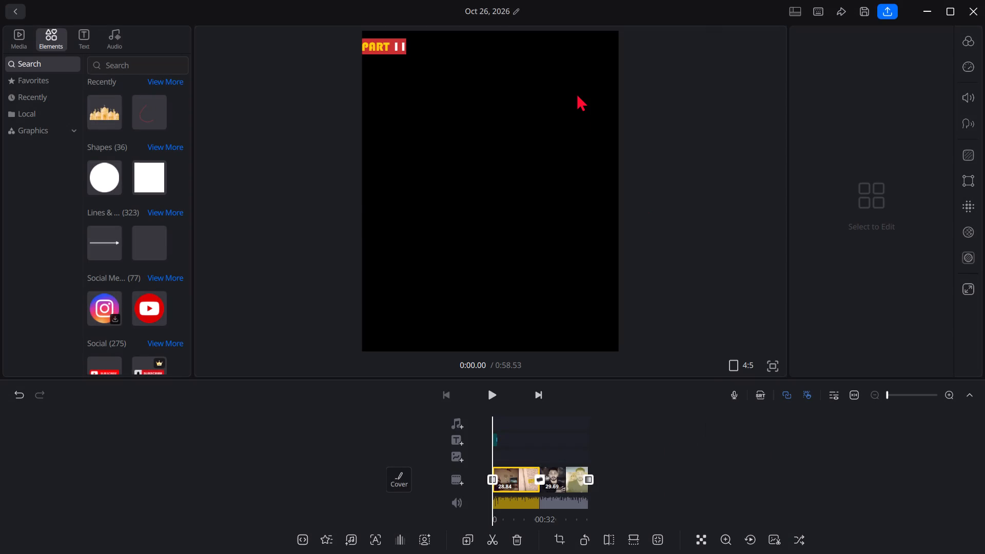
# Undo the last four edits to bring back the footage that follows the PART 11 clip.
pyautogui.hotkey('ctrl', 'z')
pyautogui.hotkey('ctrl', 'z')
pyautogui.hotkey('ctrl', 'z')
pyautogui.hotkey('ctrl', 'z')
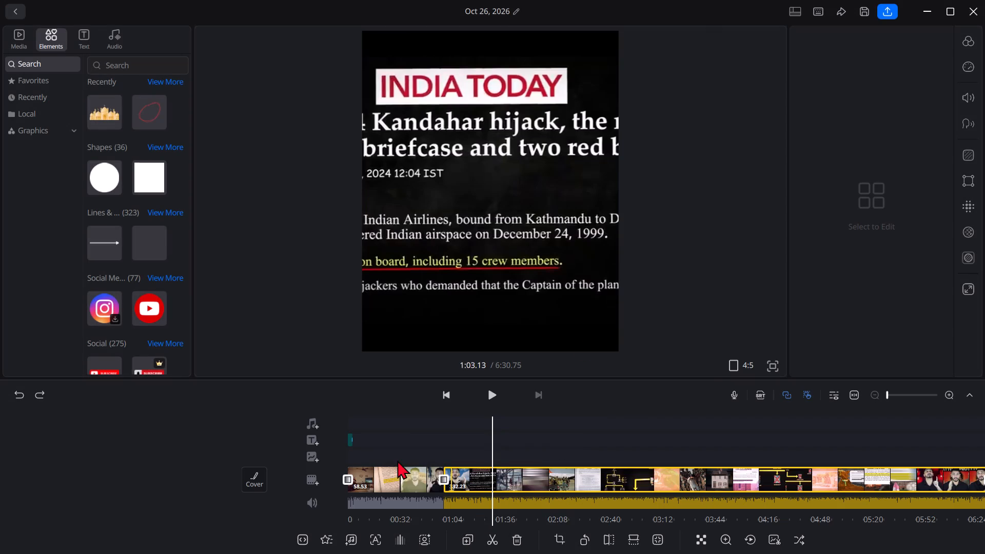
# Delete the exported 58.53-second PART 11 clip and go to the start of the remaining footage.
pyautogui.click(398, 470)
pyautogui.doubleClick(513, 474)
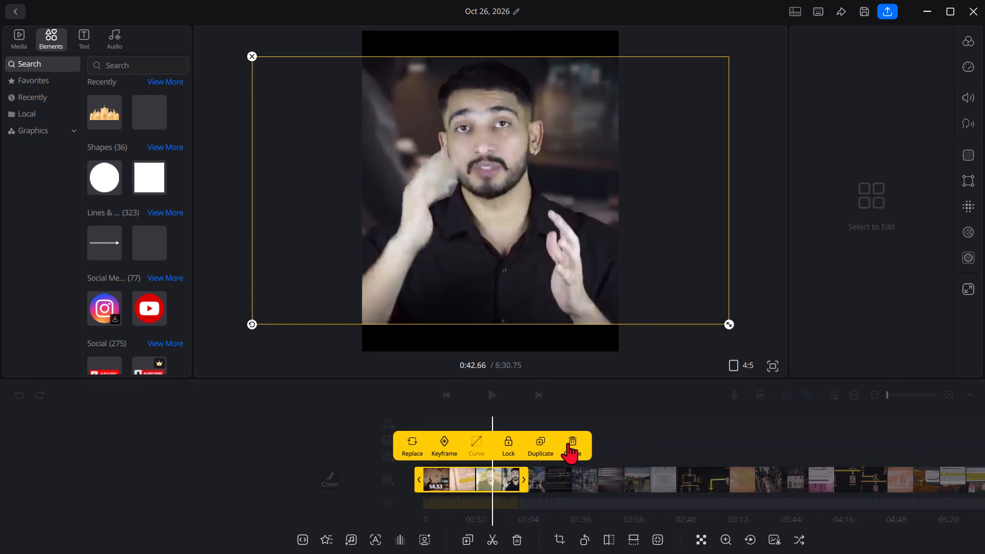
pyautogui.click(571, 442)
pyautogui.click(583, 414)
pyautogui.moveTo(605, 399); pyautogui.dragTo(727, 408)
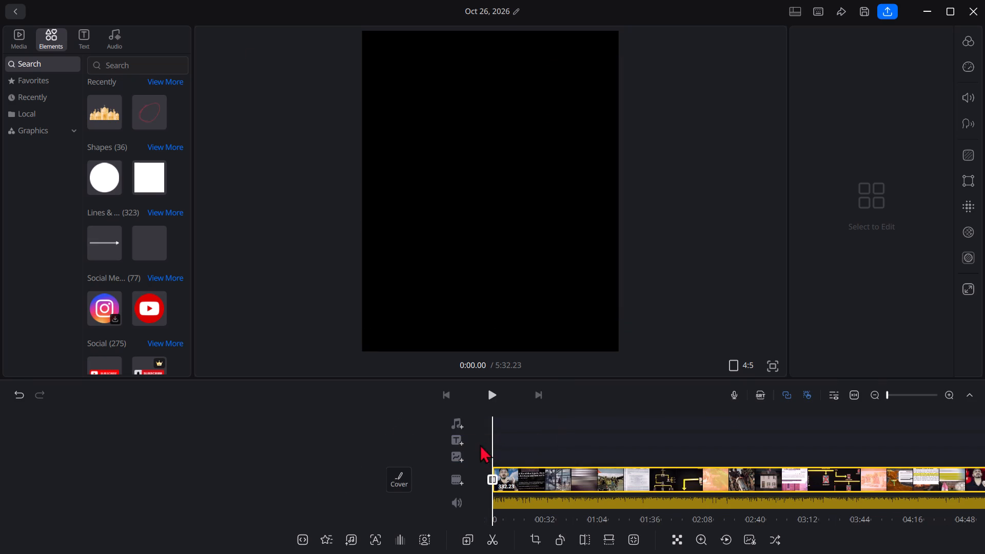
# Add a title reading PART 12 at the start of the footage.
pyautogui.click(459, 440)
pyautogui.click(417, 403)
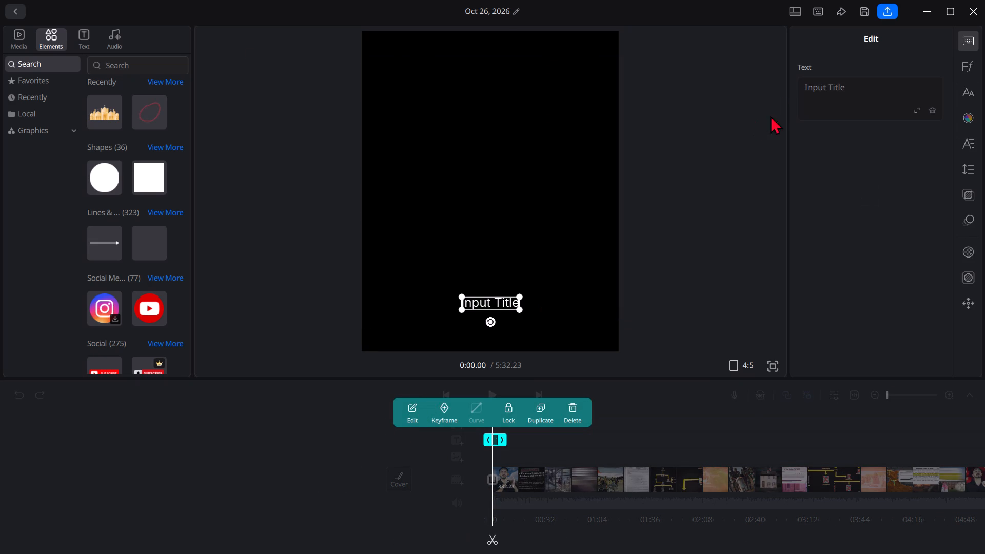
pyautogui.click(806, 95)
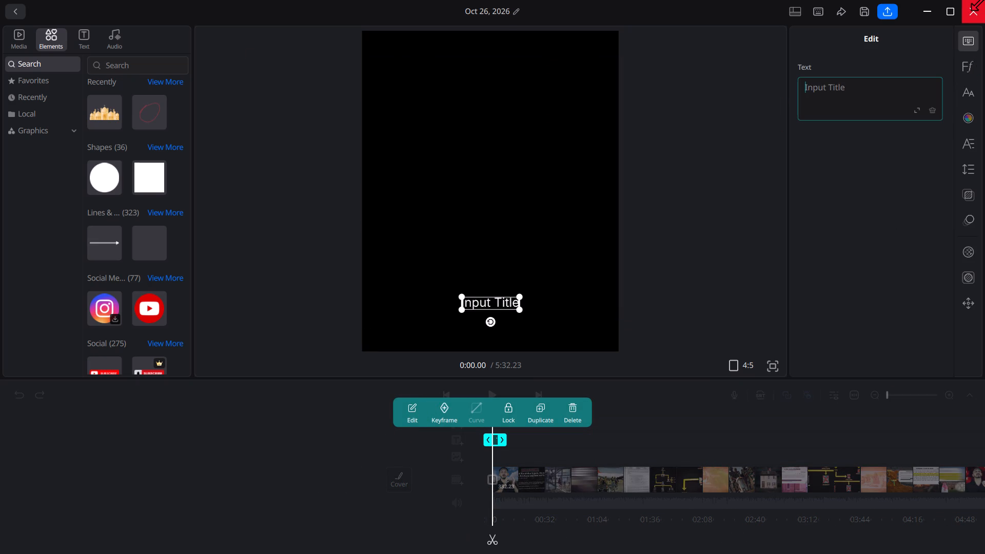
pyautogui.write('PART 12')
pyautogui.press('Return')
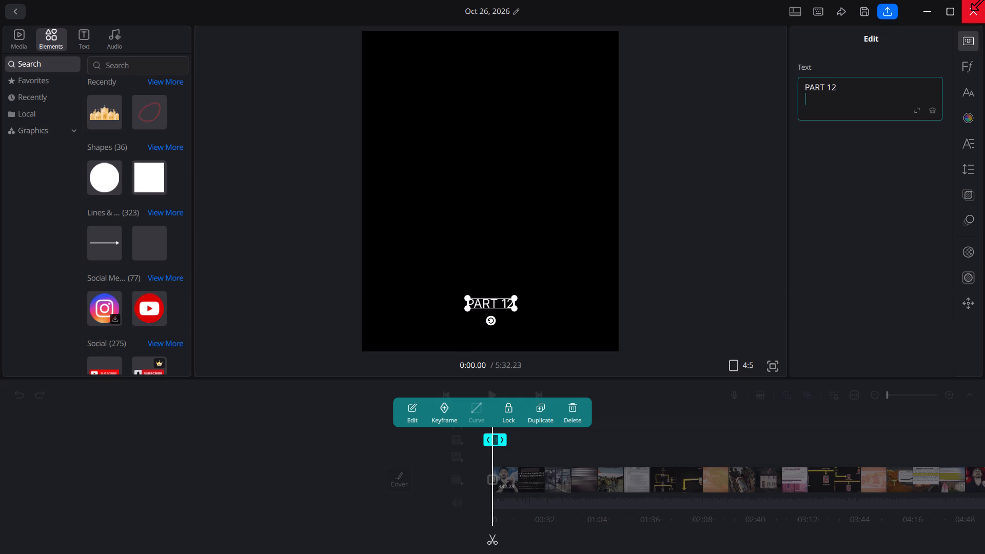
# Style the PART 12 title with the Bauhaus 93 font, the white-on-red style and the second Active caption animation.
pyautogui.click(984, 62)
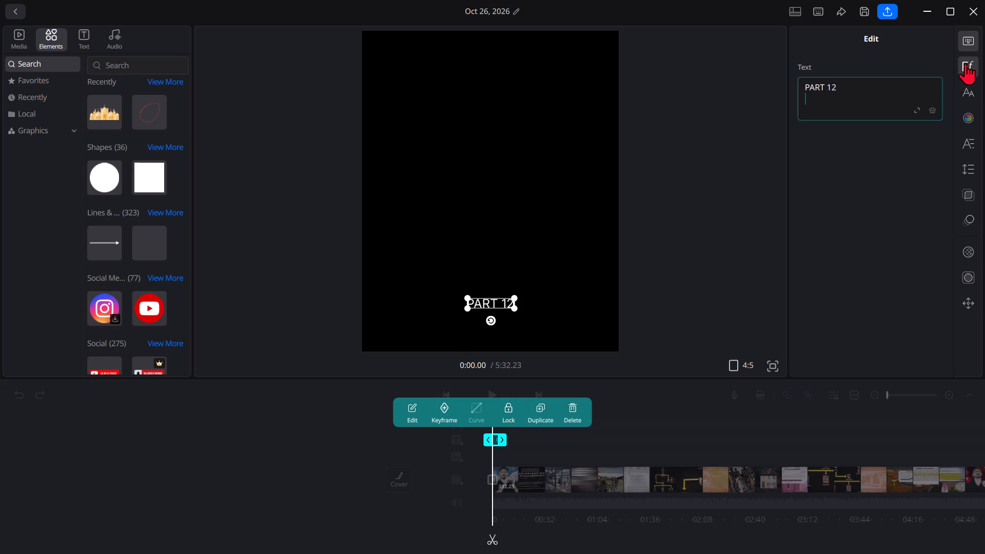
pyautogui.click(966, 63)
pyautogui.click(866, 209)
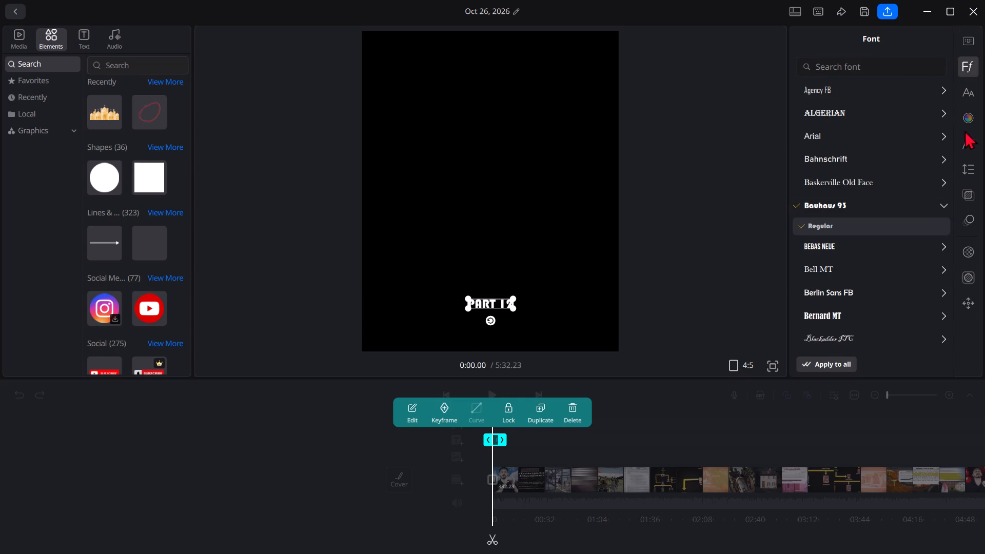
pyautogui.click(967, 122)
pyautogui.click(863, 124)
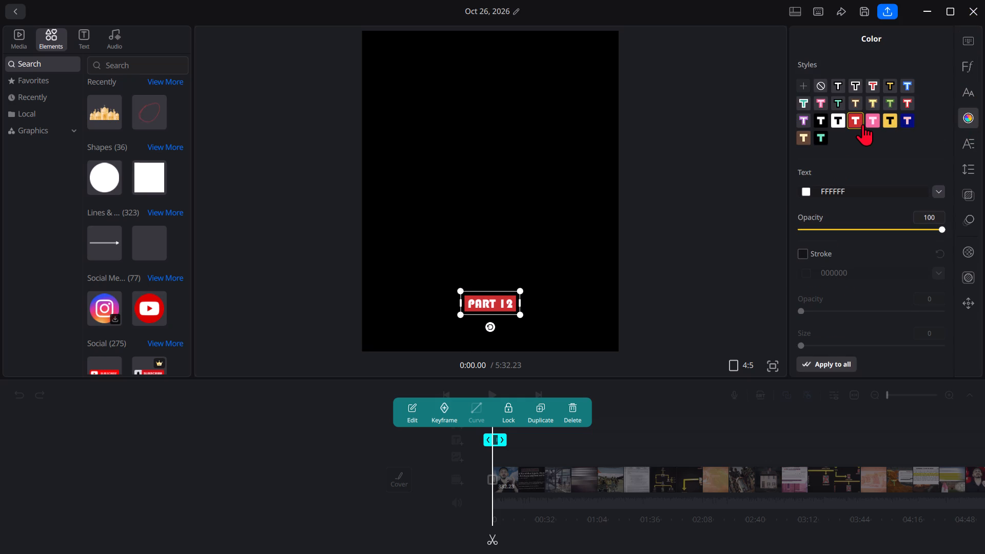
pyautogui.click(970, 197)
pyautogui.click(975, 217)
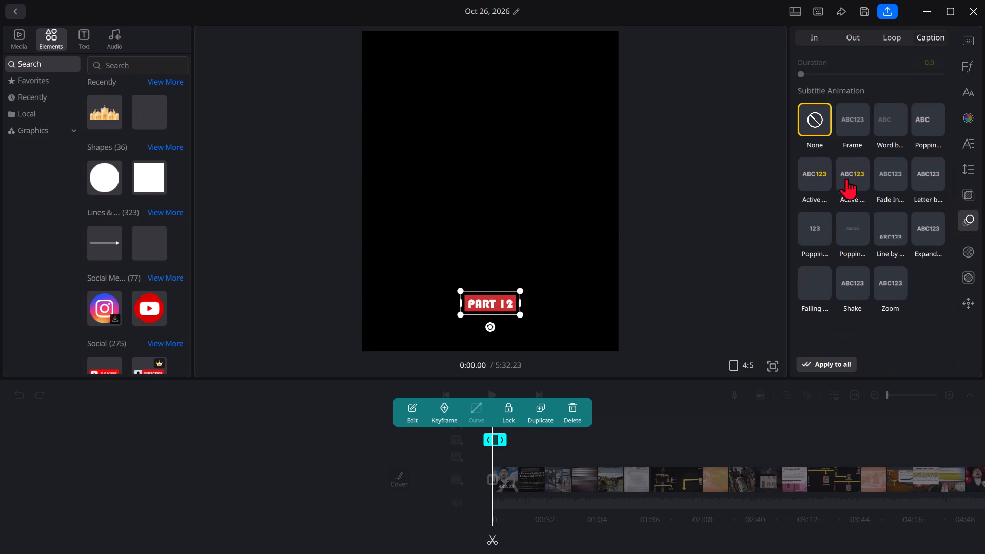
pyautogui.click(852, 181)
# Move the PART 12 title to the upper-left corner of the video frame, inside the black band above the footage.
pyautogui.moveTo(491, 307); pyautogui.dragTo(403, 202)
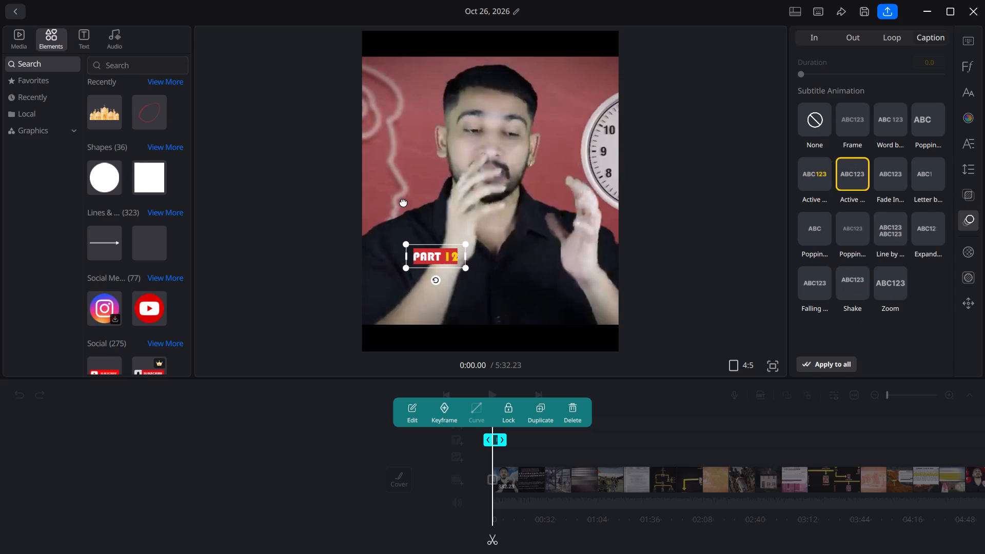
pyautogui.moveTo(403, 202); pyautogui.dragTo(394, 52)
pyautogui.moveTo(394, 52); pyautogui.dragTo(389, 51)
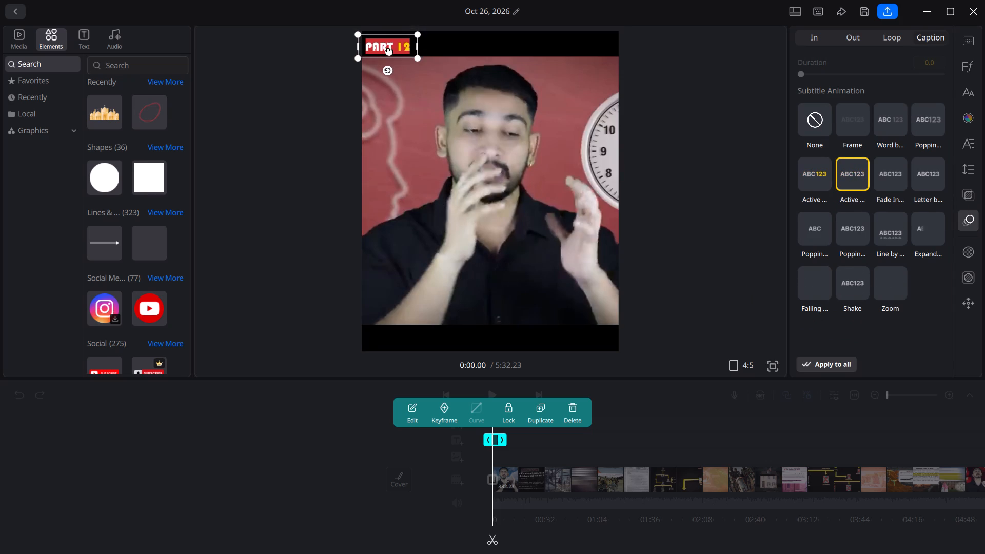
pyautogui.moveTo(389, 51); pyautogui.dragTo(387, 53)
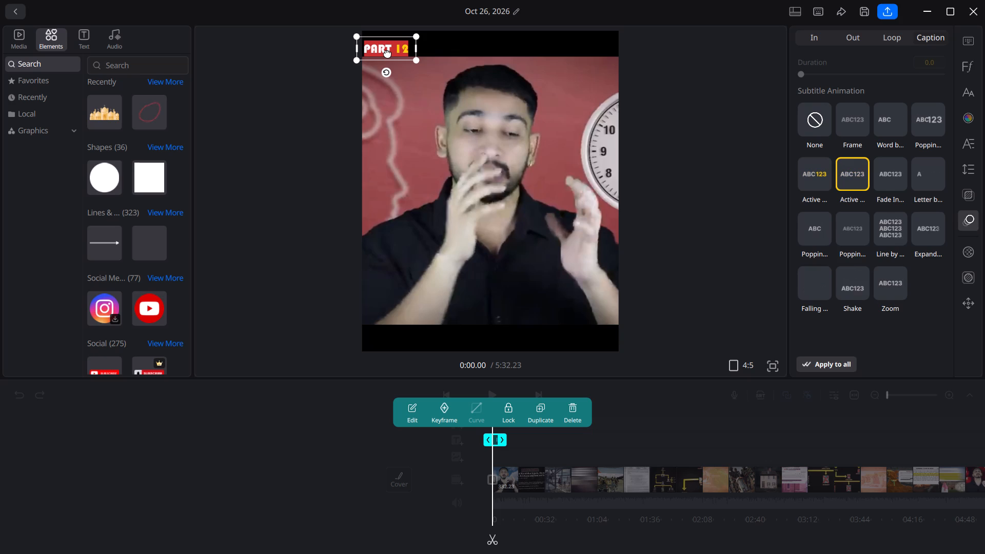
pyautogui.moveTo(387, 53); pyautogui.dragTo(384, 53)
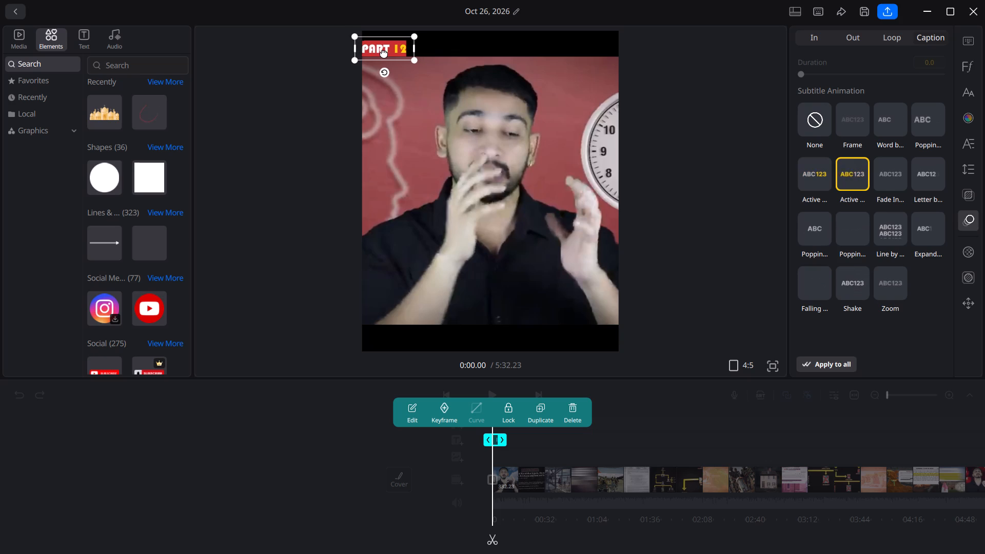
pyautogui.moveTo(384, 53); pyautogui.dragTo(381, 51)
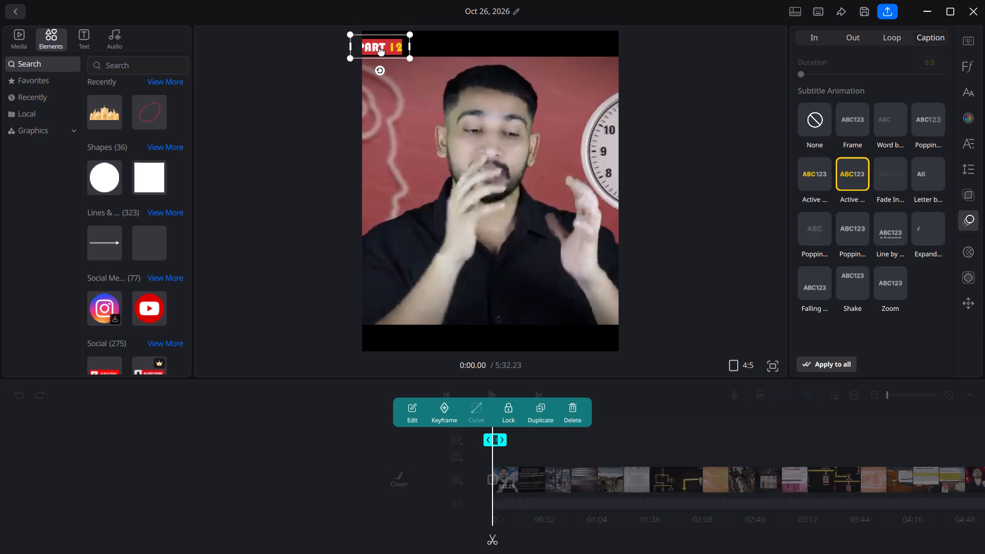
pyautogui.moveTo(381, 51); pyautogui.dragTo(385, 43)
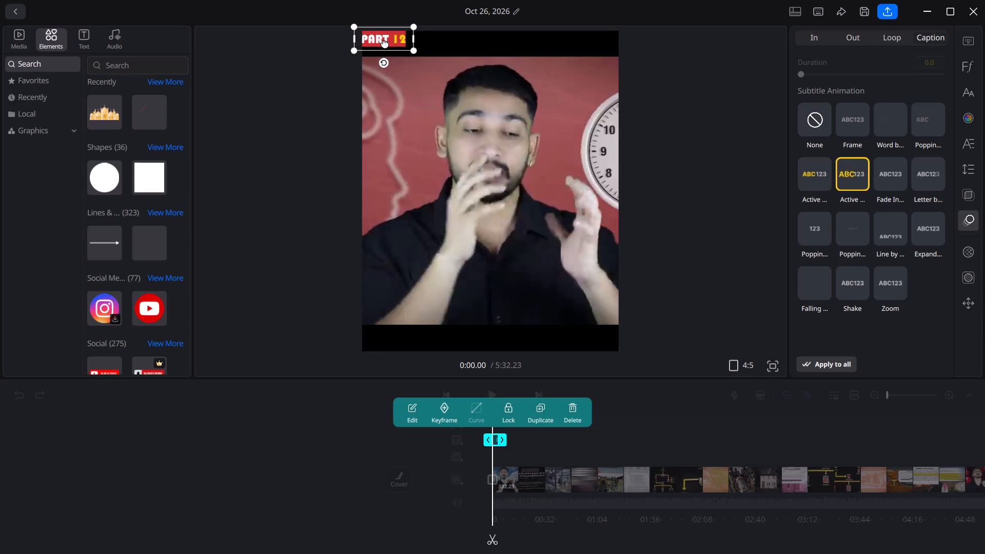
pyautogui.moveTo(385, 43); pyautogui.dragTo(384, 54)
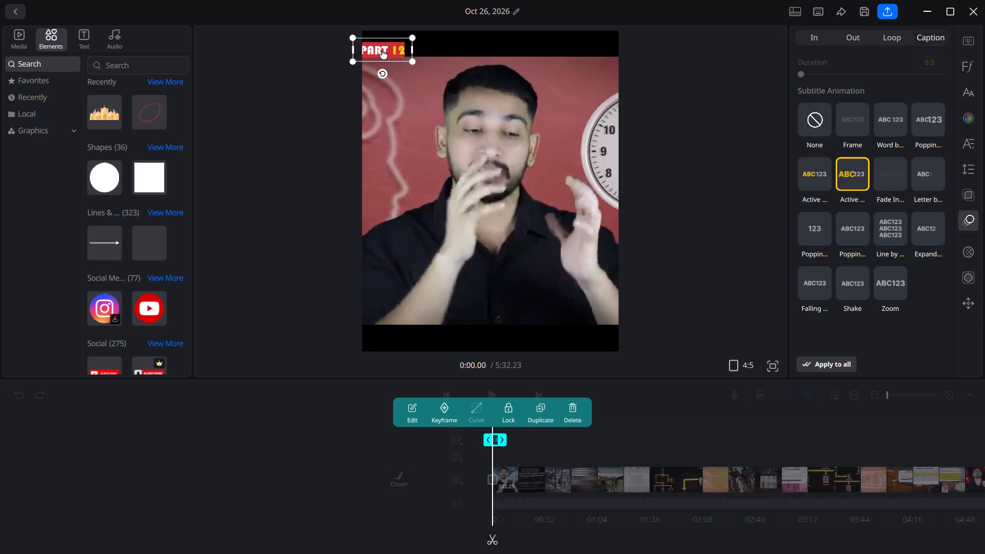
pyautogui.moveTo(384, 54); pyautogui.dragTo(385, 54)
pyautogui.click(303, 152)
# Play through about the first minute of the remaining footage to find a suitable end point for PART 12.
pyautogui.press('space')
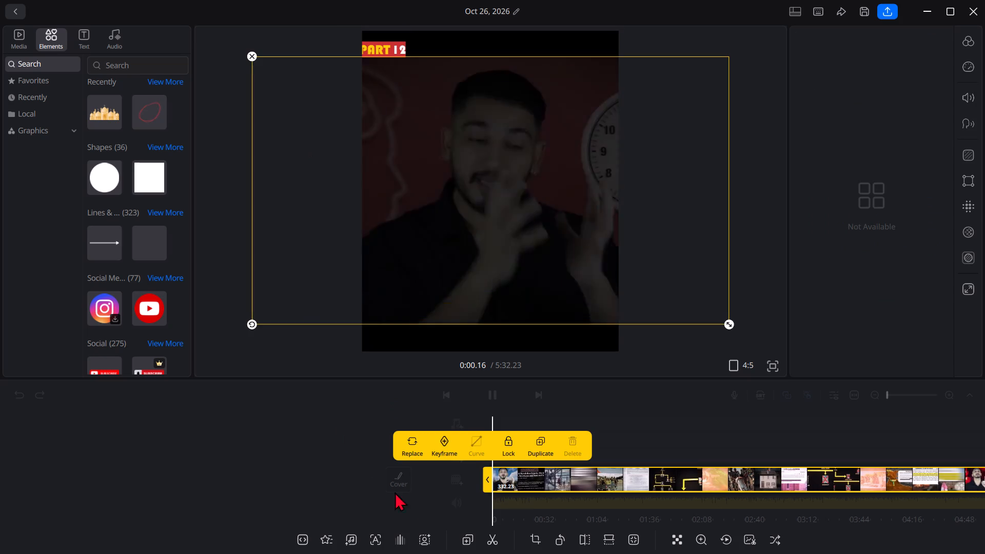
pyautogui.click(642, 428)
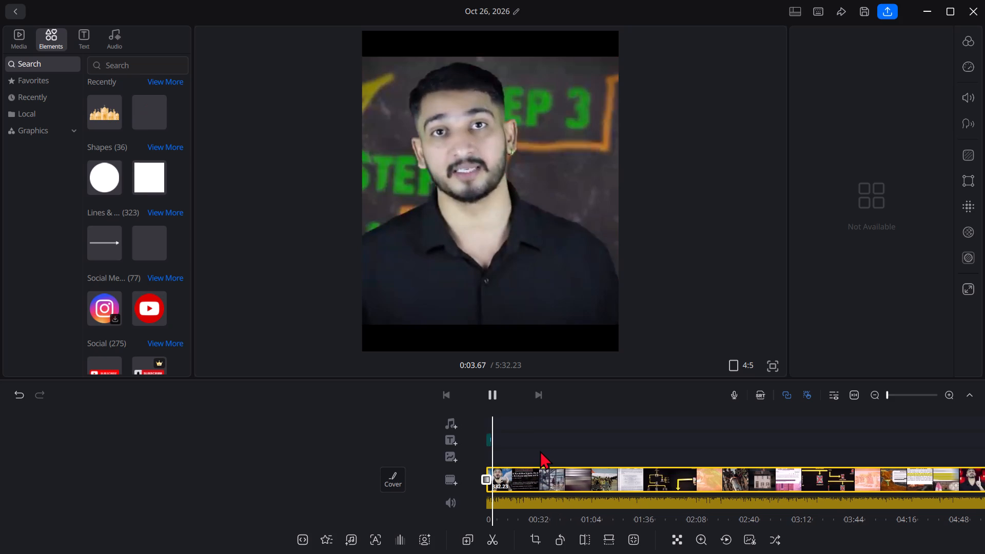
pyautogui.press('space')
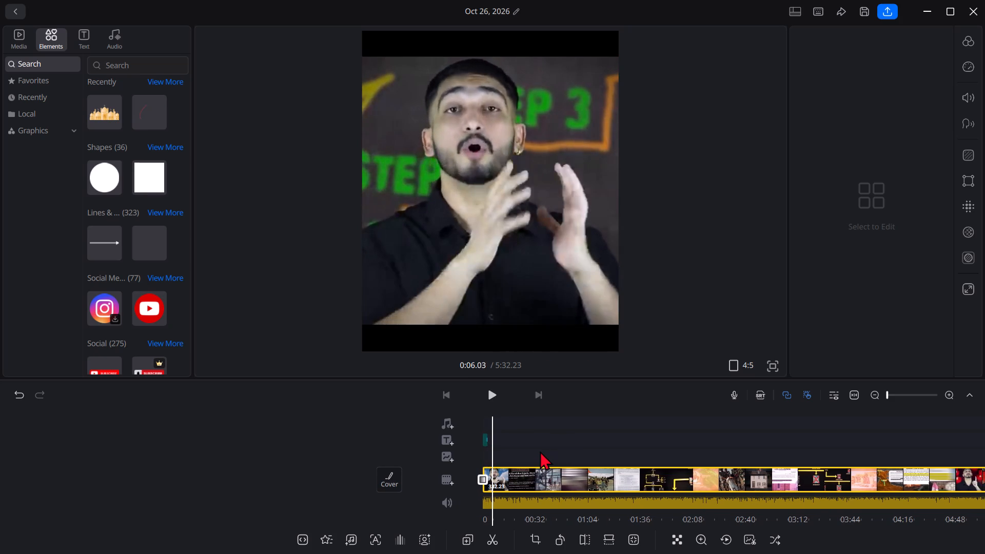
pyautogui.press('space')
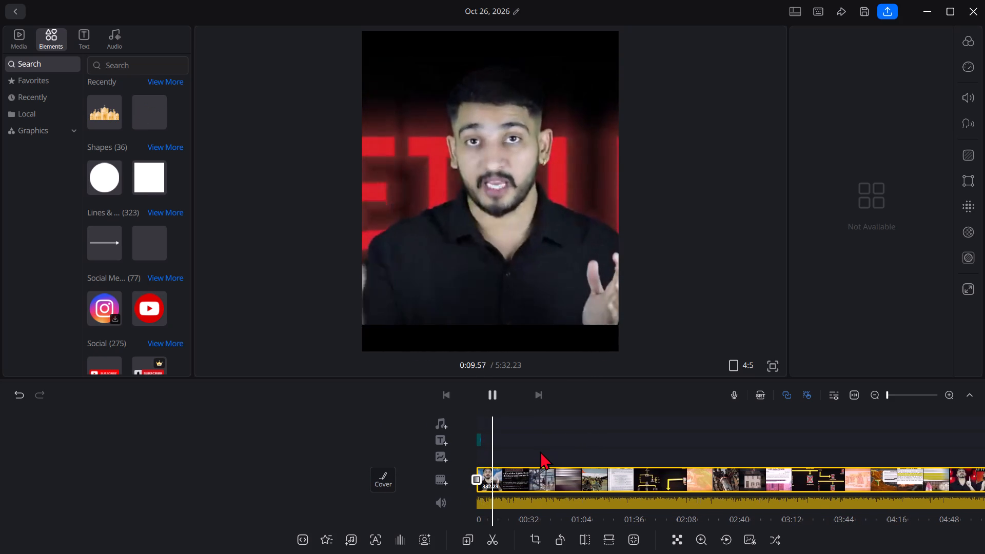
pyautogui.press('space')
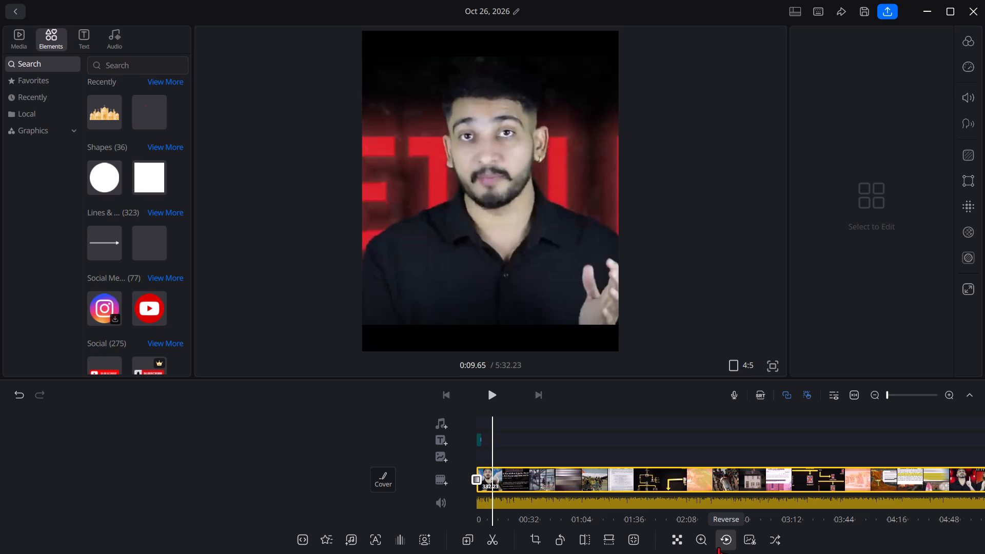
pyautogui.press('space')
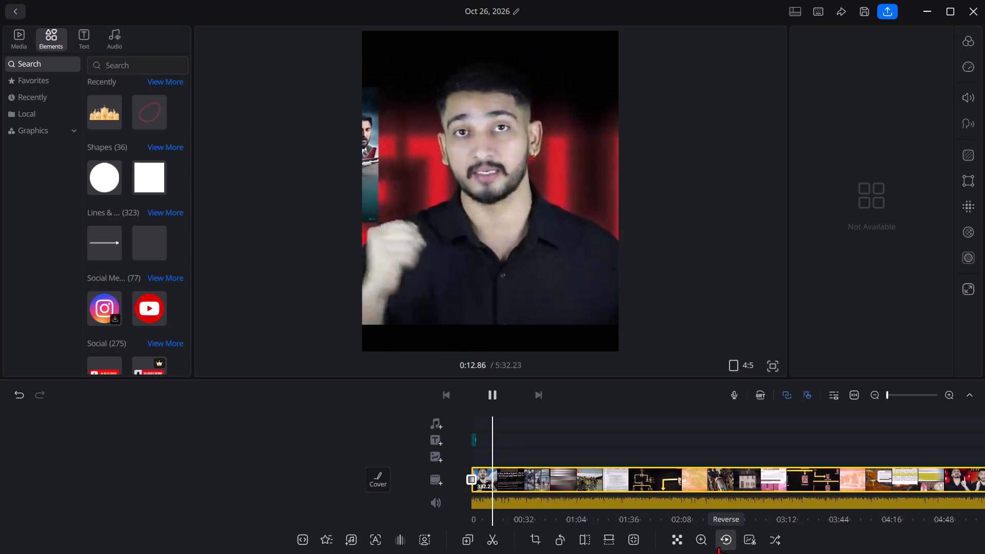
pyautogui.press('space')
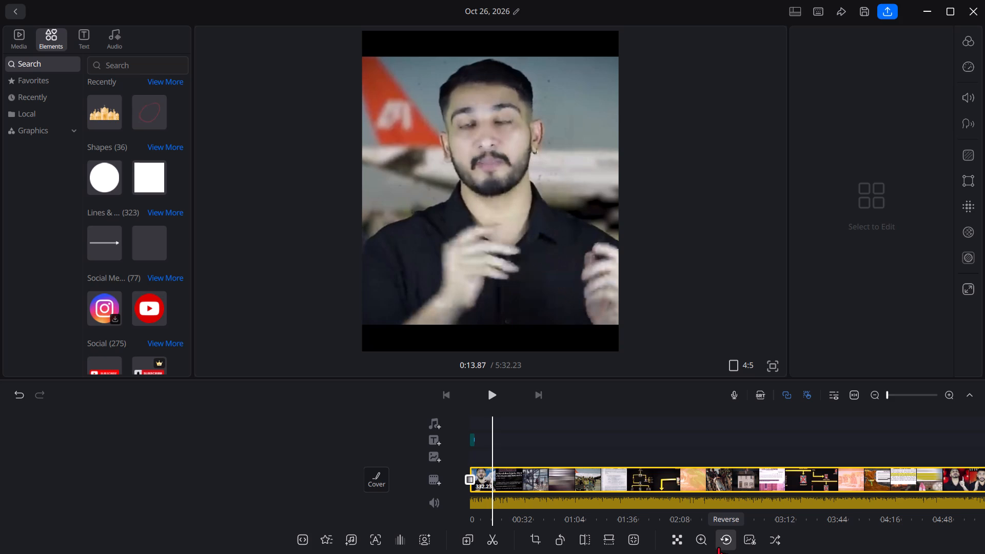
pyautogui.press('space')
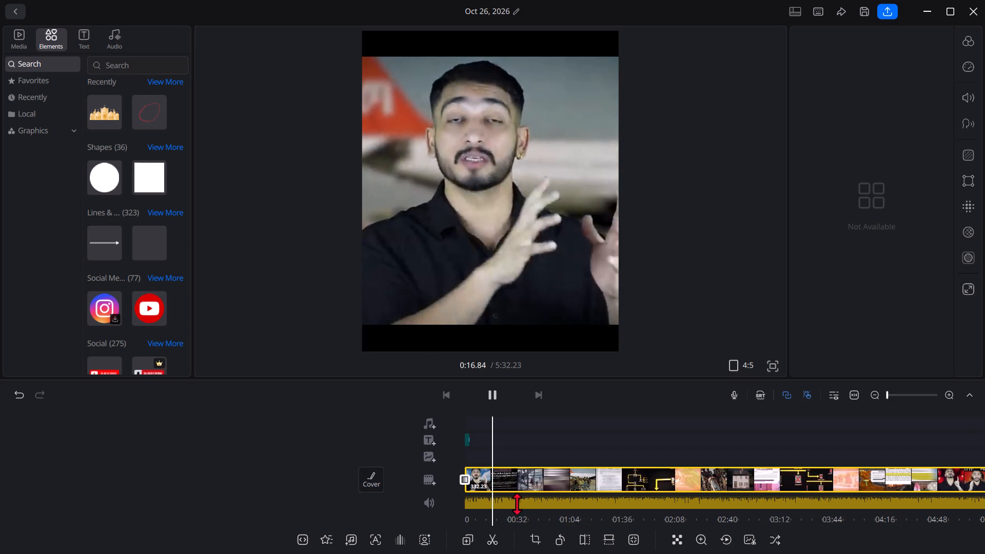
pyautogui.press('space')
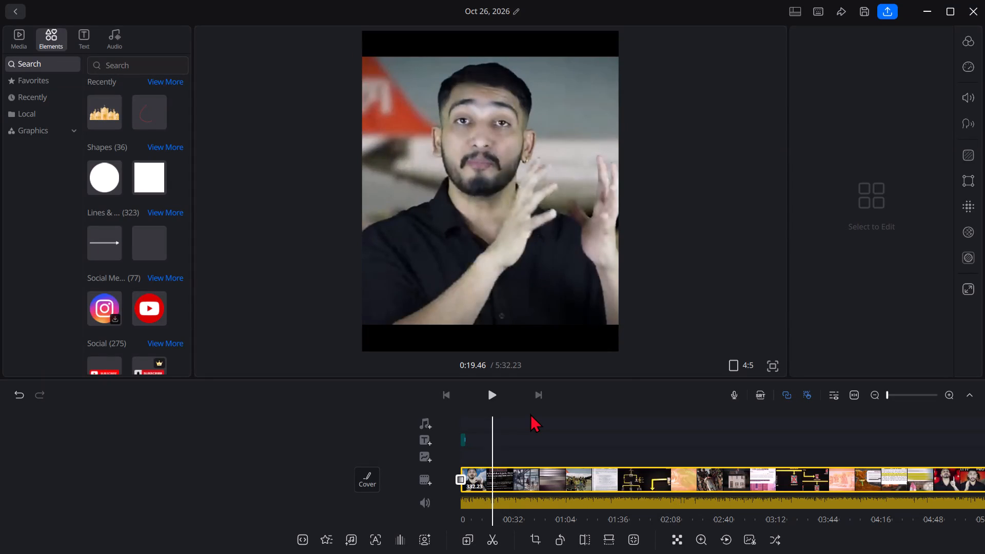
pyautogui.press('space')
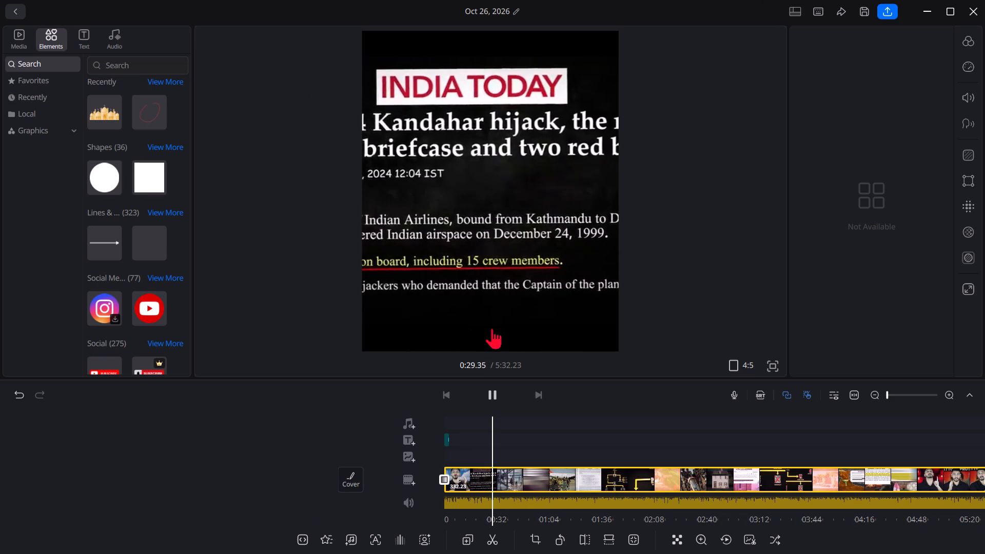
pyautogui.press('space')
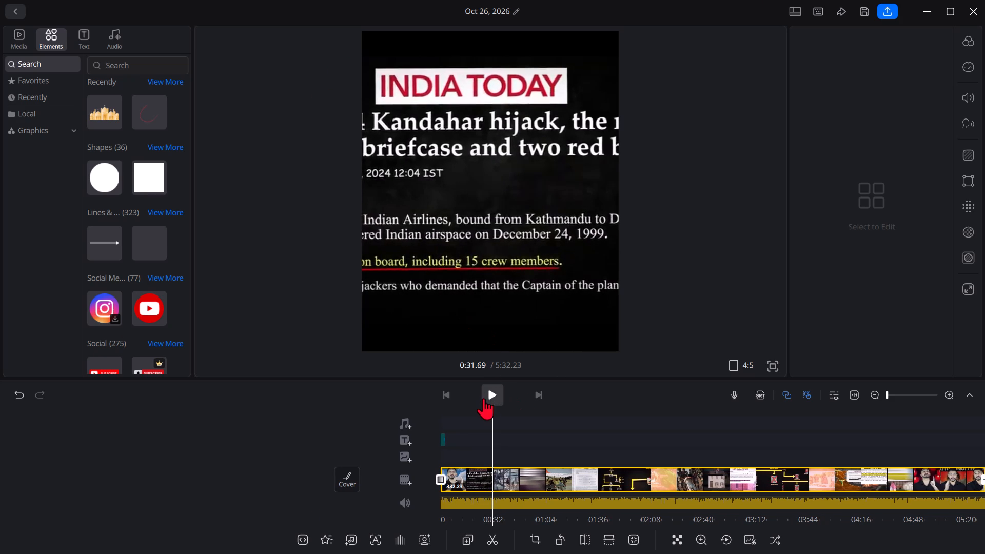
pyautogui.press('space')
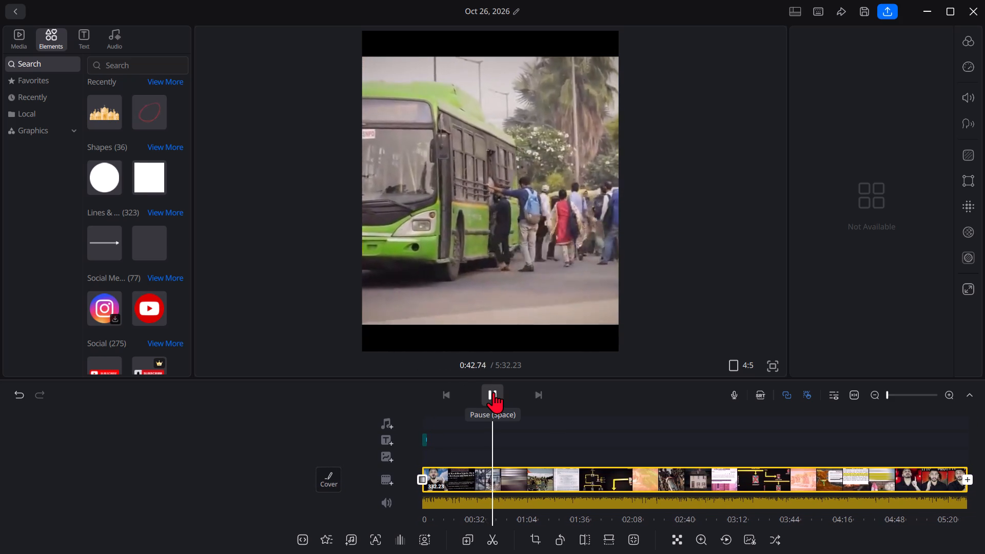
pyautogui.click(494, 392)
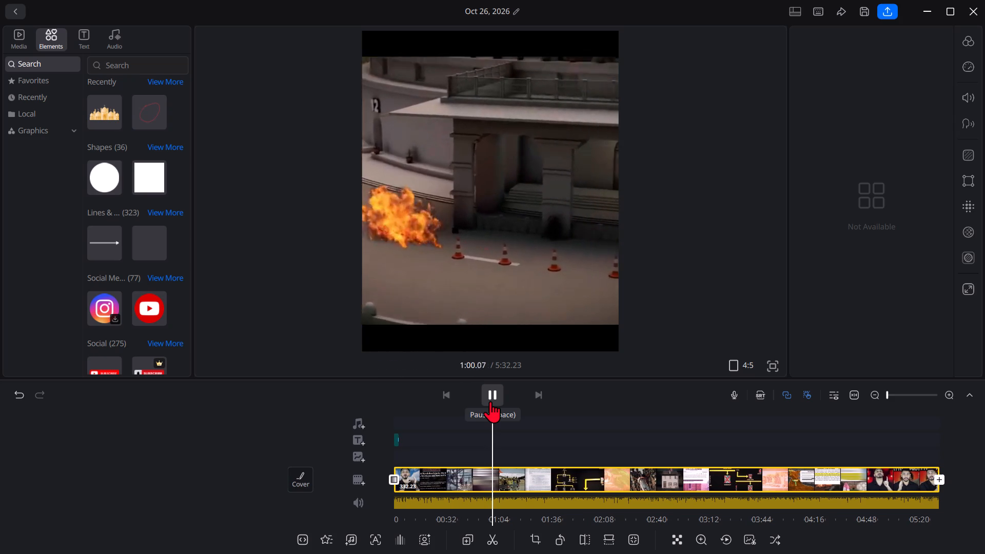
pyautogui.click(491, 397)
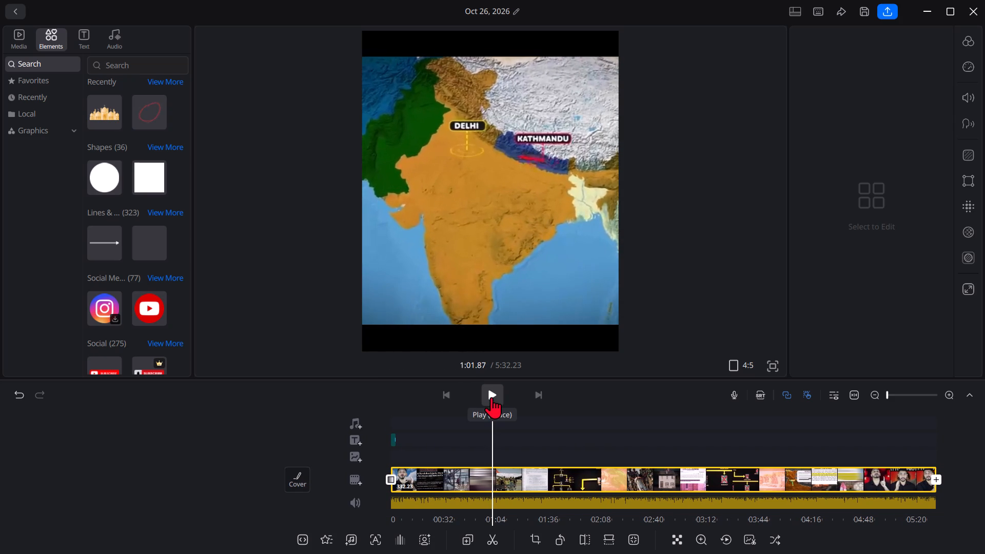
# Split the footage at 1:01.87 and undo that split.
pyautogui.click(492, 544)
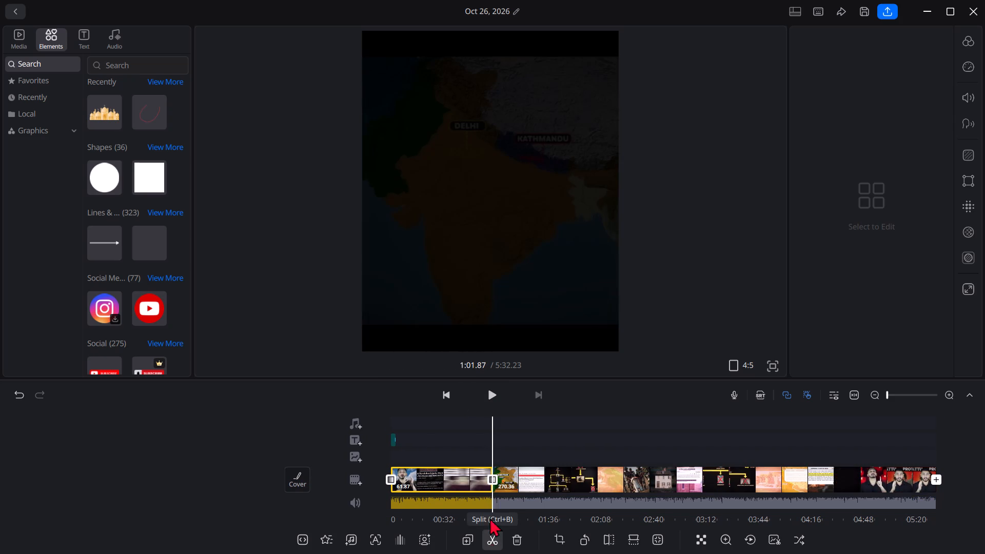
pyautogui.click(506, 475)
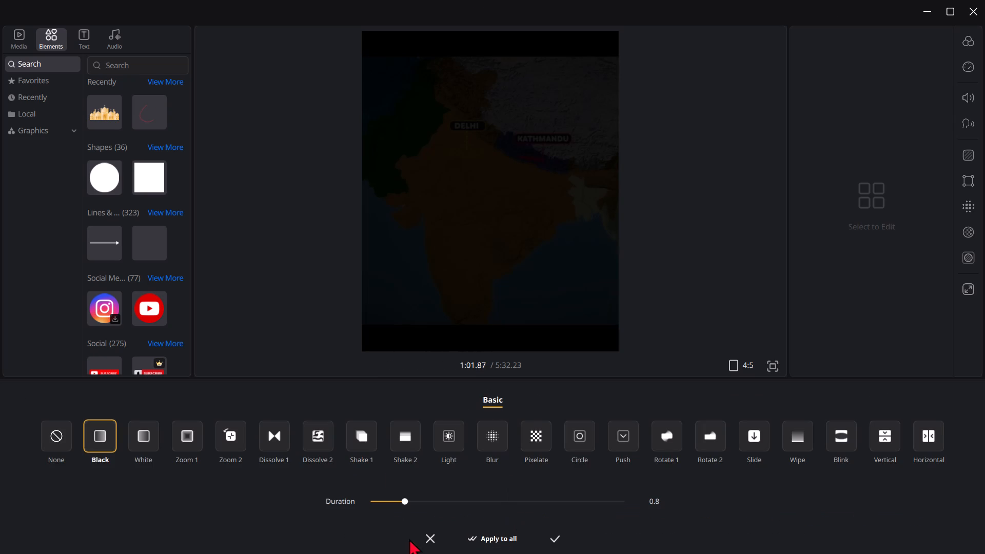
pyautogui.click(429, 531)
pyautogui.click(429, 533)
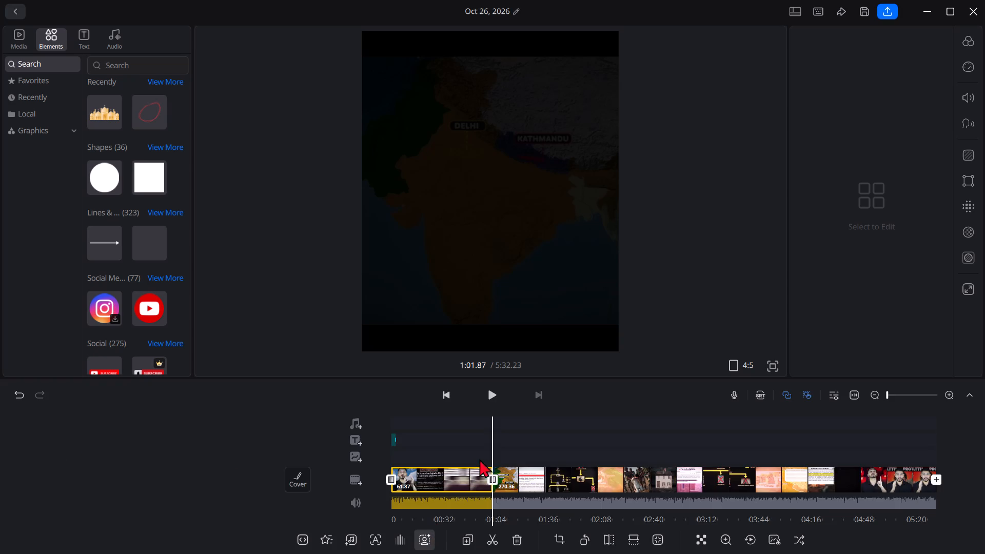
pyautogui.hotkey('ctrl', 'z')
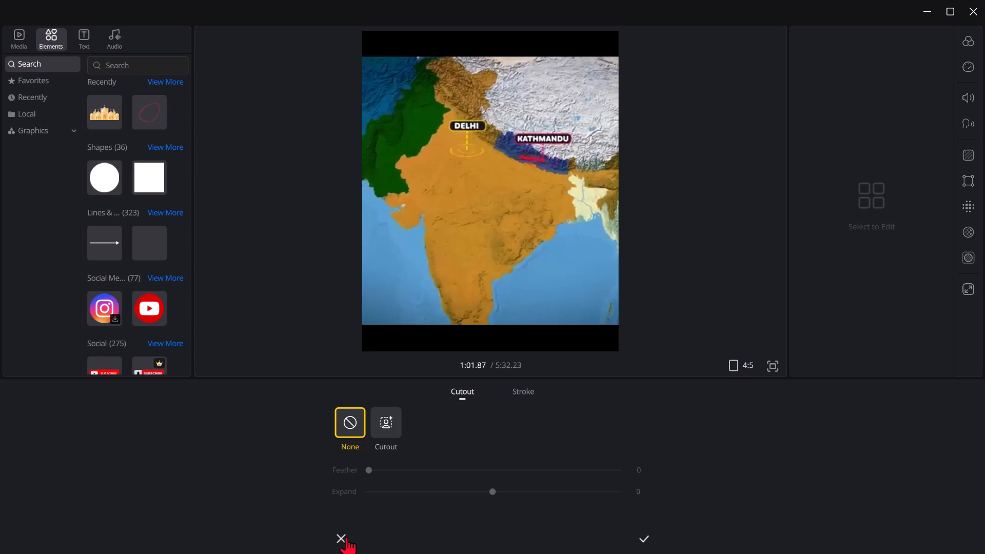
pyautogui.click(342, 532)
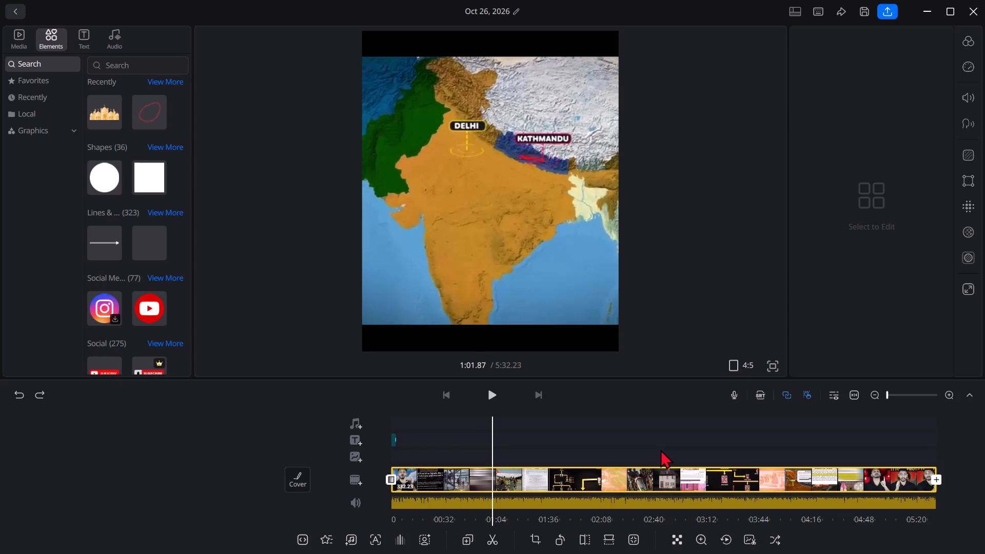
# Split the footage at 1:00.07, at the end of the burning explosion shot before the map appears.
pyautogui.press('Left')
pyautogui.press('Left')
pyautogui.press('Left')
pyautogui.press('Left')
pyautogui.press('Left')
pyautogui.press('Left')
pyautogui.press('Left')
pyautogui.press('Left')
pyautogui.press('Left')
pyautogui.press('Left')
pyautogui.press('Left')
pyautogui.press('Left')
pyautogui.press('Left')
pyautogui.press('Left')
pyautogui.press('Left')
pyautogui.press('Left')
pyautogui.press('Left')
pyautogui.press('Left')
pyautogui.press('Left')
pyautogui.press('Left')
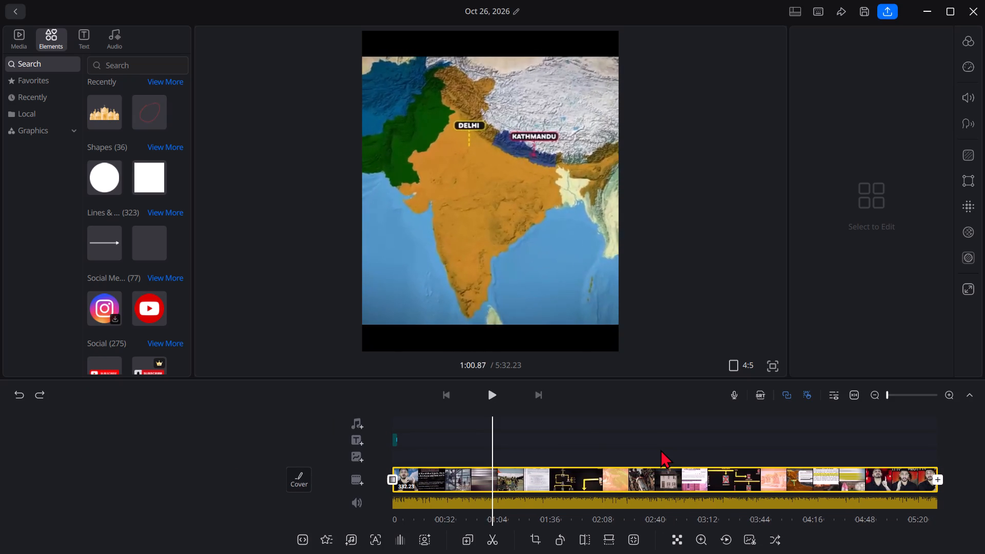
pyautogui.press('Right')
pyautogui.press('Right')
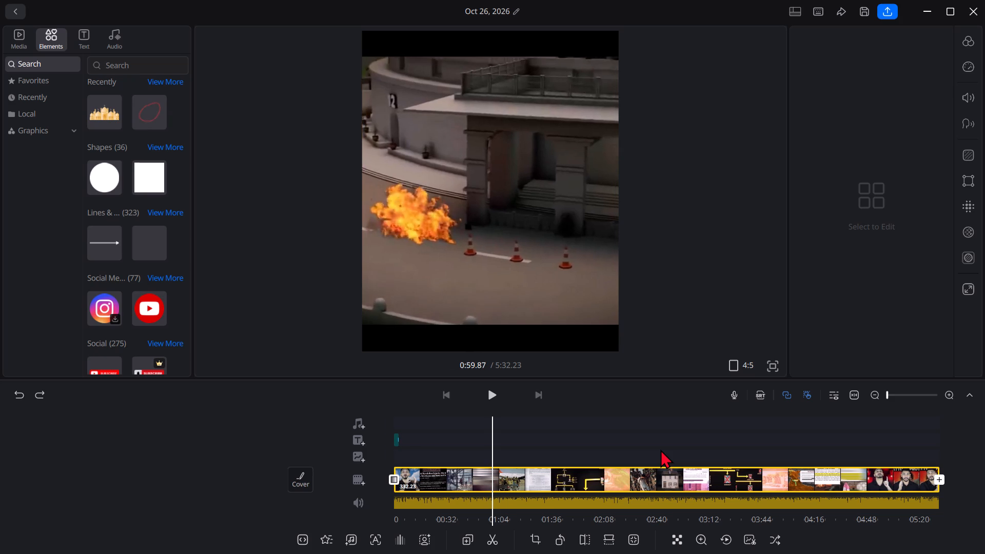
pyautogui.press('Right')
pyautogui.press('Right')
pyautogui.press('Right')
pyautogui.press('Right')
pyautogui.press('Right')
pyautogui.press('Right')
pyautogui.hotkey('ctrl', 'b')
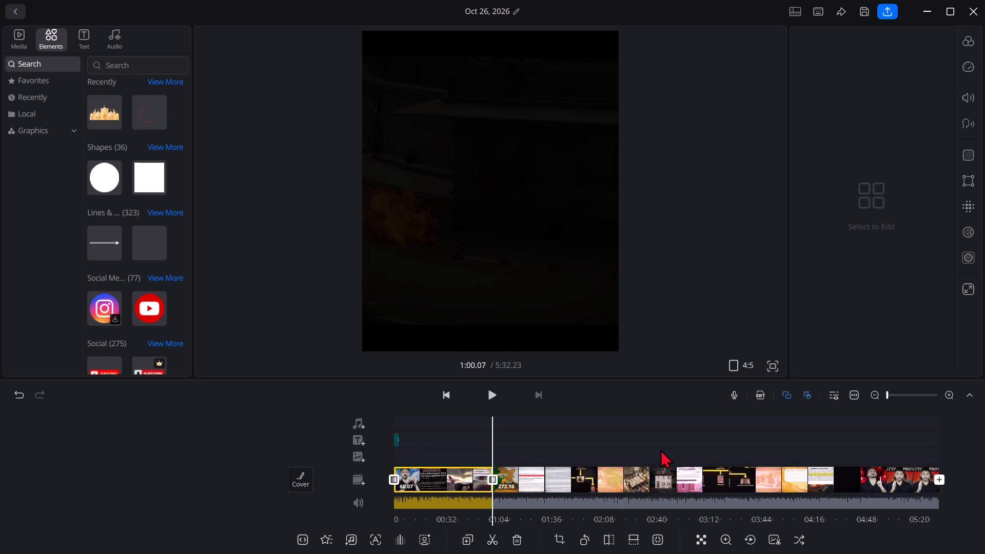
# Delete the footage that follows the 60.07-second PART 12 clip.
pyautogui.click(512, 477)
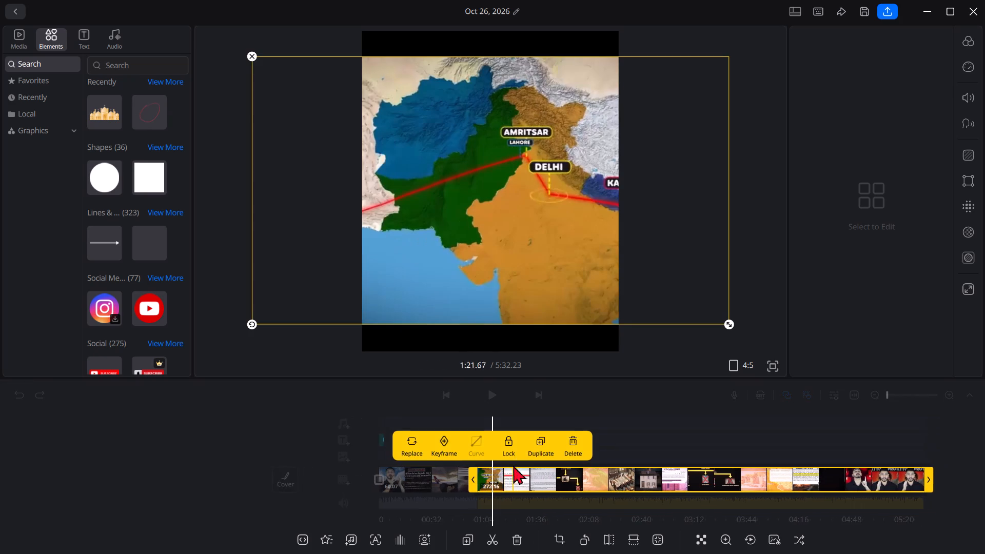
pyautogui.click(574, 456)
pyautogui.click(584, 427)
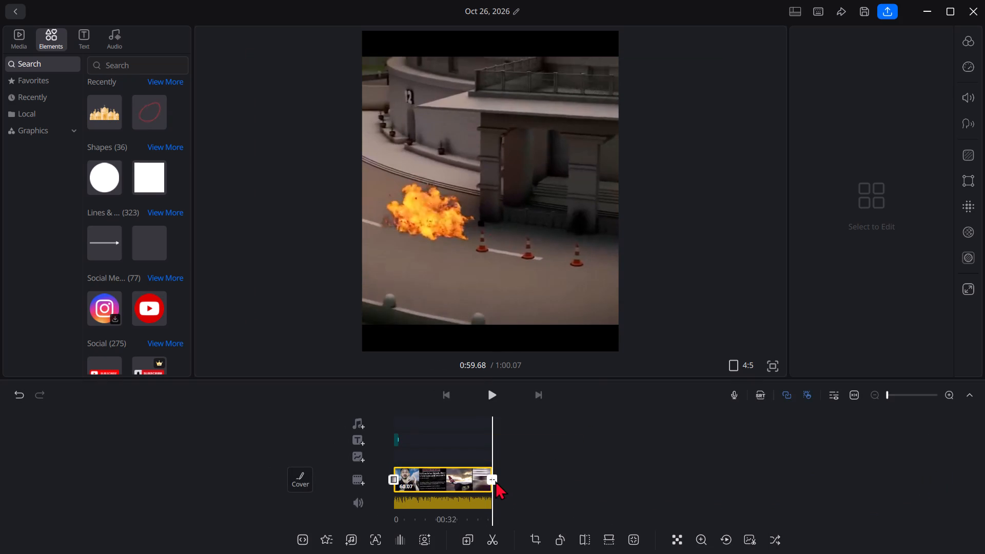
# Apply the Black transition with a 0.8 duration to the end of the PART 12 clip.
pyautogui.click(495, 481)
pyautogui.click(452, 432)
pyautogui.click(517, 528)
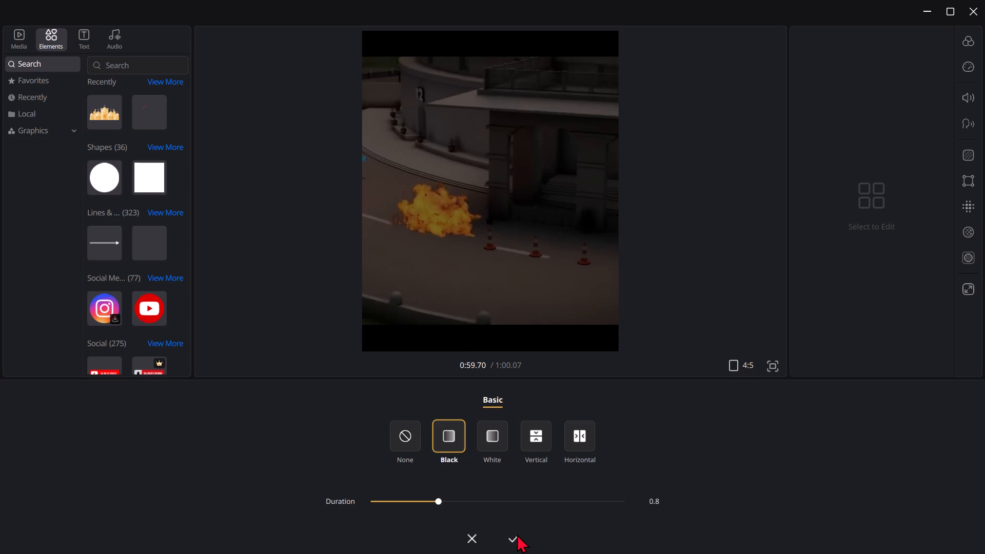
pyautogui.click(512, 541)
pyautogui.click(509, 539)
# Split the PART 12 clip at 0:28.19, during the India Today article shot.
pyautogui.moveTo(534, 483); pyautogui.dragTo(604, 467)
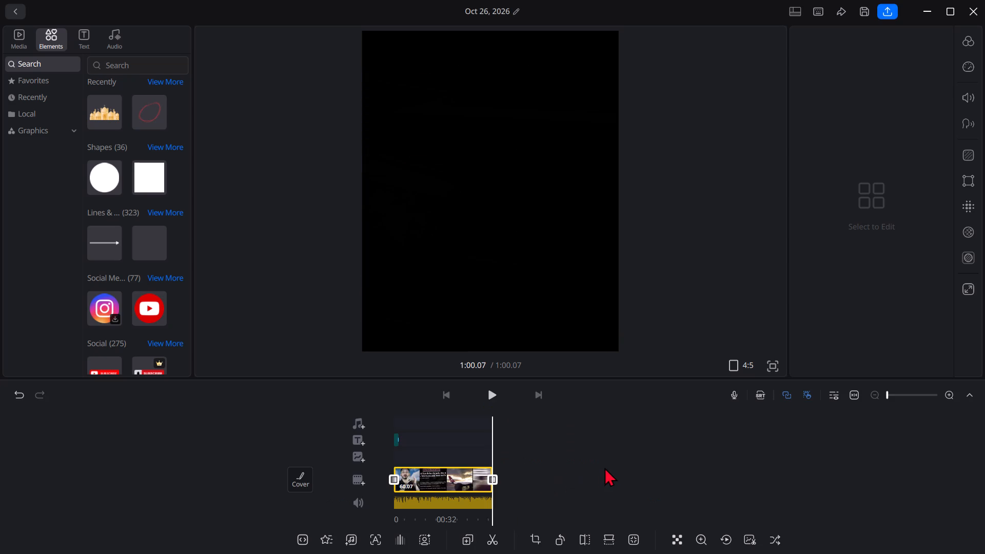
pyautogui.moveTo(604, 467); pyautogui.dragTo(597, 476)
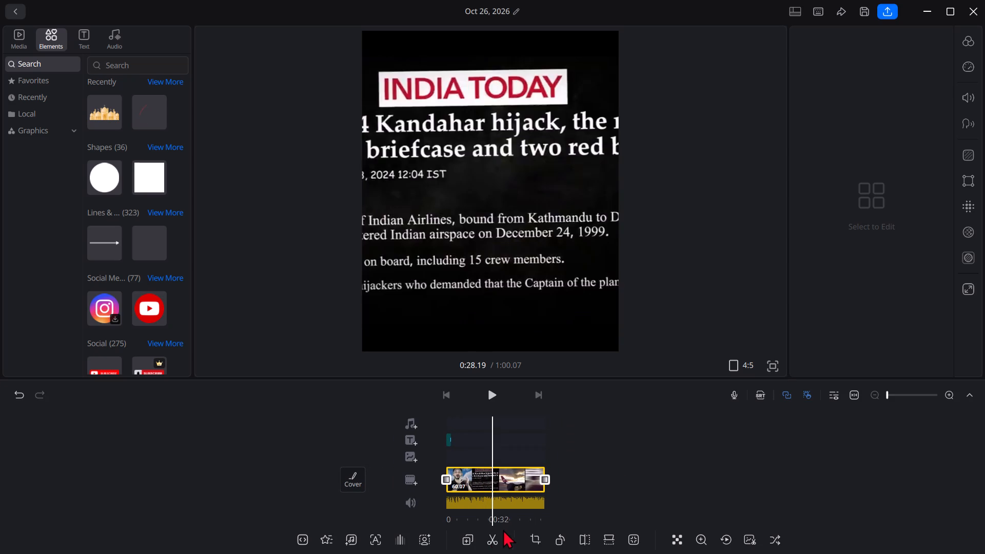
pyautogui.click(491, 539)
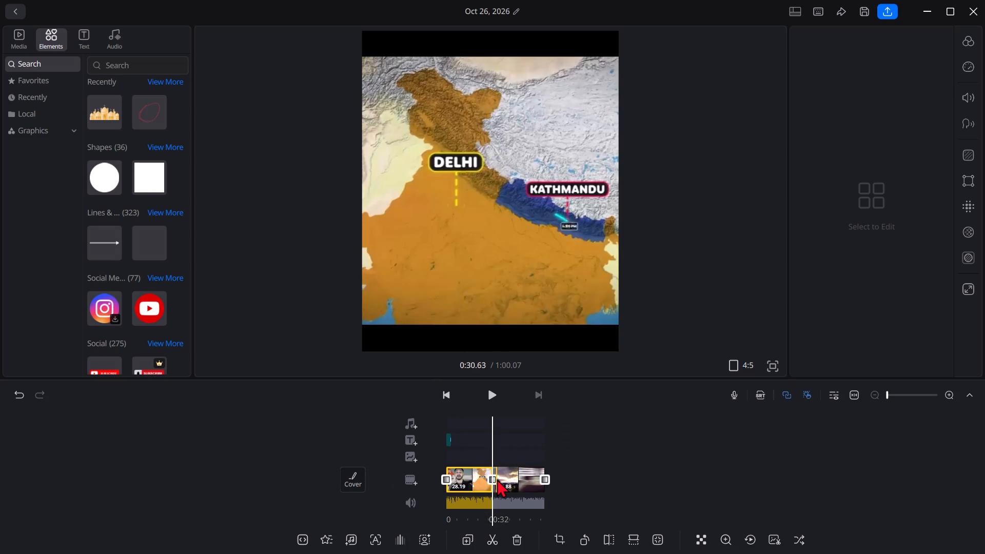
# Apply the Shake 1 transition with a 0.8 duration at the cut between the two PART 12 clips.
pyautogui.click(491, 480)
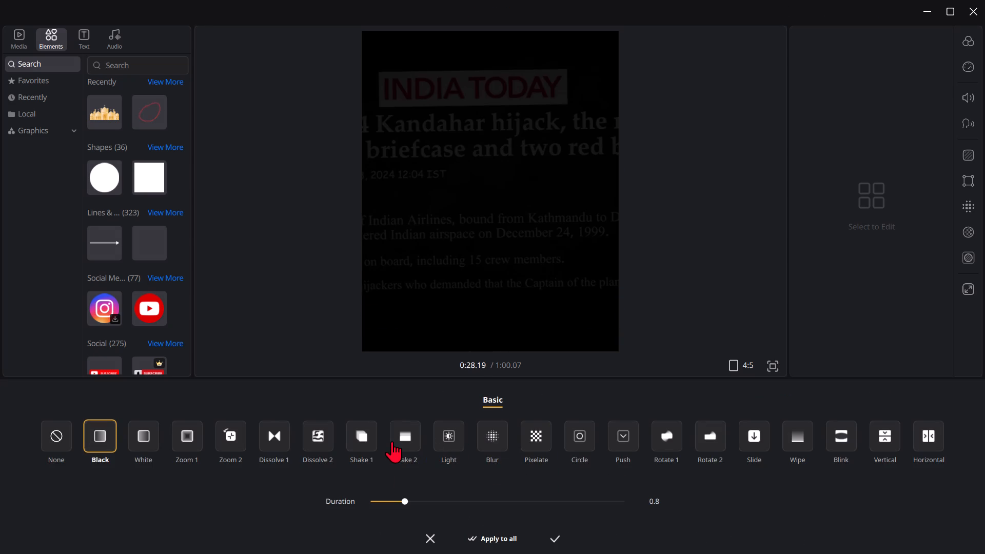
pyautogui.click(373, 445)
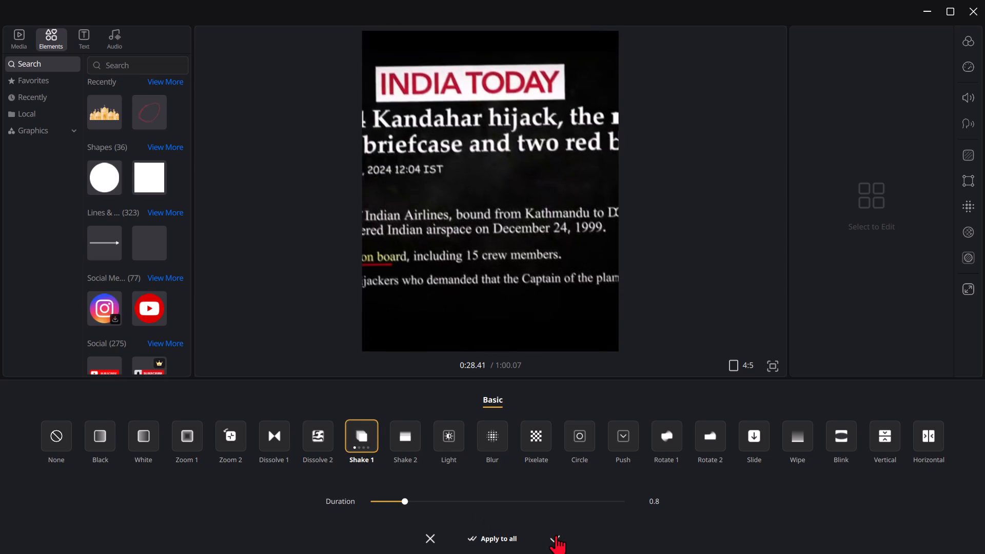
pyautogui.click(556, 535)
pyautogui.click(554, 535)
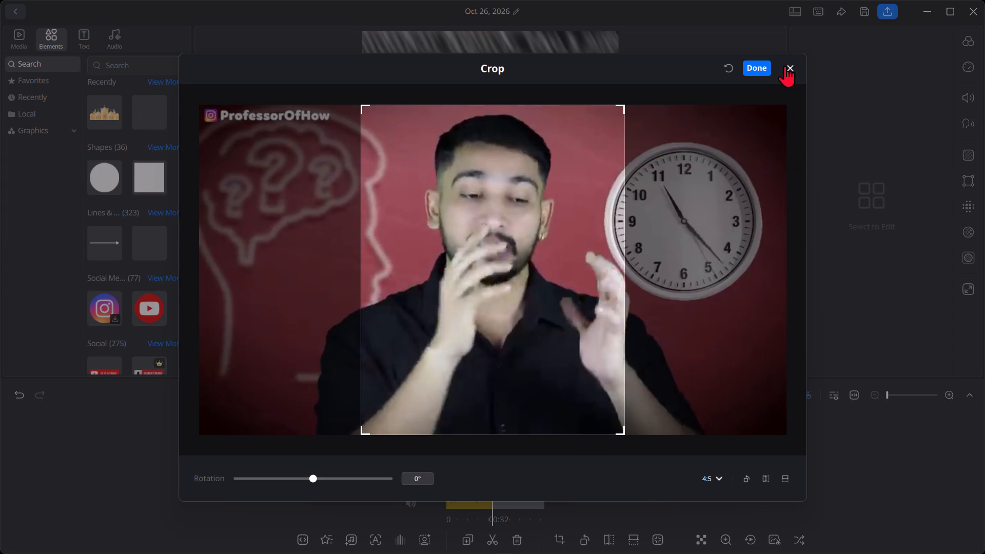
pyautogui.click(785, 65)
# Return to the start of PART 12 and export the video to the Downloads folder with Auto quality at 480p and 30 fps.
pyautogui.moveTo(566, 447); pyautogui.dragTo(896, 487)
pyautogui.press('space')
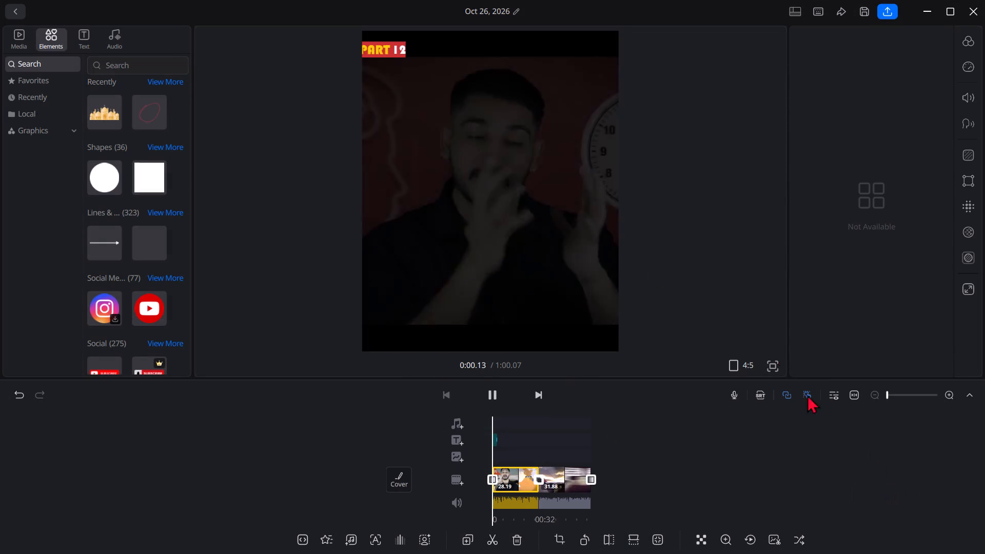
pyautogui.click(893, 5)
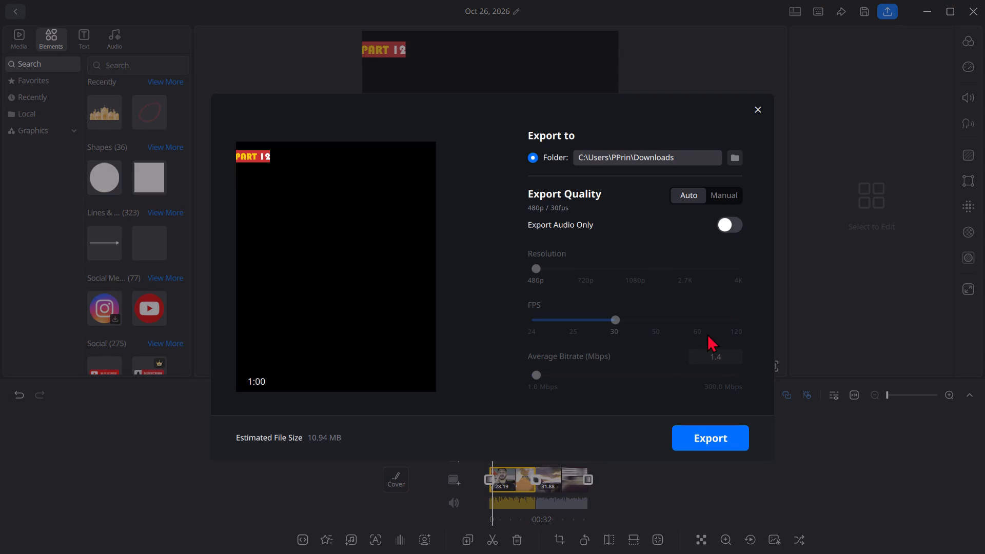
pyautogui.click(714, 431)
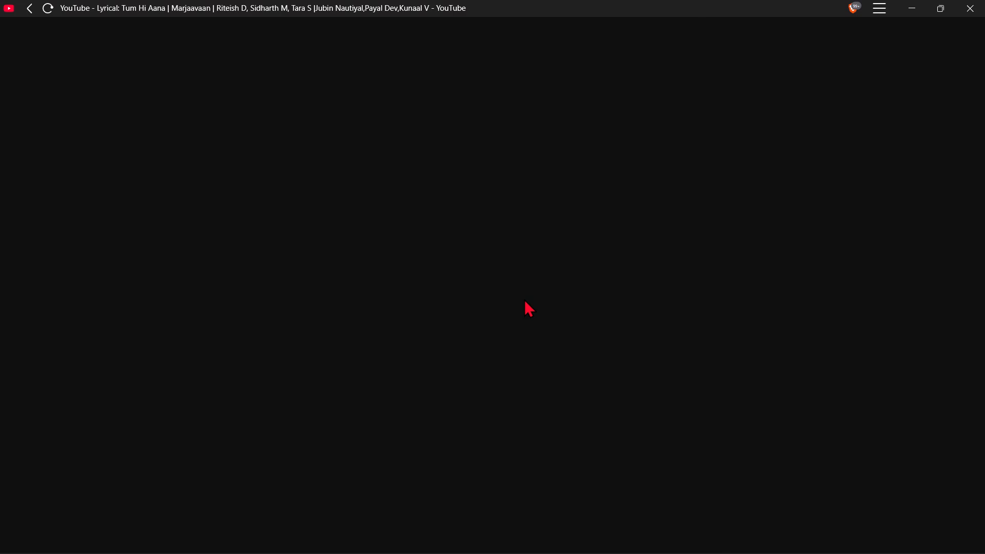
# Pause the Tum Hi Aana lyrical video playing on YouTube in the Brave browser.
pyautogui.click(509, 264)
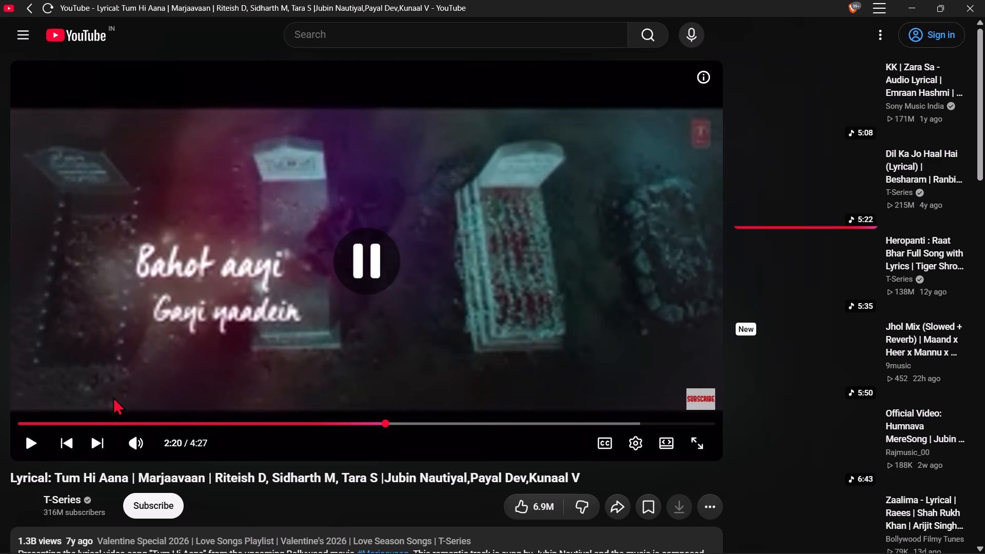
# Skip to the next video on YouTube and minimise the browser to return to the VN editor.
pyautogui.click(96, 442)
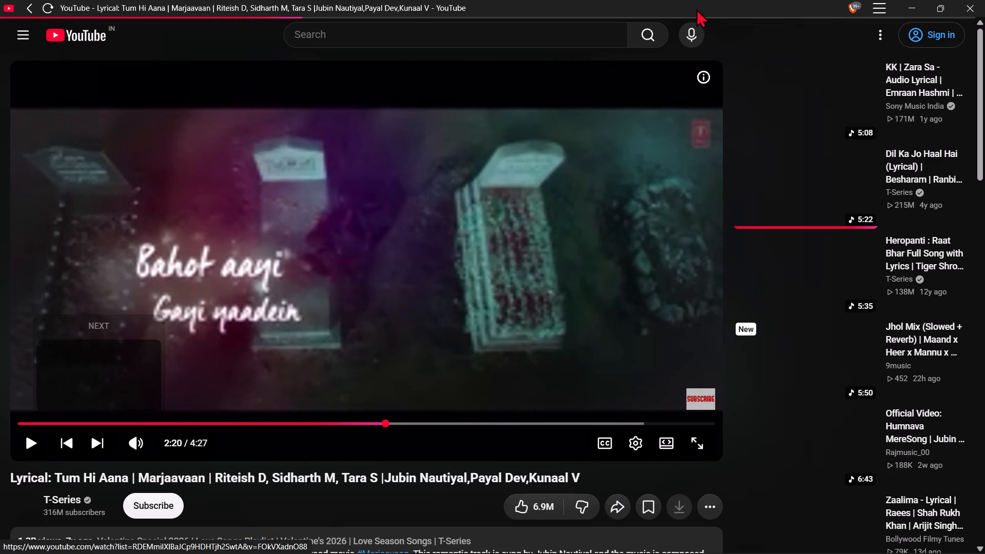
pyautogui.click(902, 0)
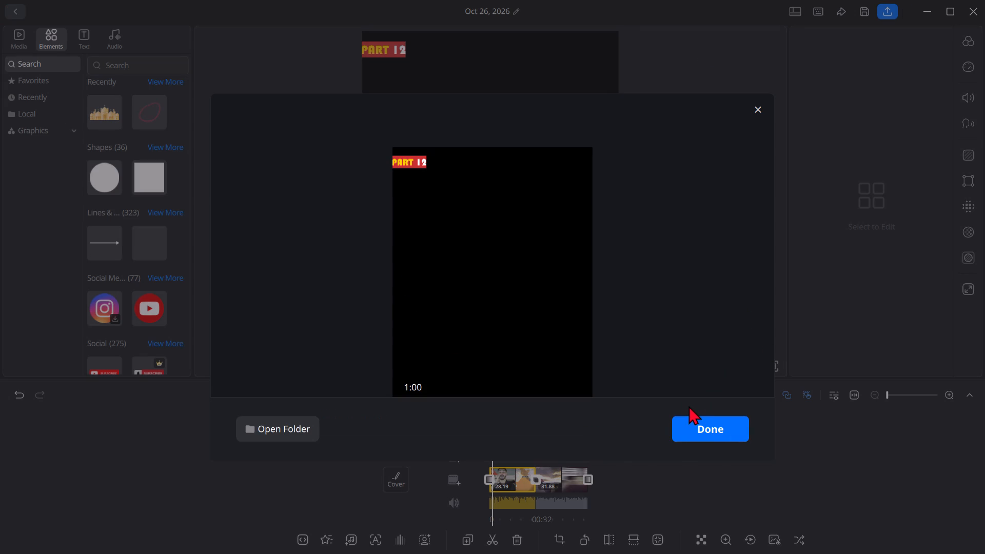
# Open the folder of the finished export, rename the new video file as PART 12, accepting the numbered name, and close the folder.
pyautogui.click(293, 421)
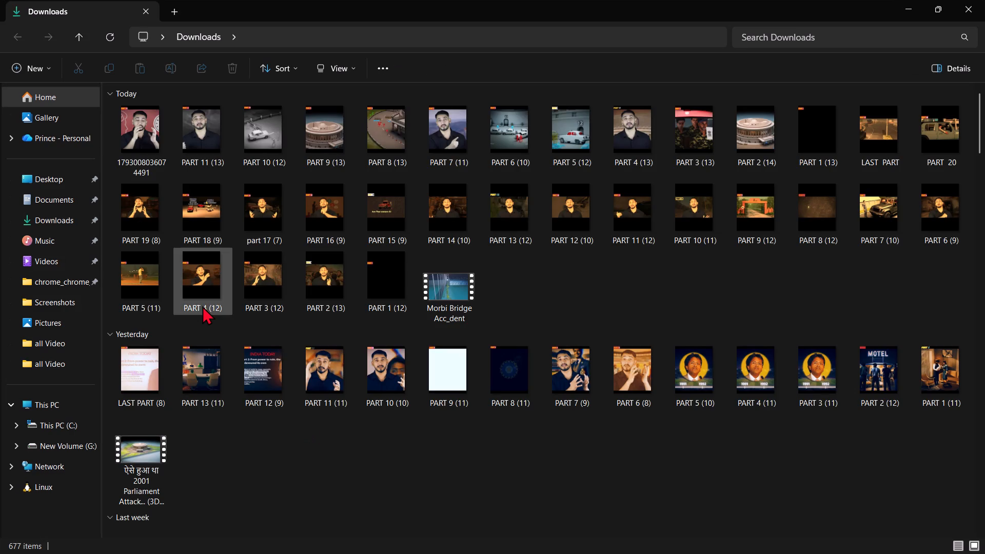
pyautogui.click(133, 146)
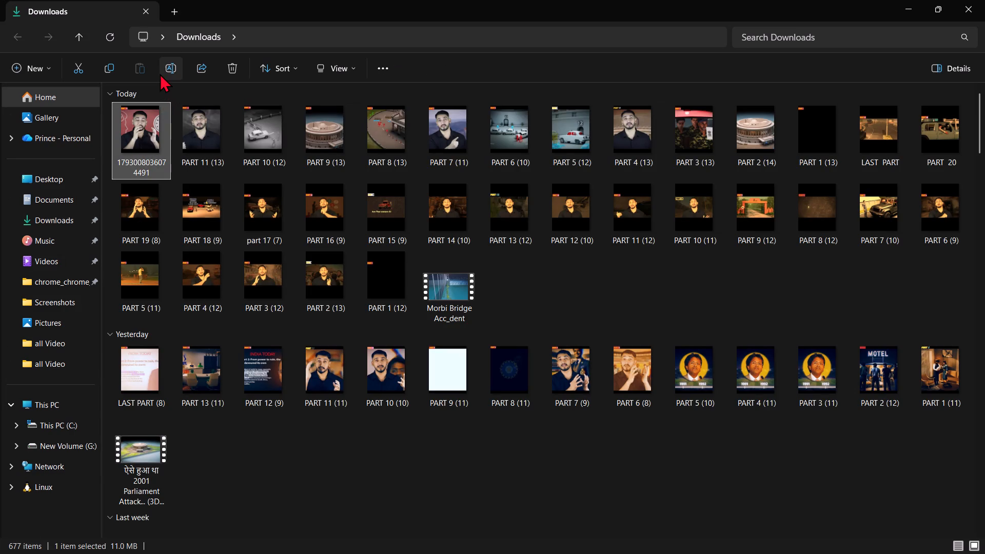
pyautogui.click(159, 71)
pyautogui.write('PART')
pyautogui.press('space')
pyautogui.write('12')
pyautogui.press('Return')
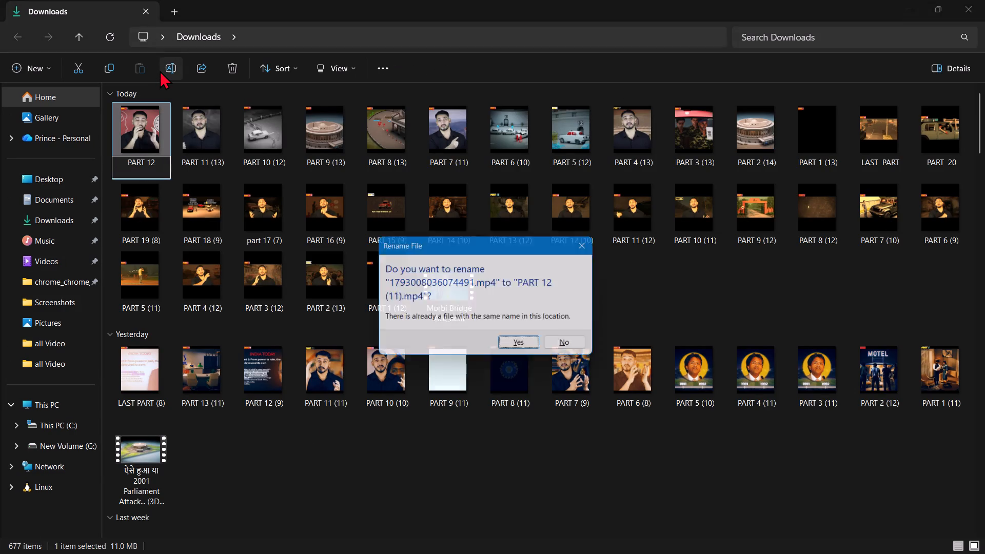
pyautogui.press('Return')
pyautogui.click(984, 0)
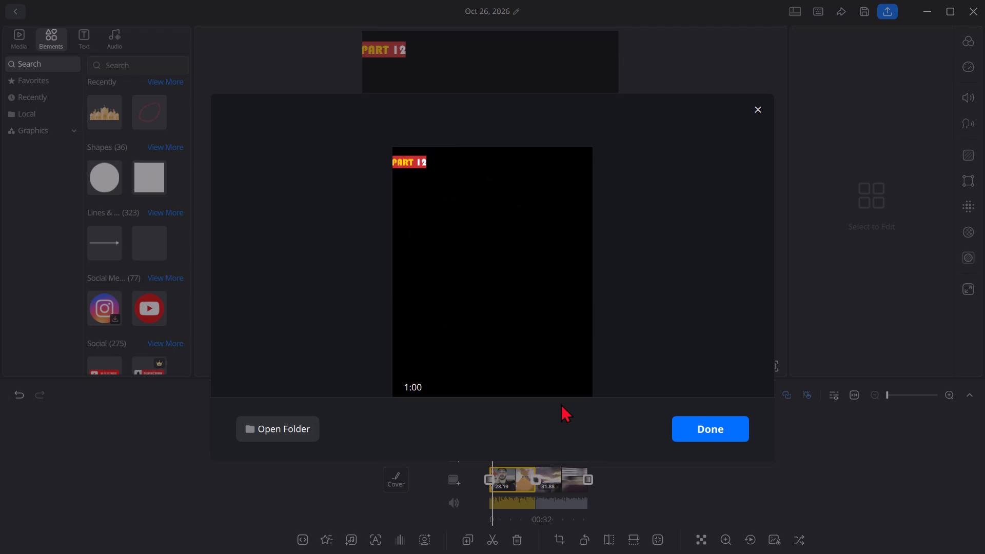
# Close the finished export and undo the last four PART 12 edits to bring back the remaining footage.
pyautogui.click(698, 441)
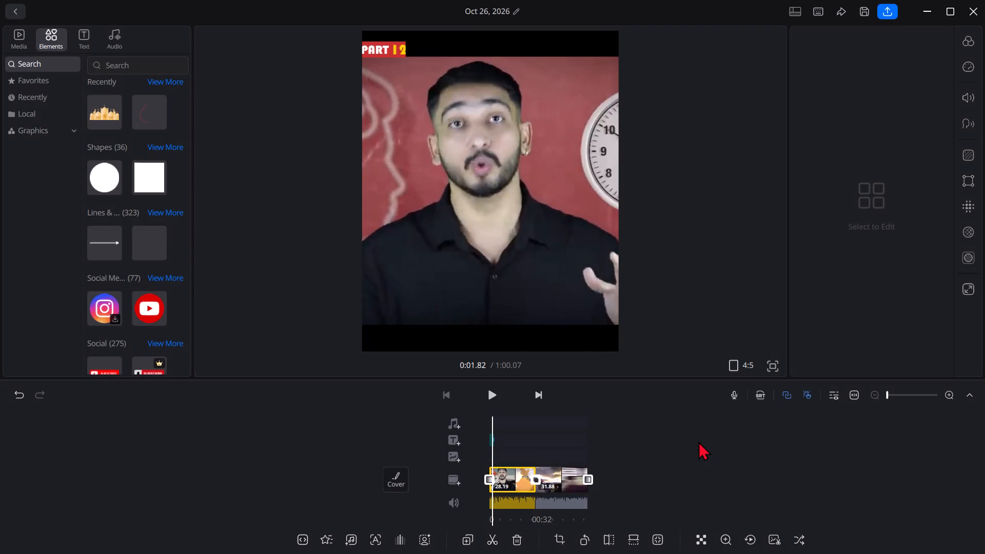
pyautogui.hotkey('ctrl', 'z')
pyautogui.hotkey('ctrl', 'z')
pyautogui.hotkey('ctrl', 'z')
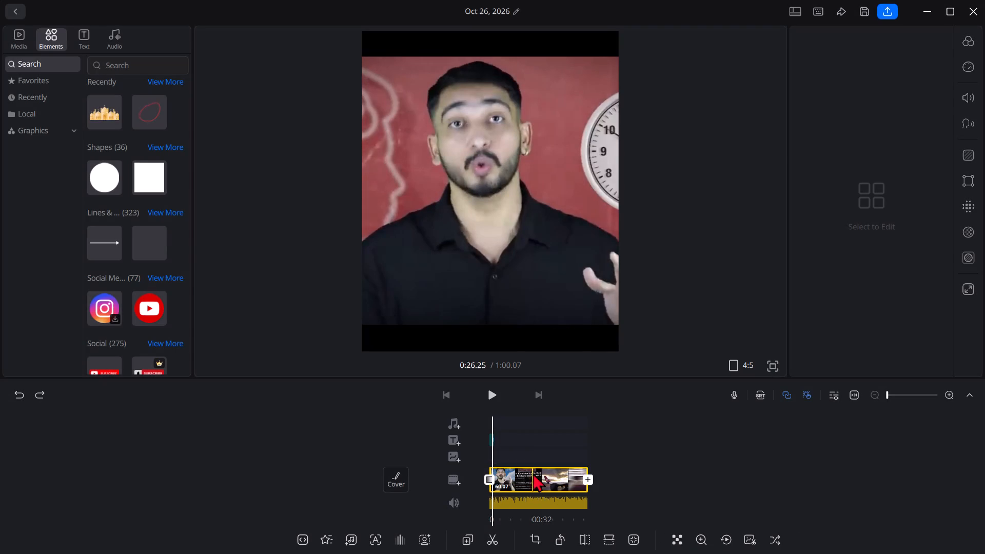
pyautogui.hotkey('ctrl', 'z')
# Delete the already exported 60.07-second PART 12 clip from the start of the timeline.
pyautogui.doubleClick(529, 474)
pyautogui.click(567, 451)
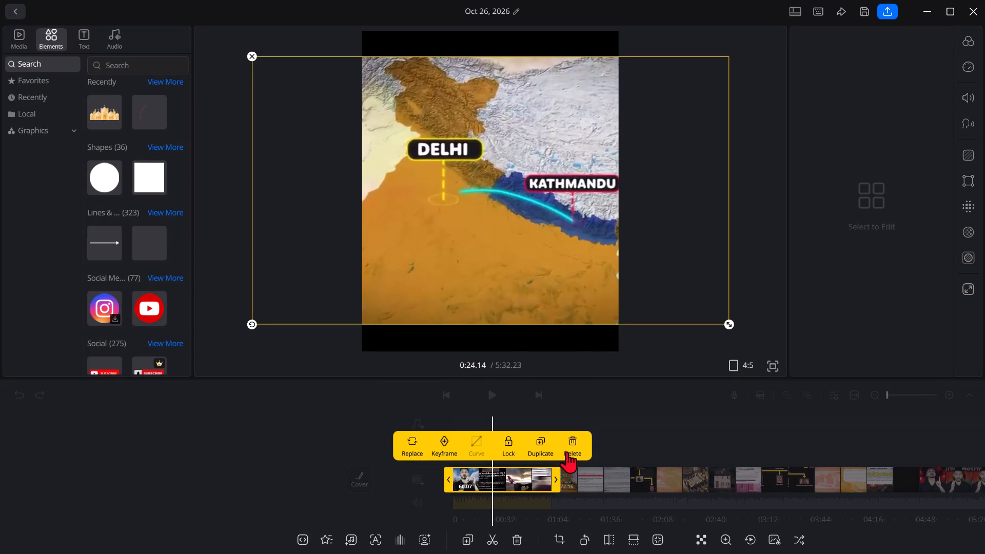
pyautogui.click(310, 394)
# Add a title at the start of the remaining footage with the text PART 13.
pyautogui.hscroll(9, 310, 394)
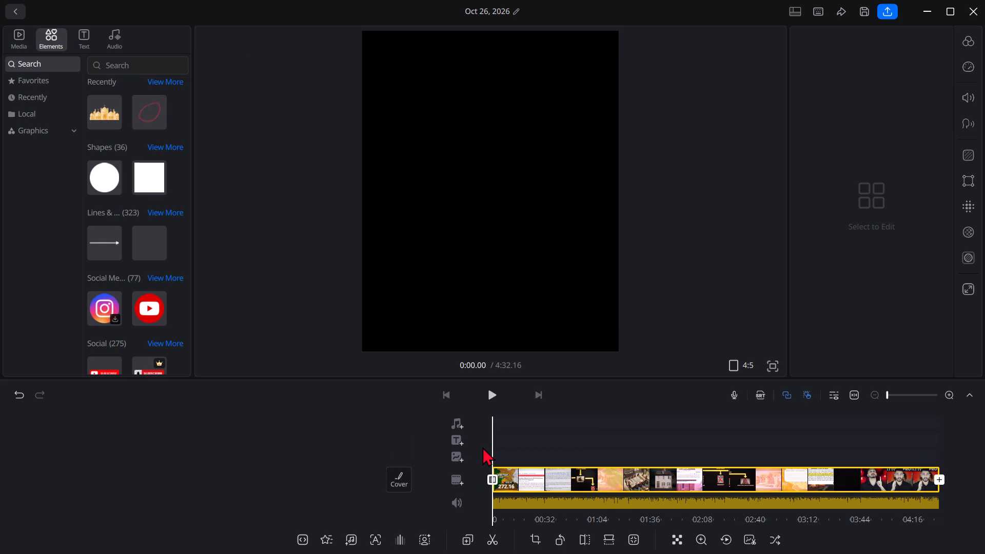
pyautogui.hscroll(3, 482, 447)
pyautogui.click(457, 442)
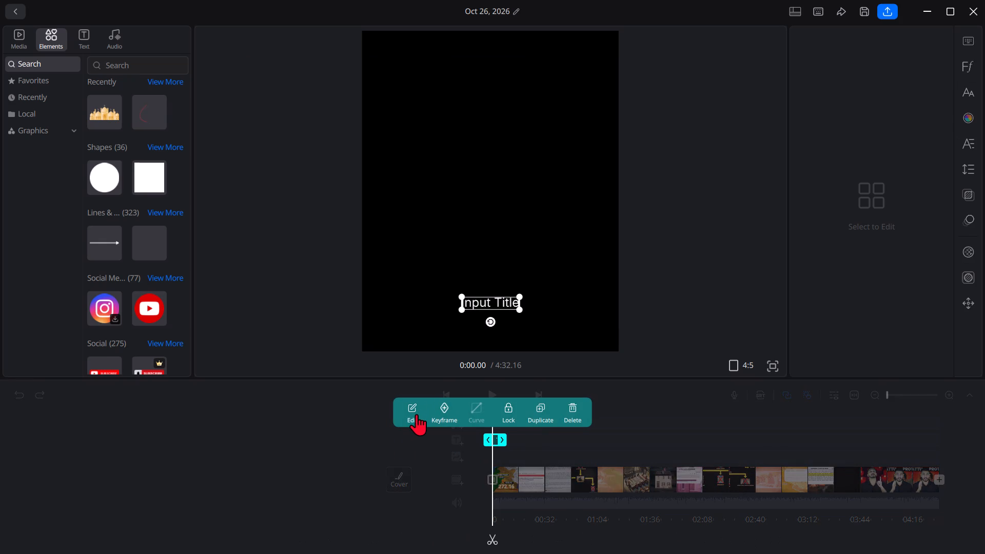
pyautogui.click(417, 414)
pyautogui.click(867, 93)
pyautogui.write('PA')
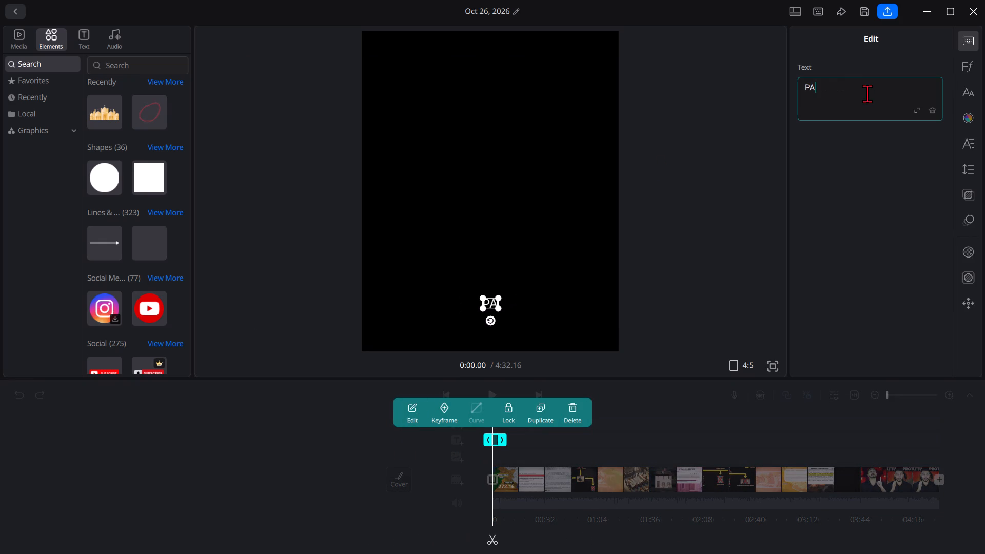
pyautogui.write('RT')
pyautogui.press('space')
pyautogui.write('13')
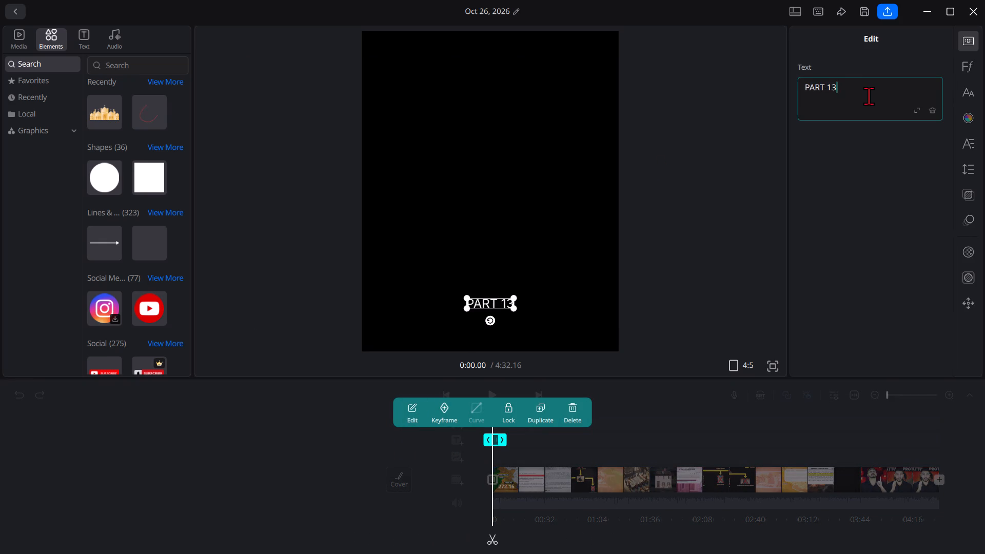
pyautogui.press('Return')
# Style the PART 13 title in the Bauhaus 93 font with the white-on-red colour style.
pyautogui.click(971, 63)
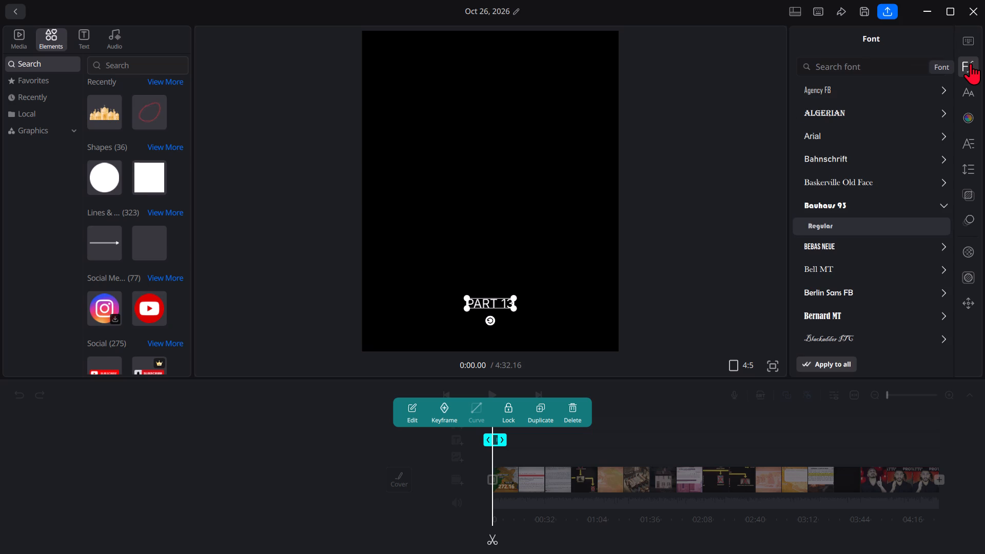
pyautogui.click(884, 203)
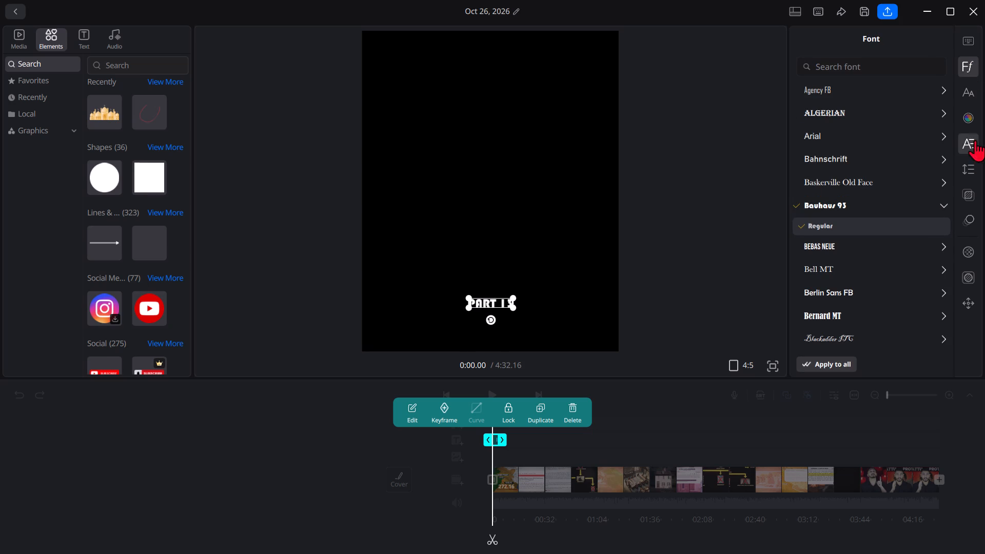
pyautogui.click(963, 120)
pyautogui.click(858, 118)
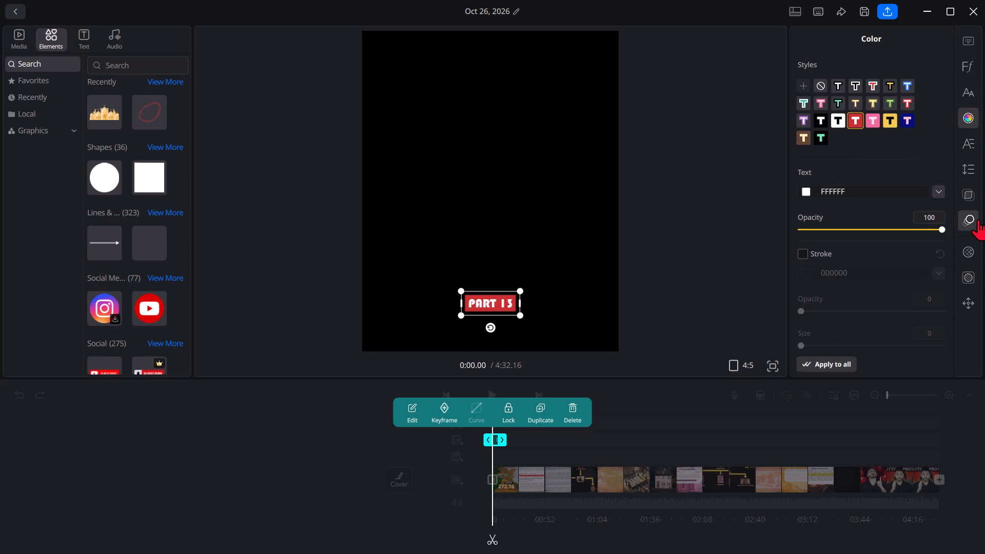
# Apply the second Active caption animation, which highlights words in yellow, to the PART 13 title.
pyautogui.click(972, 219)
pyautogui.click(870, 167)
pyautogui.click(866, 172)
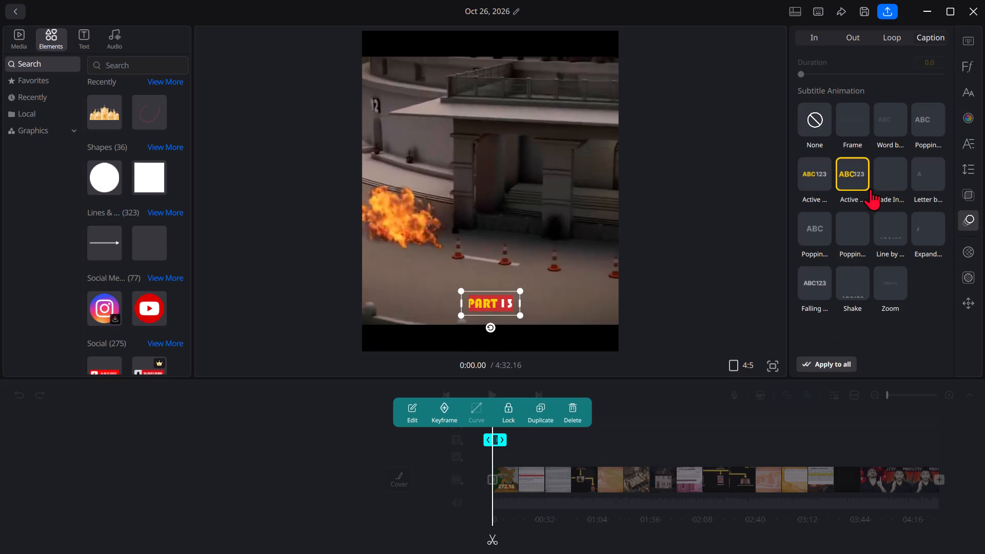
pyautogui.click(975, 258)
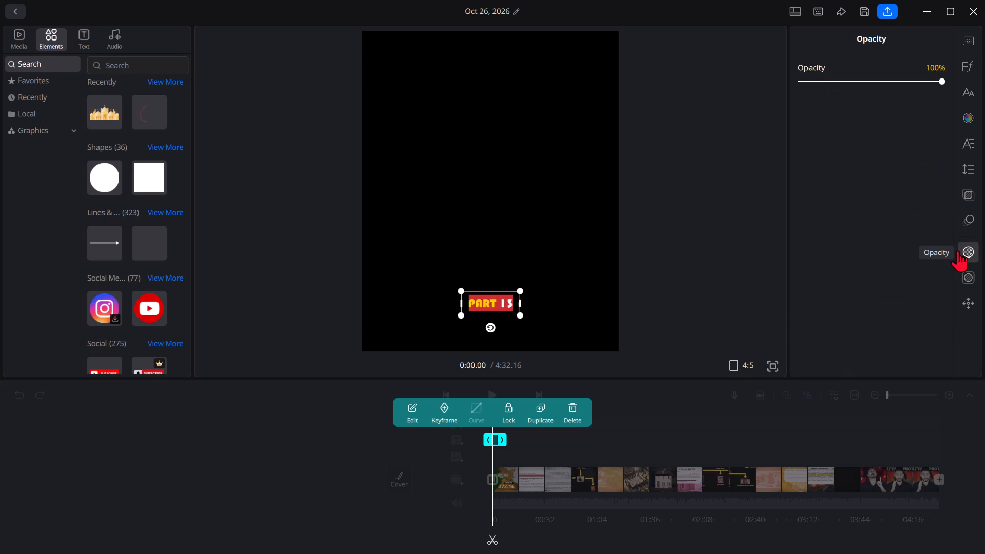
pyautogui.click(980, 221)
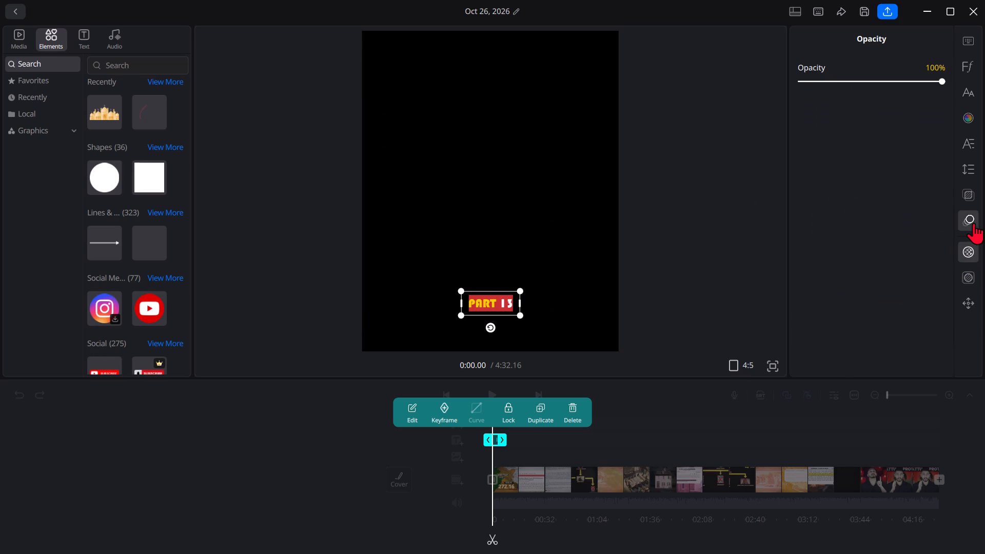
pyautogui.click(973, 223)
# Move the PART 13 title into the top-left corner of the video frame, against the left edge, and deselect it.
pyautogui.moveTo(496, 305); pyautogui.dragTo(423, 67)
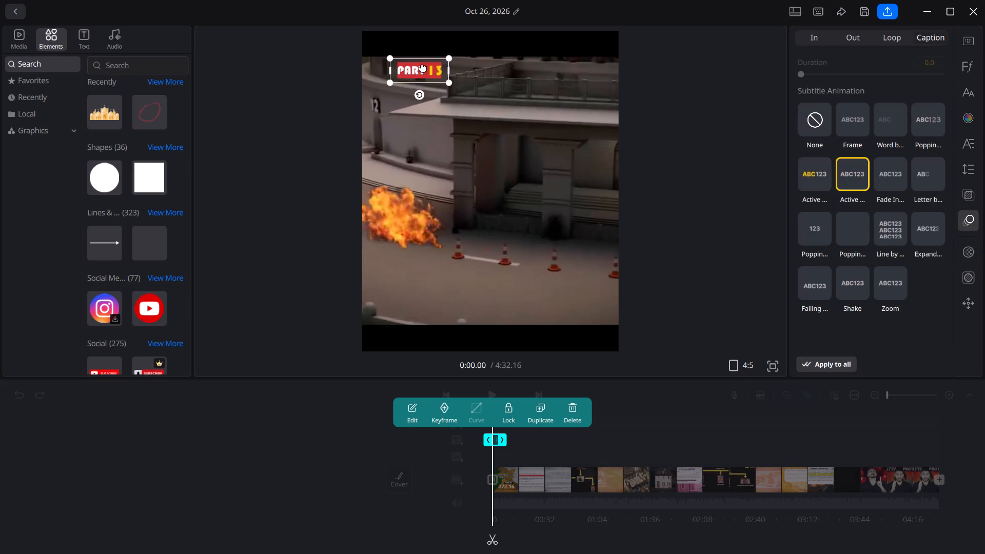
pyautogui.moveTo(423, 67); pyautogui.dragTo(386, 47)
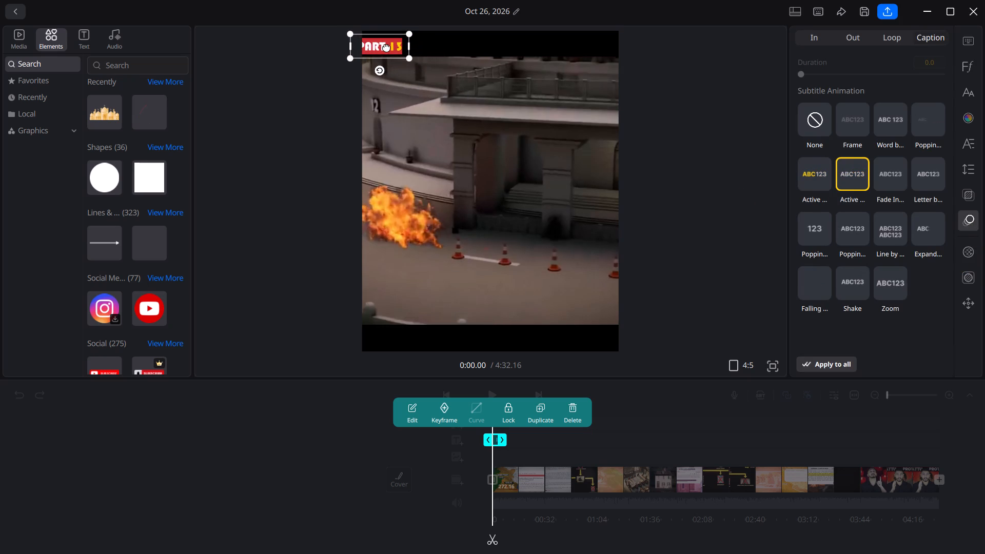
pyautogui.moveTo(386, 47); pyautogui.dragTo(390, 49)
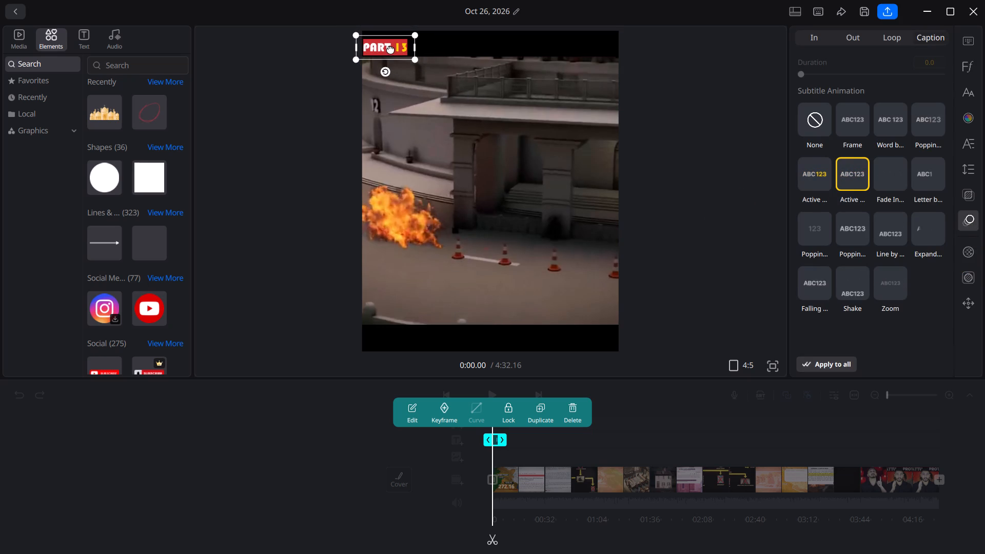
pyautogui.moveTo(390, 49); pyautogui.dragTo(388, 50)
pyautogui.moveTo(24, 264); pyautogui.dragTo(46, 264)
pyautogui.click(269, 250)
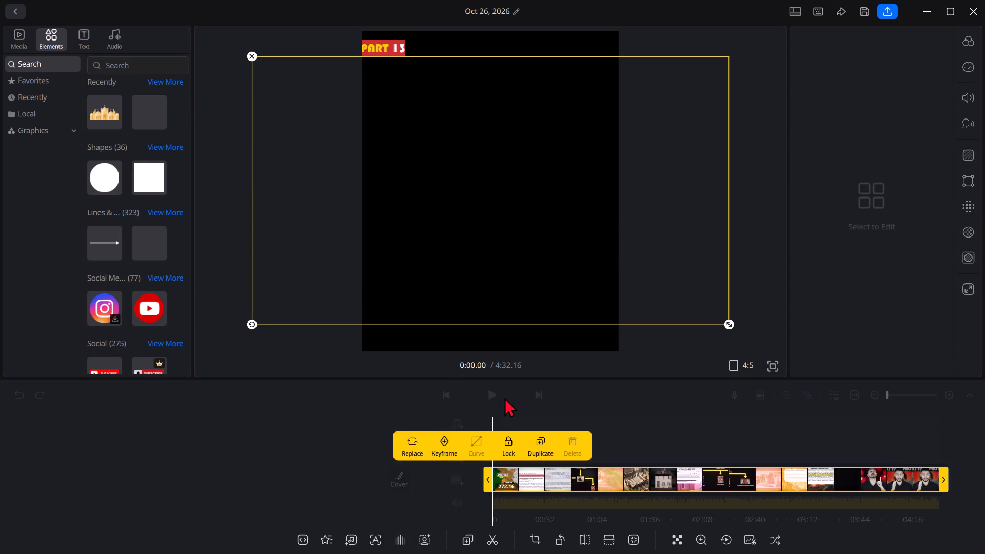
# Play PART 13 up to the Afzal Guru map card, split the clip at 1:12.58 and delete the footage after it.
pyautogui.press('space')
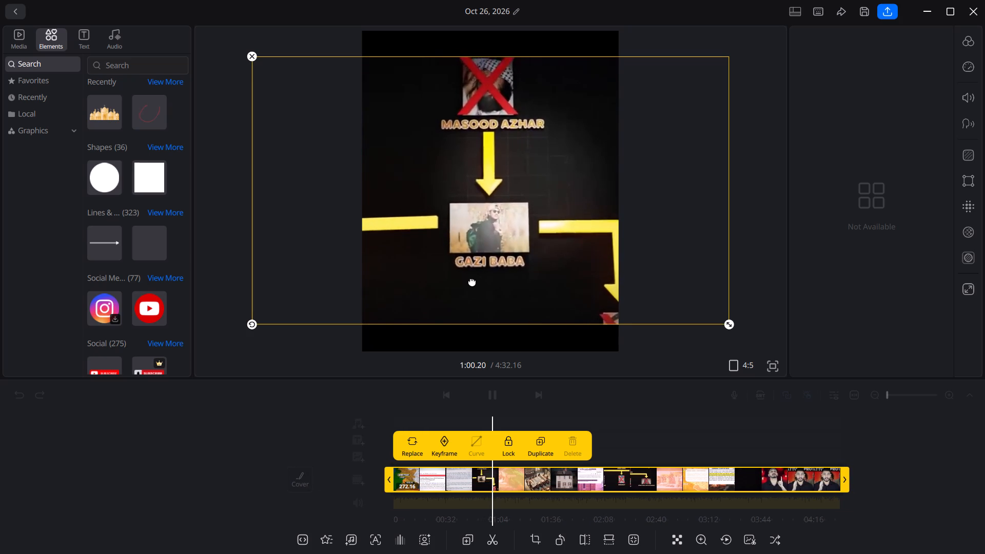
pyautogui.press('space')
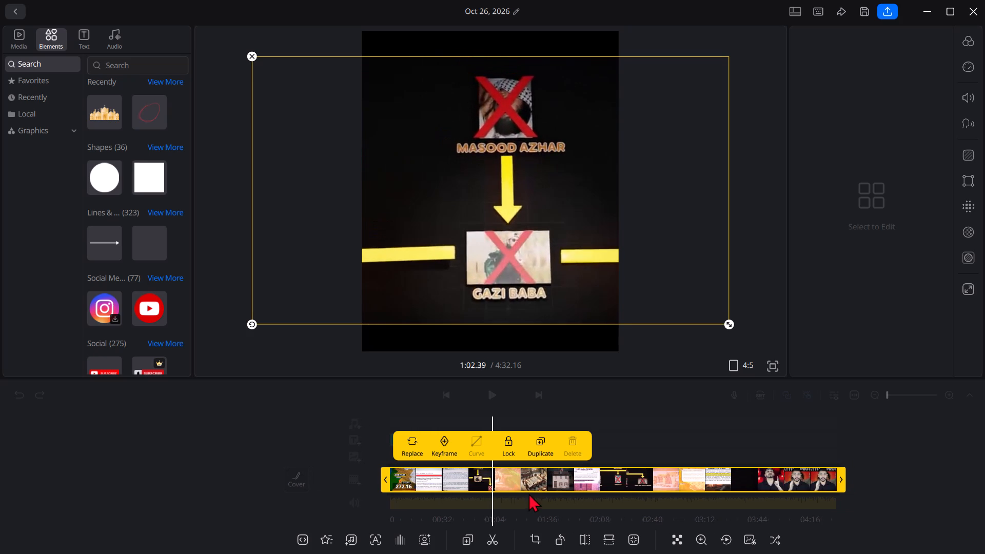
pyautogui.press('space')
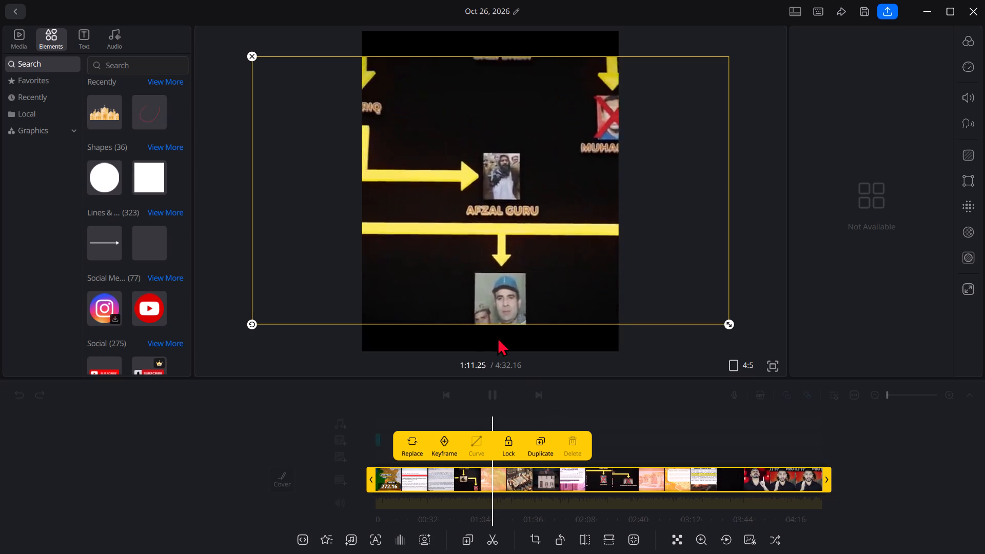
pyautogui.press('space')
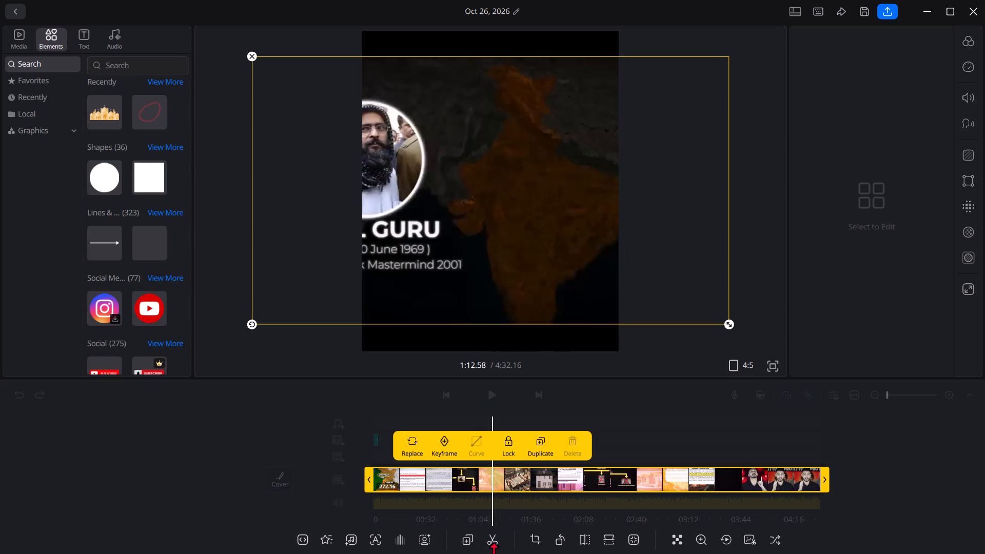
pyautogui.click(496, 537)
pyautogui.doubleClick(527, 478)
pyautogui.click(570, 442)
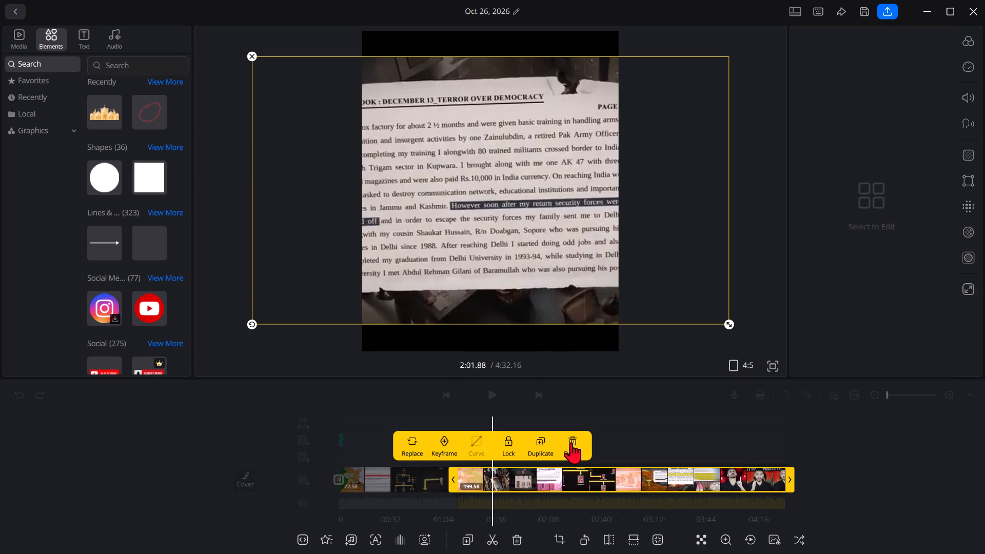
pyautogui.click(623, 397)
pyautogui.click(588, 501)
# Add the Black transition with a 0.8 duration at the end of the PART 13 clip.
pyautogui.click(489, 477)
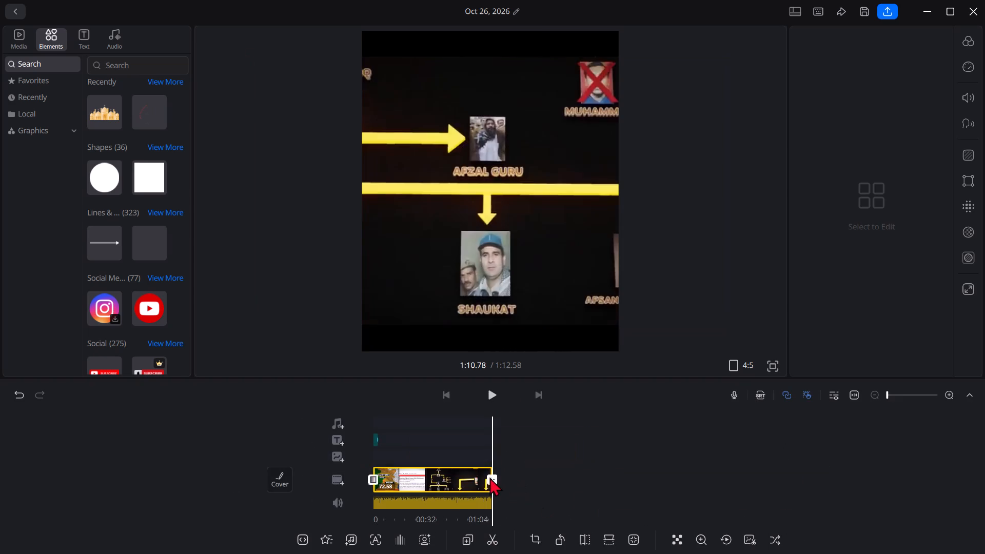
pyautogui.click(442, 437)
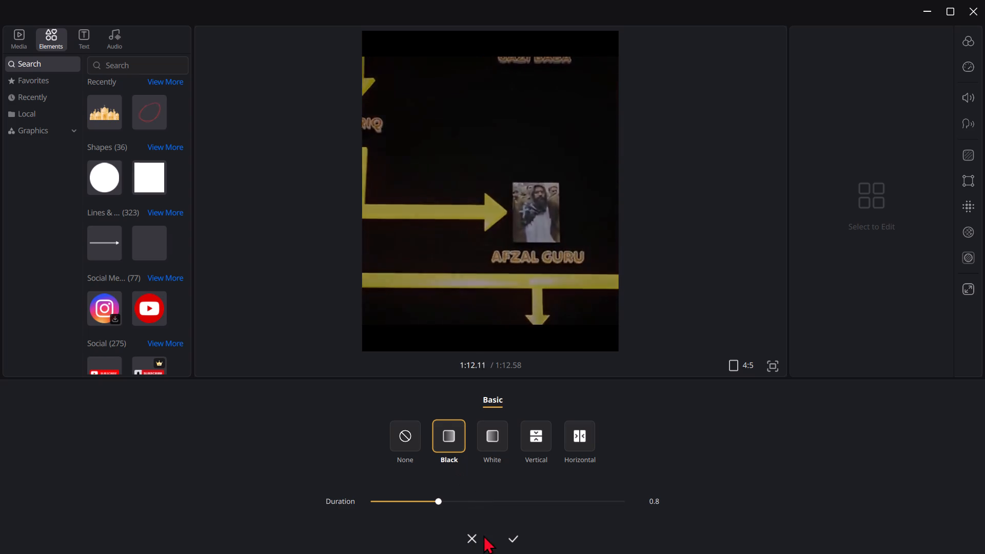
pyautogui.click(518, 534)
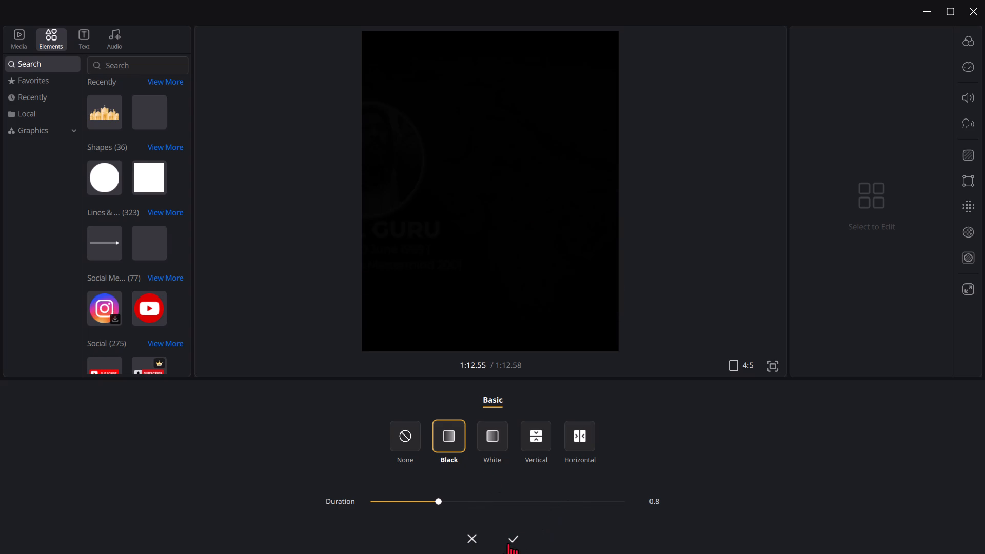
pyautogui.click(508, 543)
# Move the playhead back from the end of the PART 13 clip to an earlier point in it.
pyautogui.moveTo(545, 484); pyautogui.dragTo(621, 475)
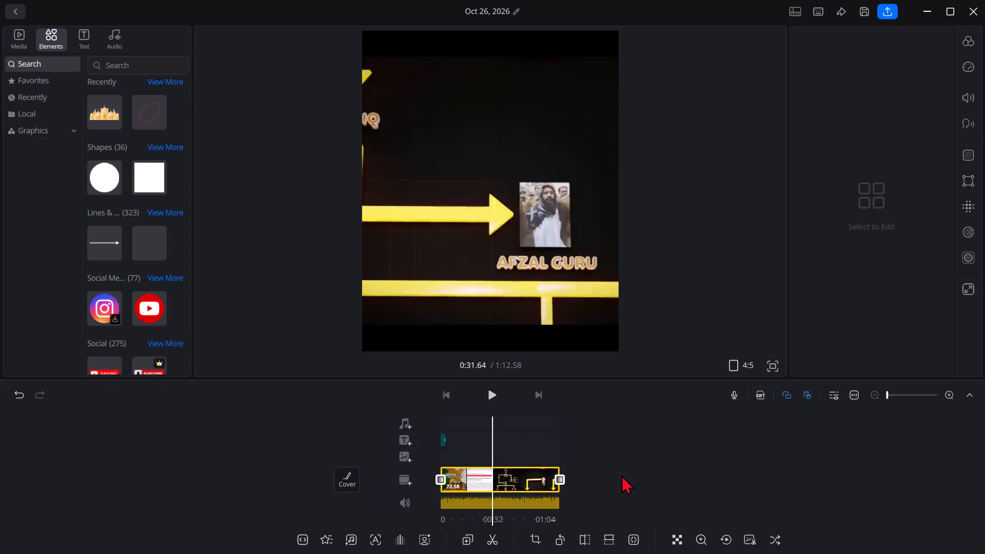
# Split the PART 13 clip at 0:34.45 and add the Rotate 1 transition with a 0.8 duration at the cut.
pyautogui.moveTo(621, 475); pyautogui.dragTo(617, 483)
pyautogui.click(496, 532)
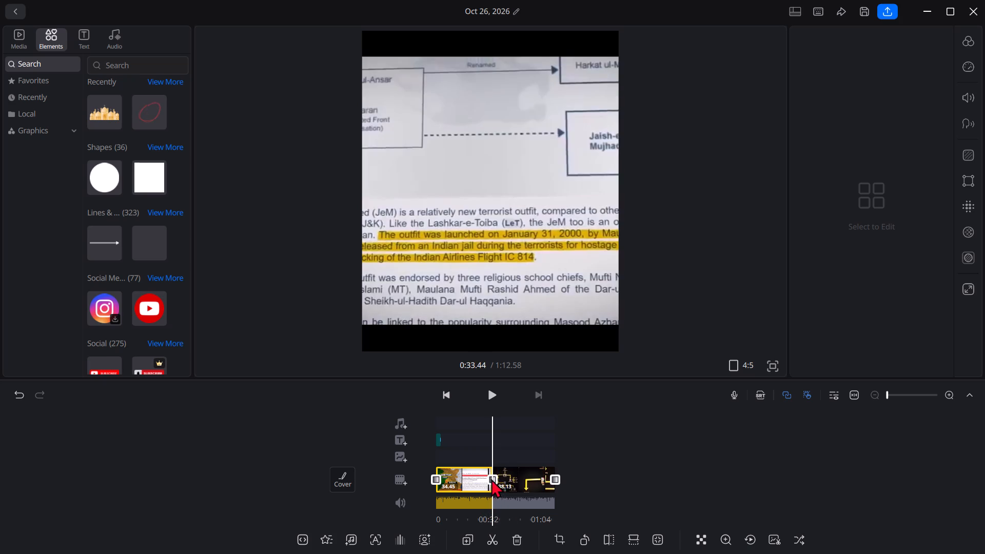
pyautogui.click(491, 479)
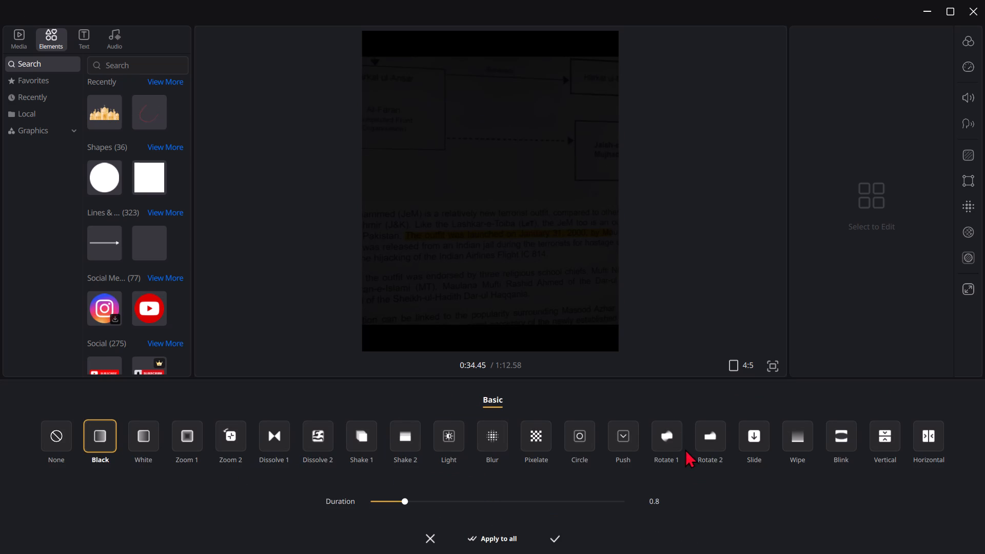
pyautogui.click(683, 446)
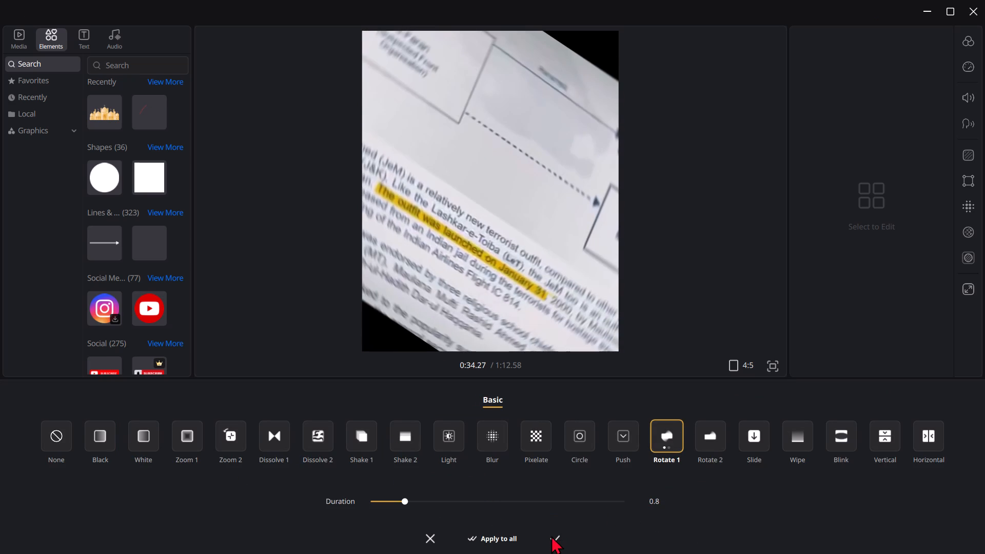
pyautogui.click(551, 535)
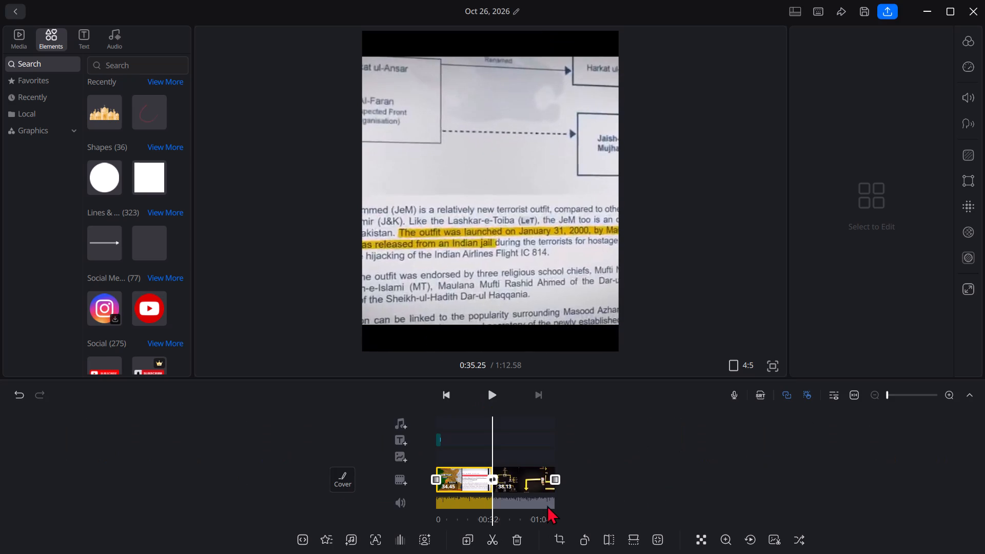
# Return the playhead to the start of the timeline and export the PART 13 video.
pyautogui.moveTo(577, 474); pyautogui.dragTo(674, 466)
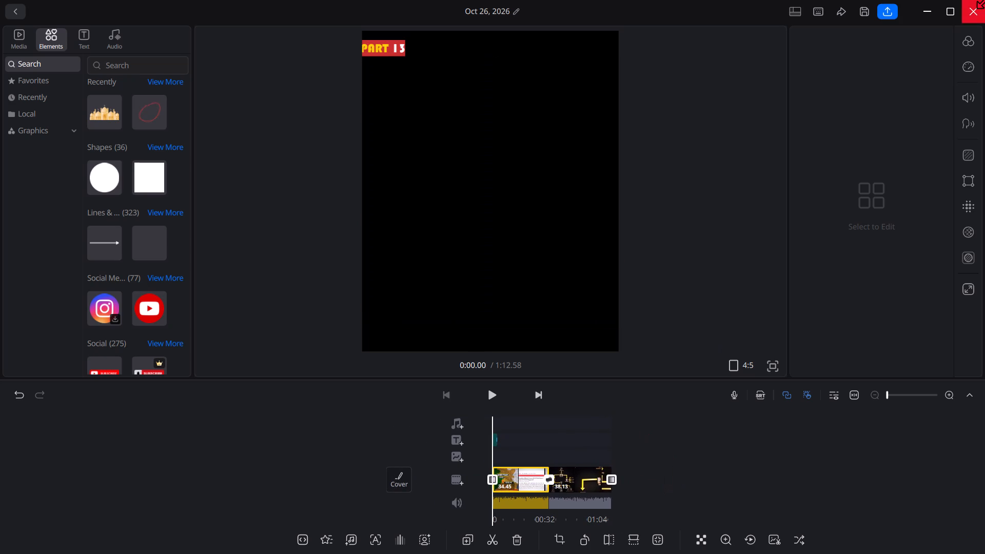
pyautogui.click(885, 15)
pyautogui.click(741, 430)
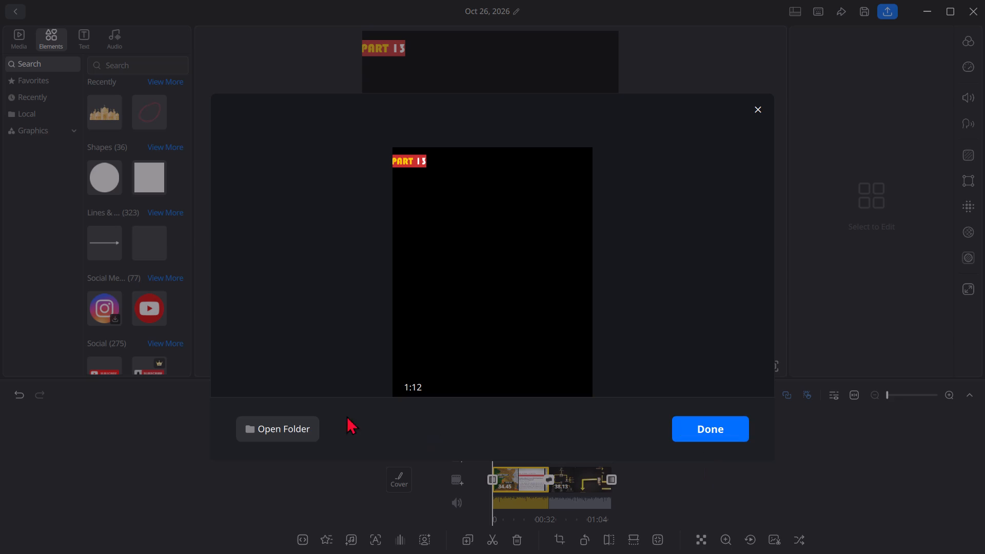
# Open the Downloads folder that holds the exported PART 13 video.
pyautogui.click(269, 419)
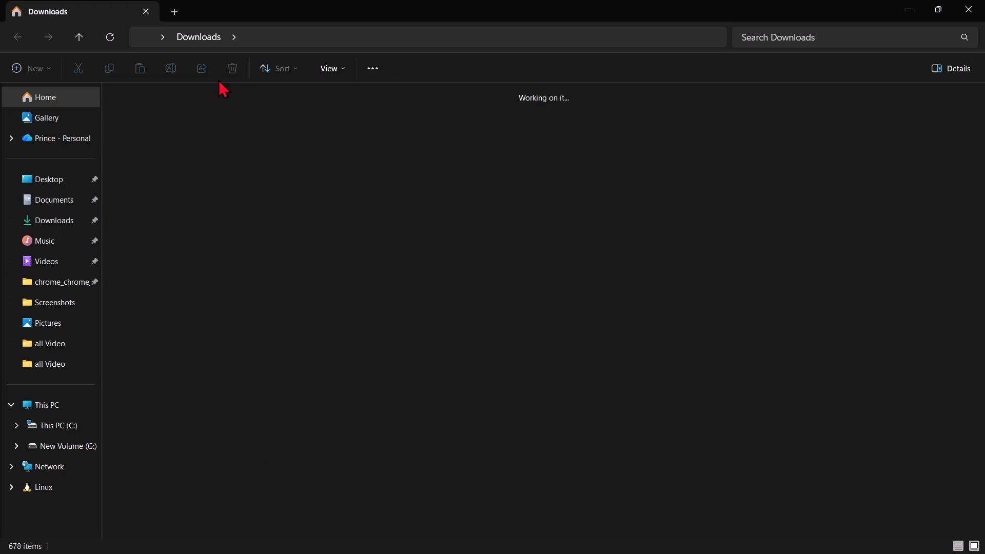
# Open Windows Settings, search for MOUSE and open the Mouse pointer size setting.
pyautogui.press('super+i')
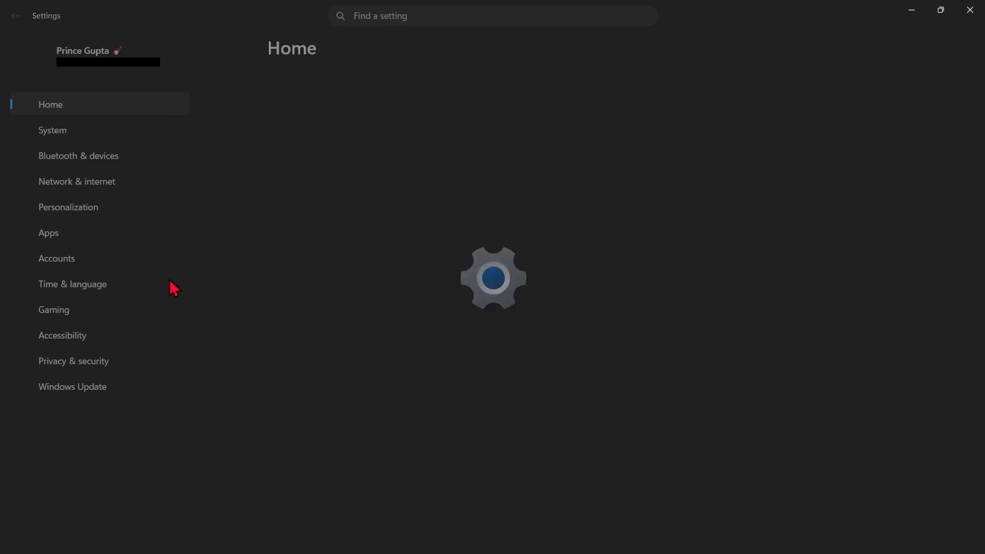
pyautogui.click(446, 12)
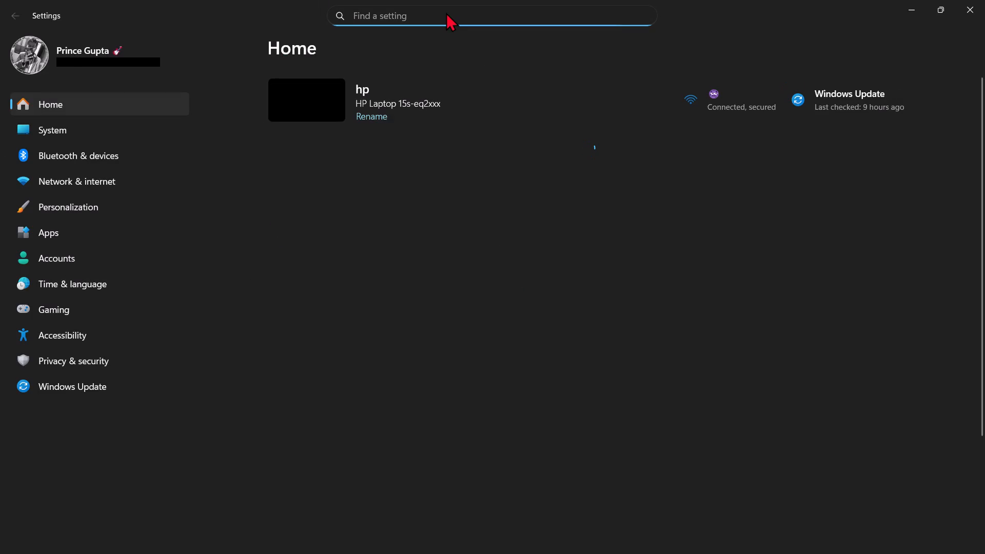
pyautogui.write('MOU')
pyautogui.write('SE')
pyautogui.press('space')
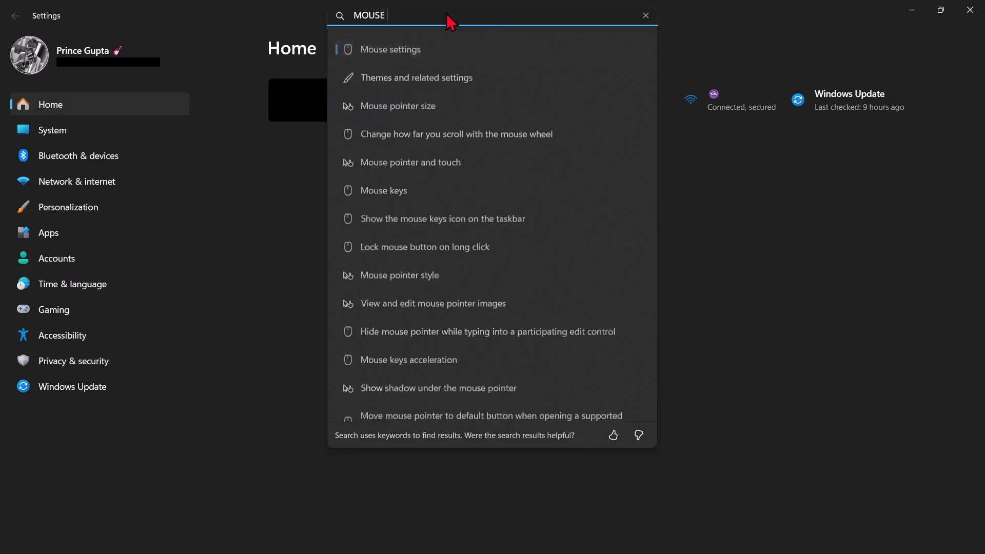
pyautogui.click(351, 112)
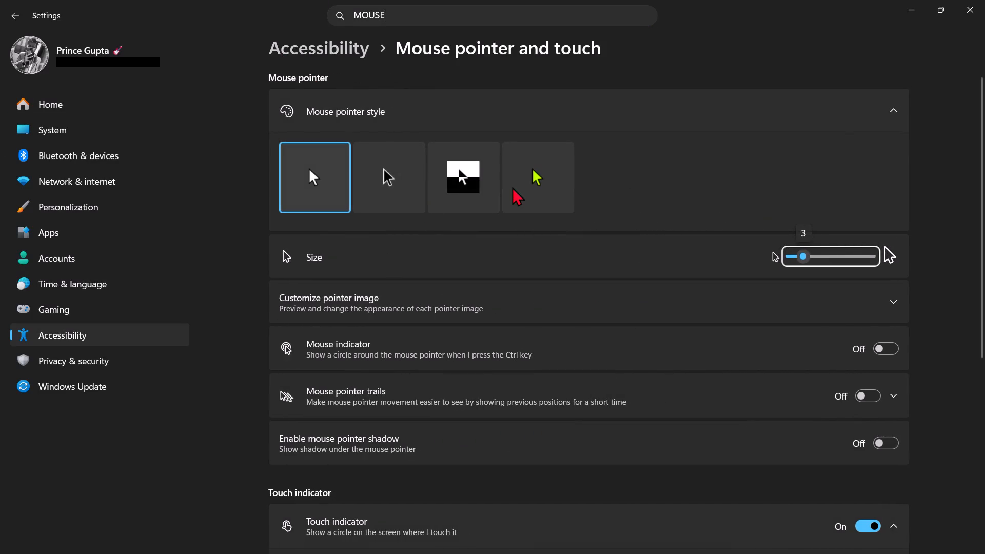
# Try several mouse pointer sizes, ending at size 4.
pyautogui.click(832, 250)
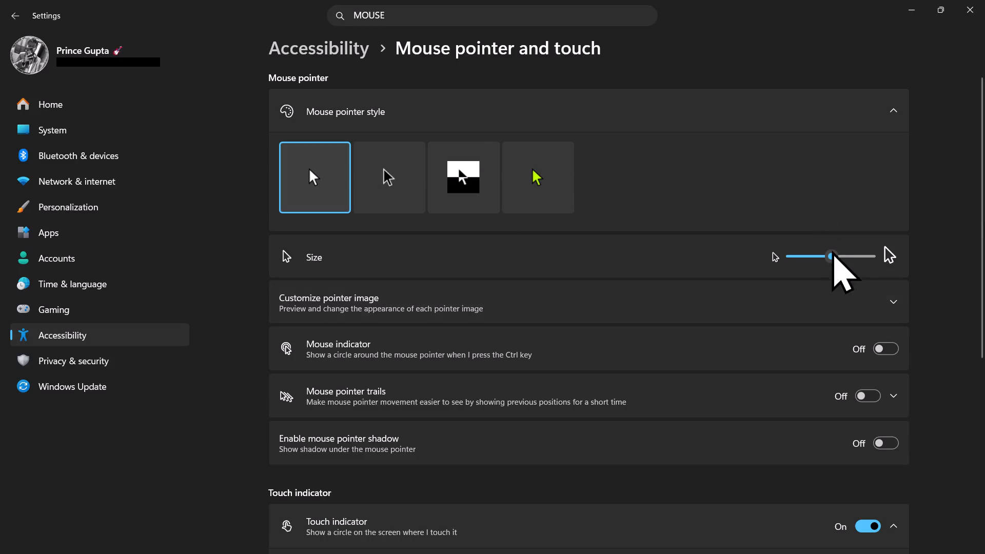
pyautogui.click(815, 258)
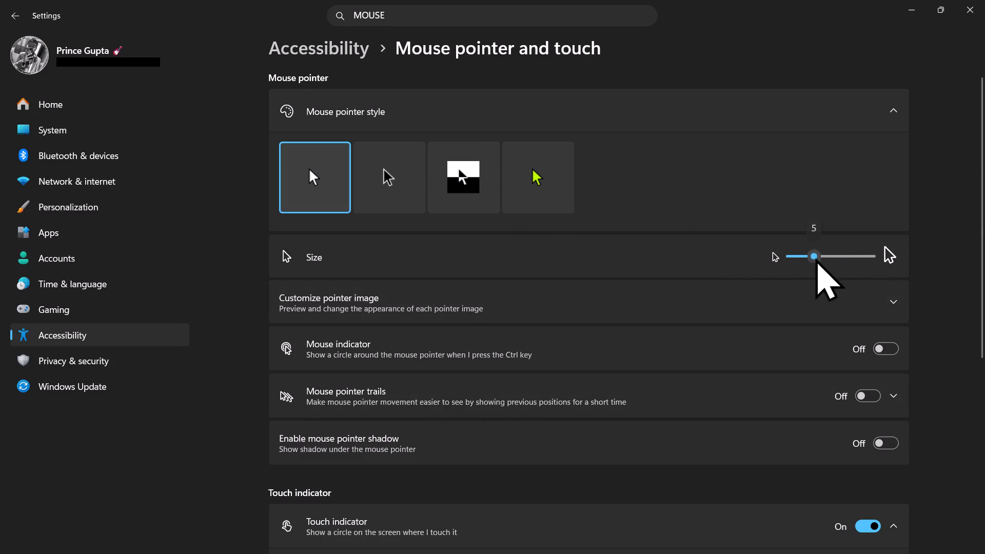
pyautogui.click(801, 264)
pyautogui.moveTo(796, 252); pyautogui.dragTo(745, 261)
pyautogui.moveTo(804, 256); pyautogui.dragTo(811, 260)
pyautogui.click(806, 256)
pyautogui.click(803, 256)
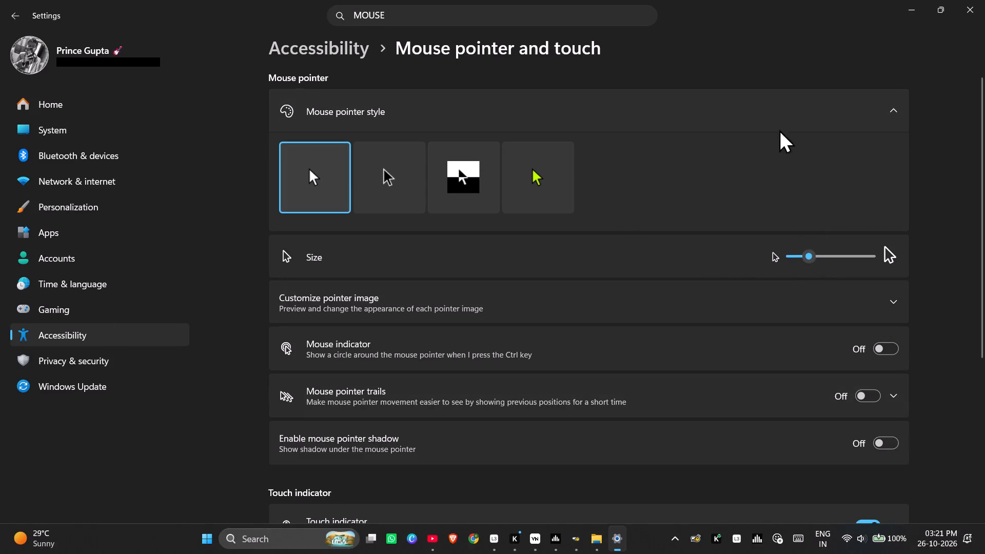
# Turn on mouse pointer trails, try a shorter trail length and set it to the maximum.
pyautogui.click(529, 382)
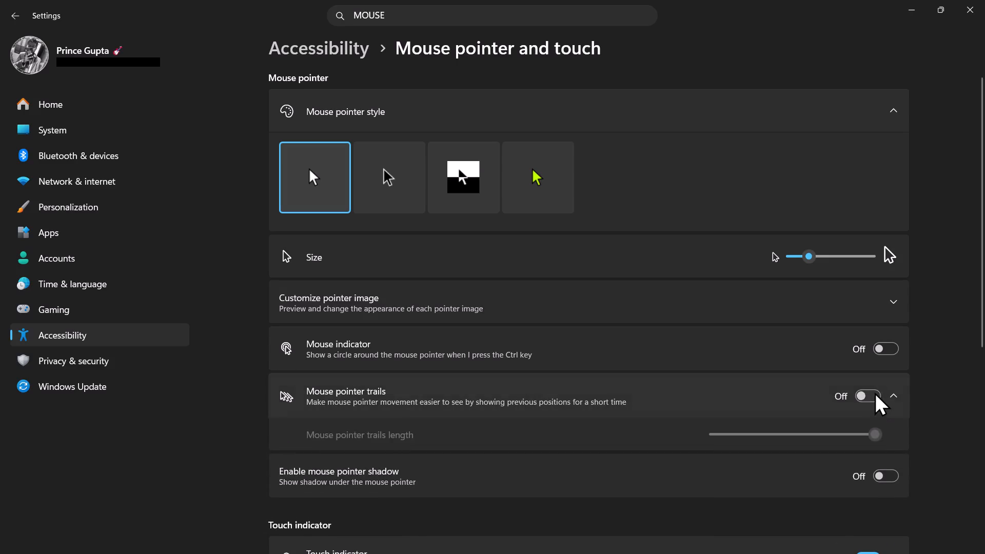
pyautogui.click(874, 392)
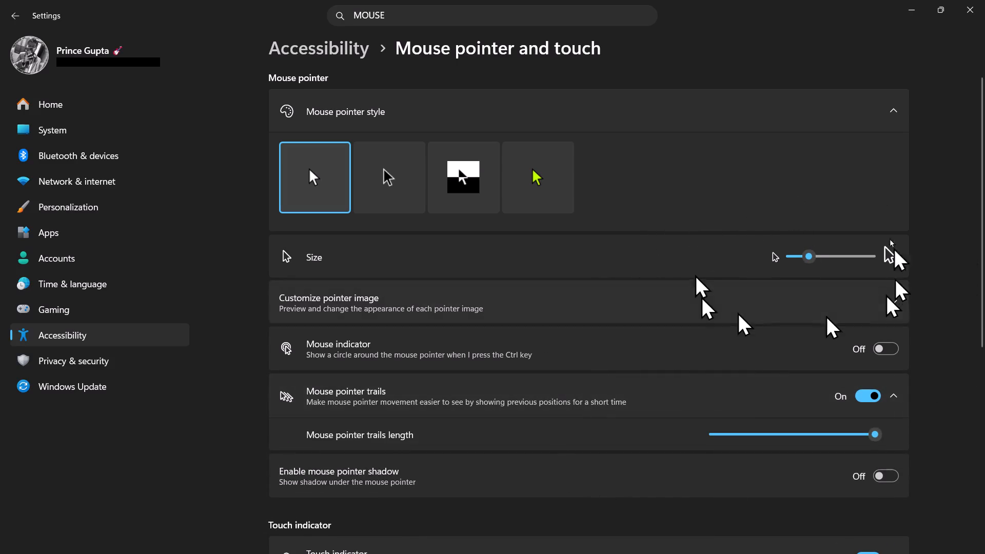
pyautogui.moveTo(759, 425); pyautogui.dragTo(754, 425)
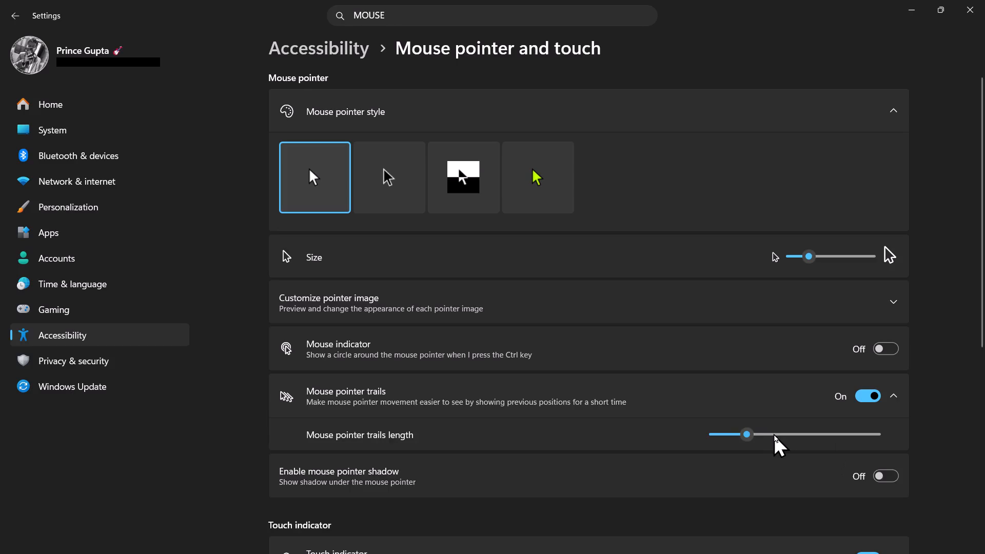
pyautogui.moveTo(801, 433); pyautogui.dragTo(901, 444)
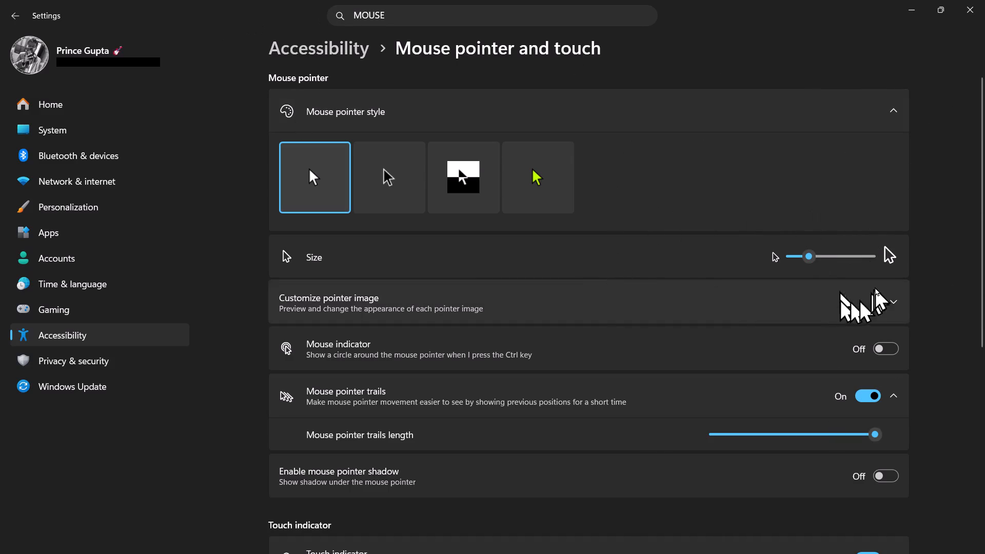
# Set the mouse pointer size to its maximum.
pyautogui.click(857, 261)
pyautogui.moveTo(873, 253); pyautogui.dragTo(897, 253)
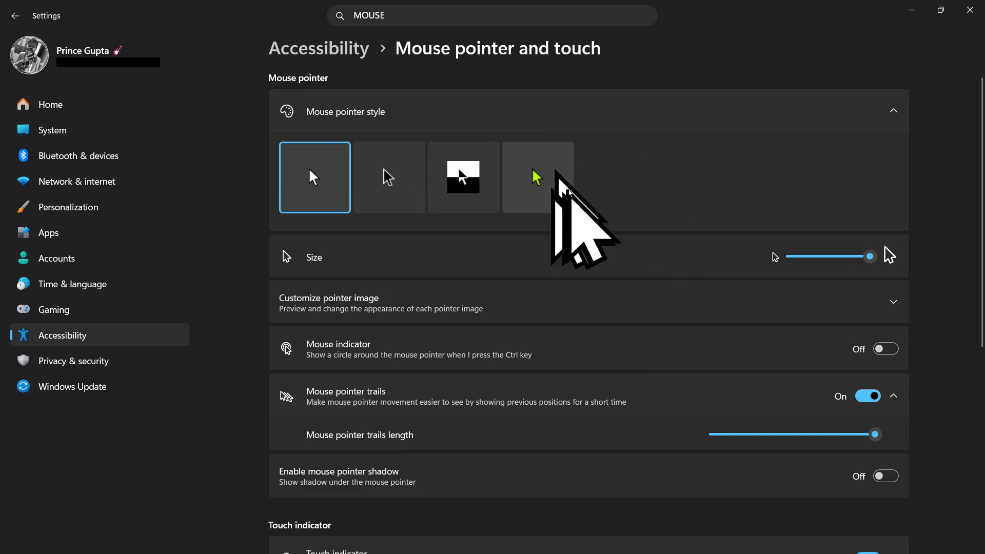
# Change the mouse pointer style to the custom coloured pointer.
pyautogui.click(526, 198)
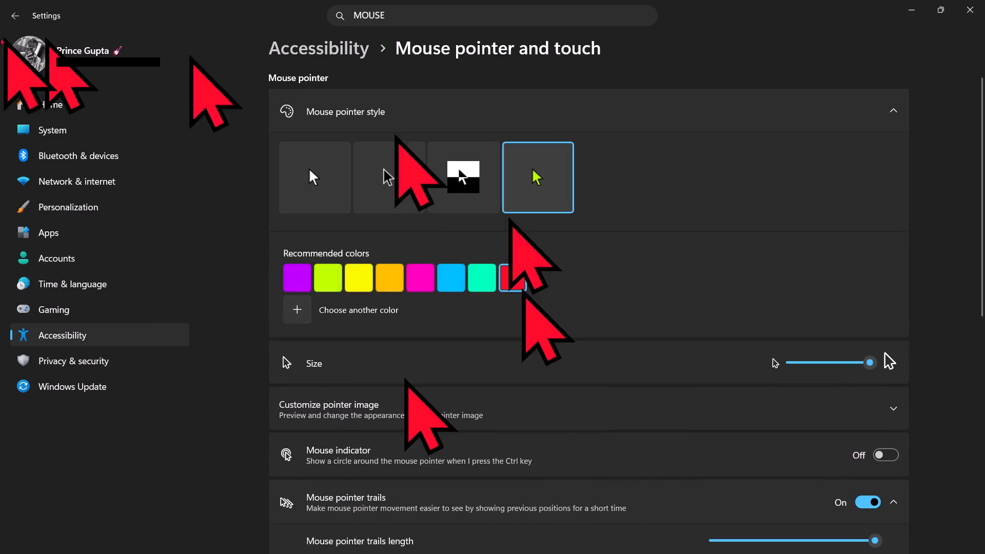
pyautogui.click(397, 217)
pyautogui.click(446, 285)
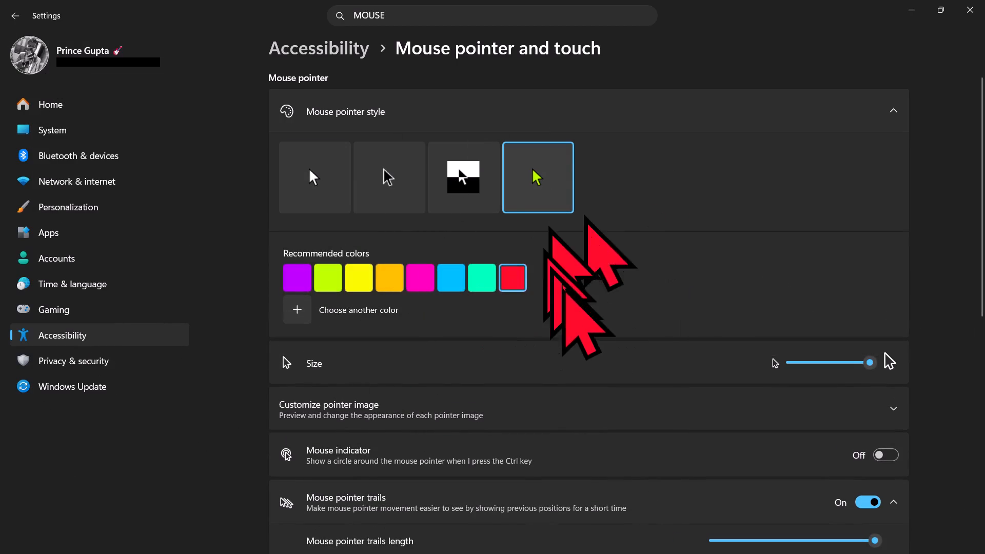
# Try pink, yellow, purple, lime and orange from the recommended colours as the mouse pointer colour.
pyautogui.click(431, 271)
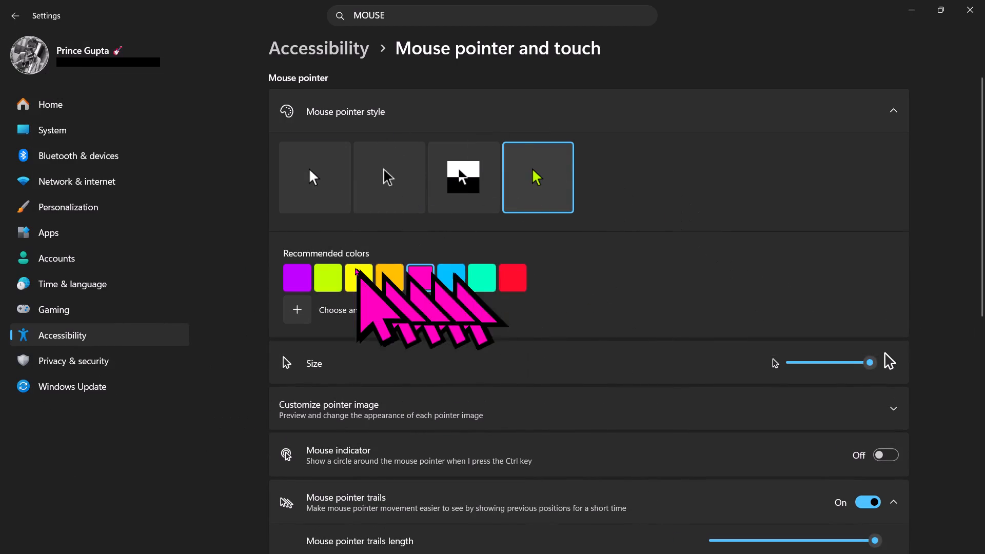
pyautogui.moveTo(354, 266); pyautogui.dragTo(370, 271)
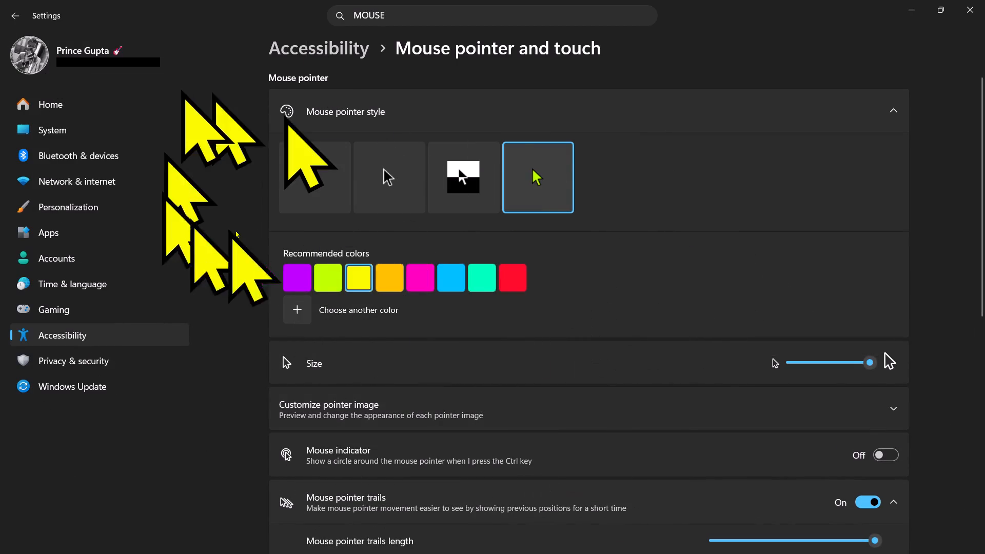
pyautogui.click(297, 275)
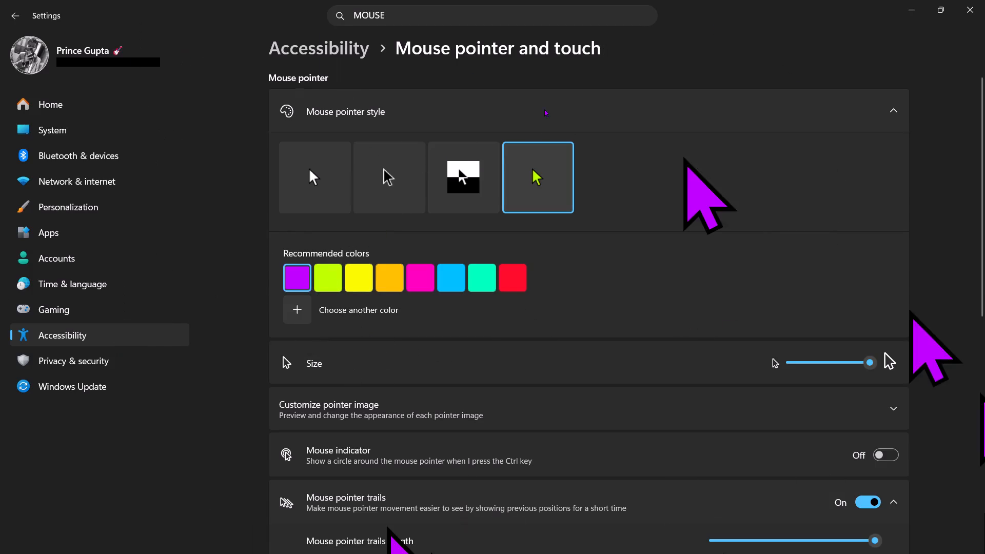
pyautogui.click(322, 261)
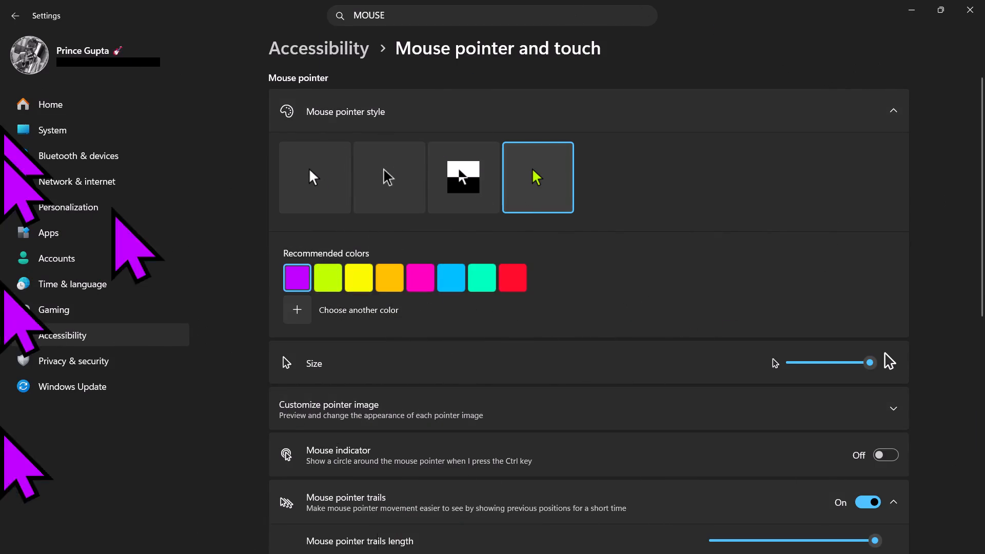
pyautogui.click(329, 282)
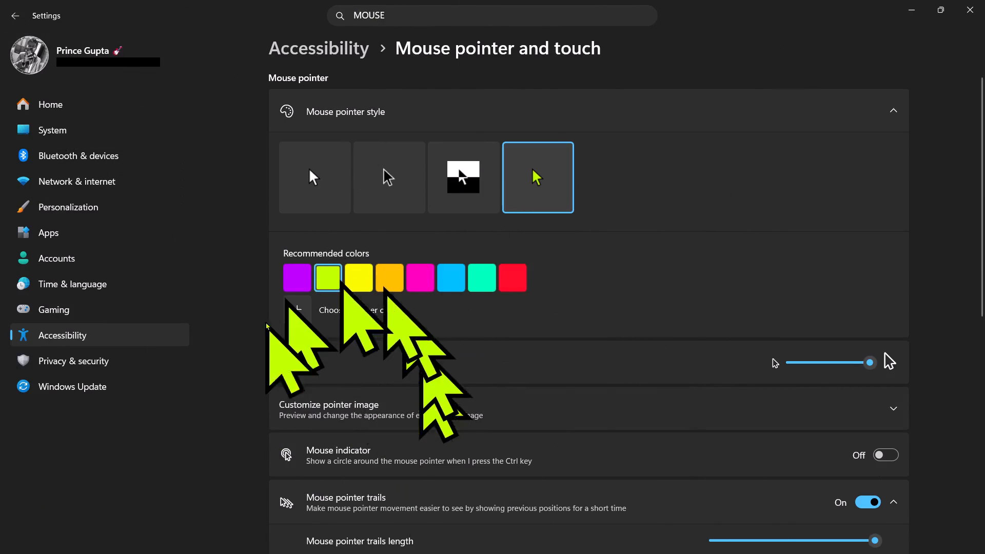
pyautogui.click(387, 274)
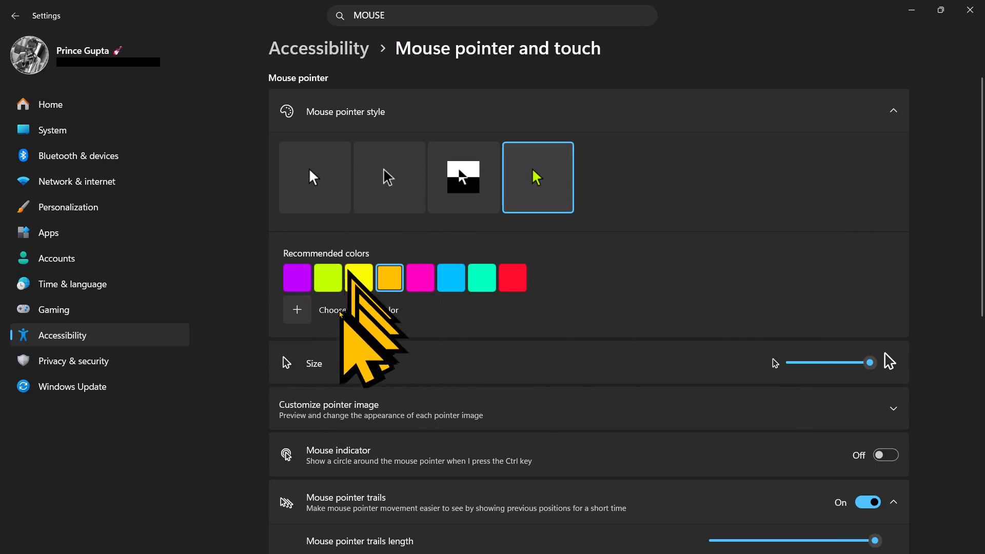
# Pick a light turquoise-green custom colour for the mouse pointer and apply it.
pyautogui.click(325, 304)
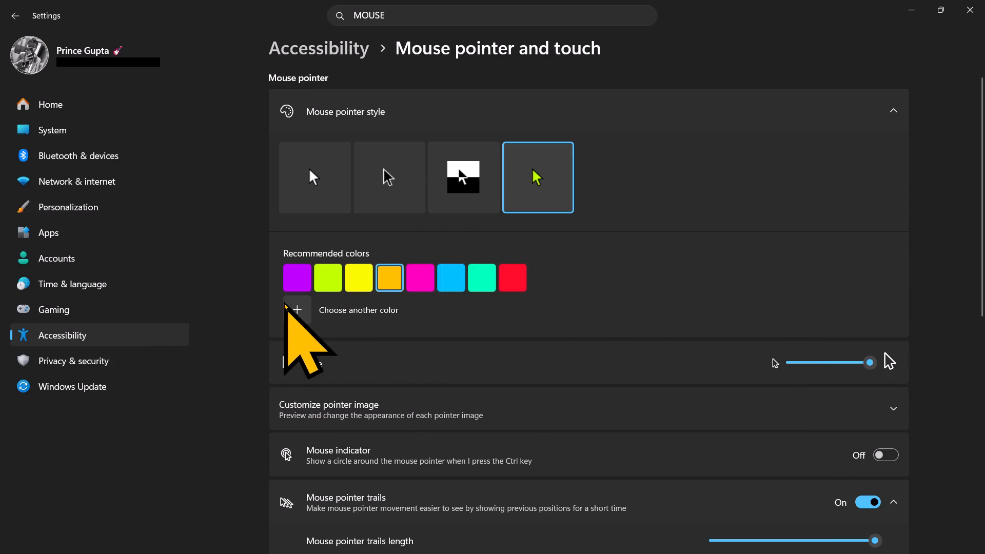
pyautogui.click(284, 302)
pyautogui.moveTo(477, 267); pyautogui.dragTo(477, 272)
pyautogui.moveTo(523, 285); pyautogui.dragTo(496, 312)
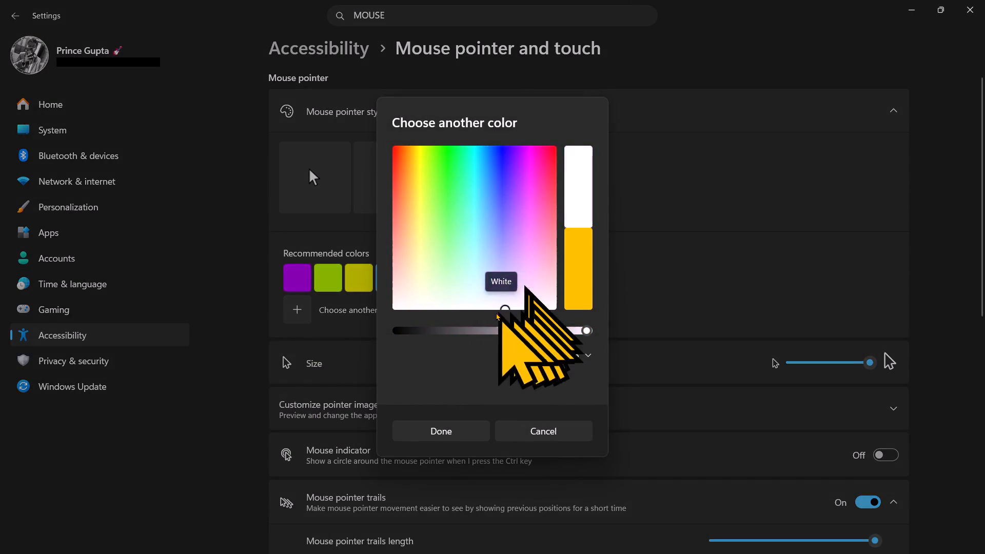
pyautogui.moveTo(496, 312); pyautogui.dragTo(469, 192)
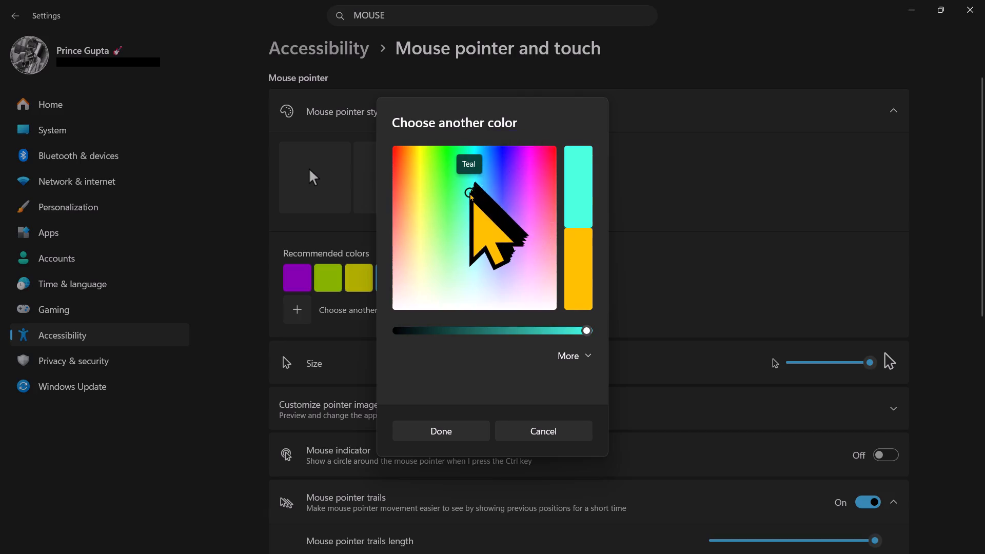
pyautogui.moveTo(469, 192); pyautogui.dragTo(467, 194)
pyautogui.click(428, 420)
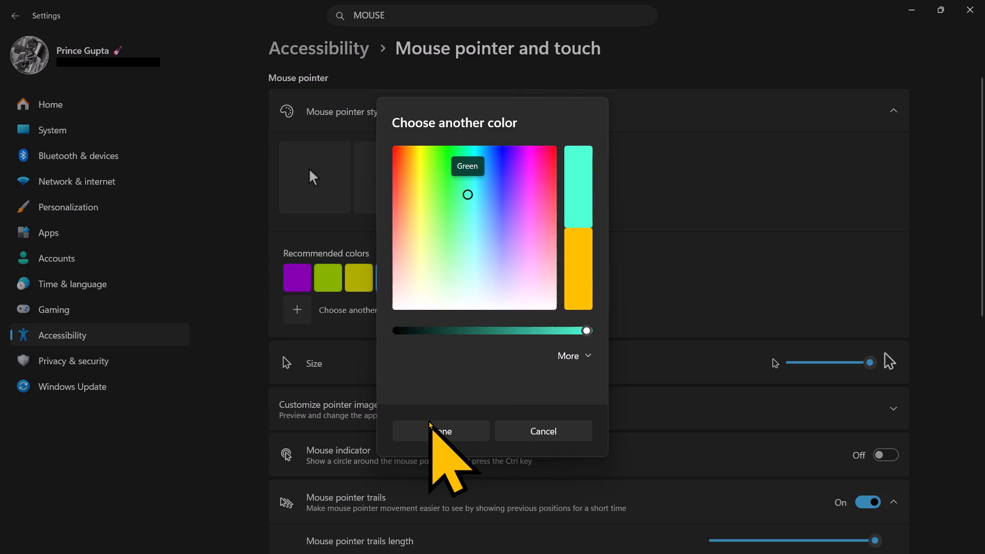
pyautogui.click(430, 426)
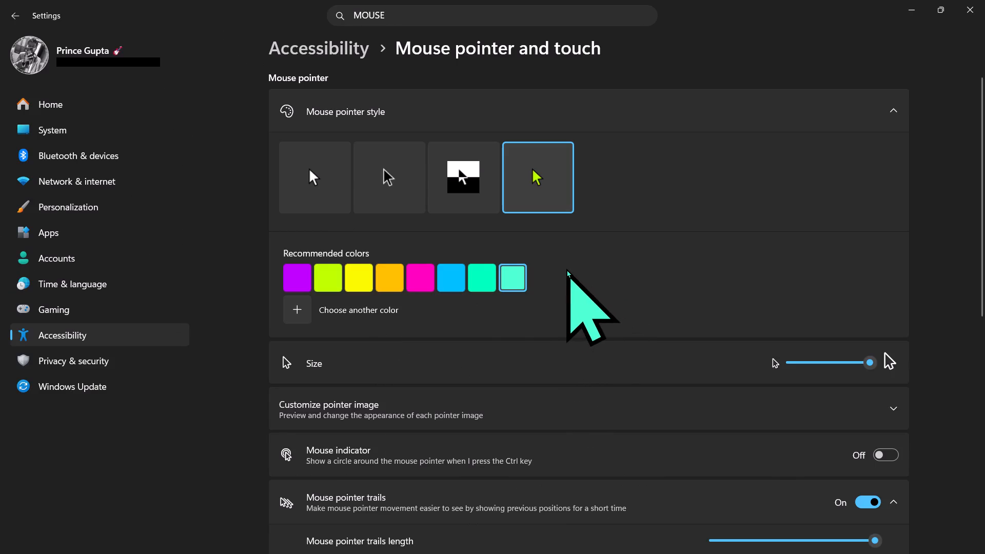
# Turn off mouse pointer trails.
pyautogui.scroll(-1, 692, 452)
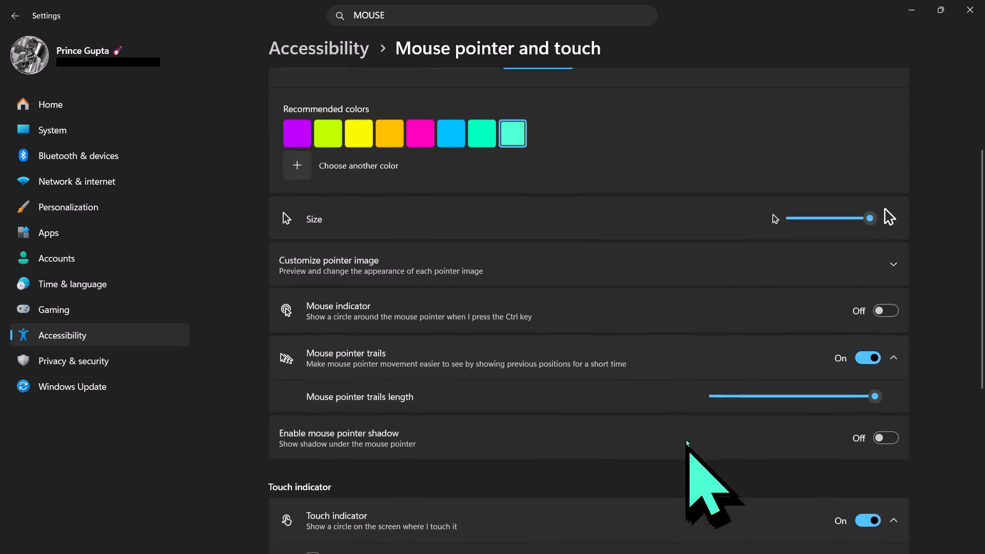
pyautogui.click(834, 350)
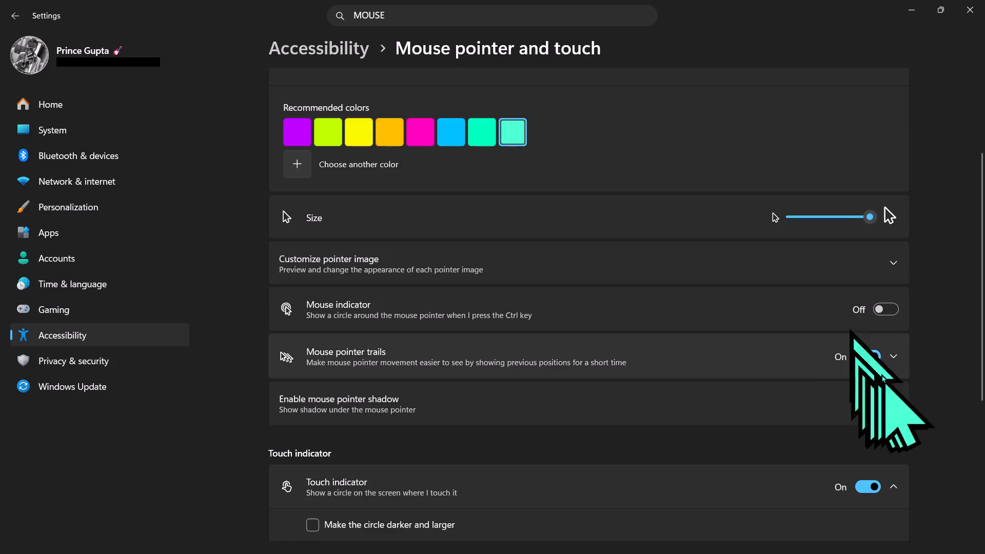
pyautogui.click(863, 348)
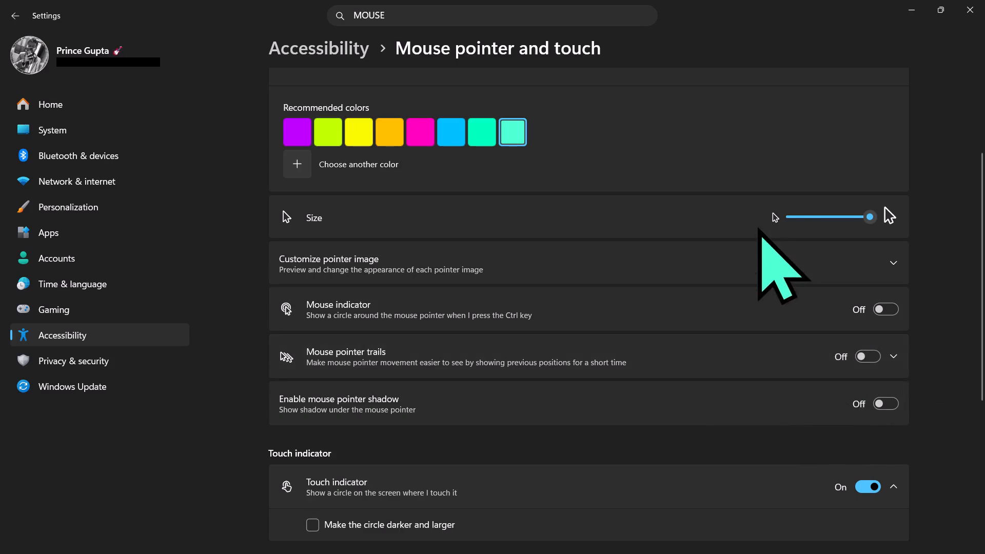
# Set the mouse pointer size to 4.
pyautogui.moveTo(794, 212); pyautogui.dragTo(814, 221)
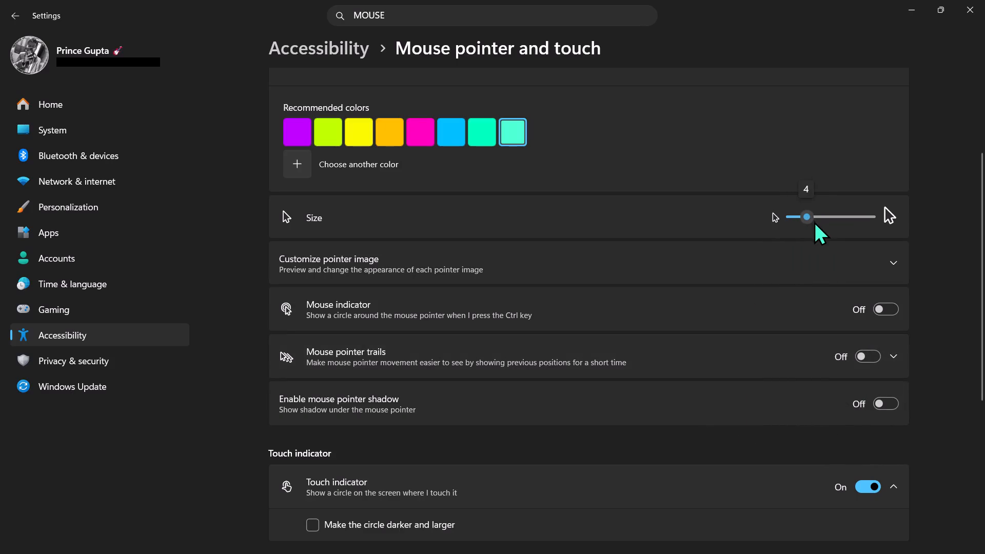
pyautogui.moveTo(814, 221); pyautogui.dragTo(814, 223)
pyautogui.click(800, 217)
pyautogui.click(805, 222)
pyautogui.moveTo(805, 222); pyautogui.dragTo(813, 220)
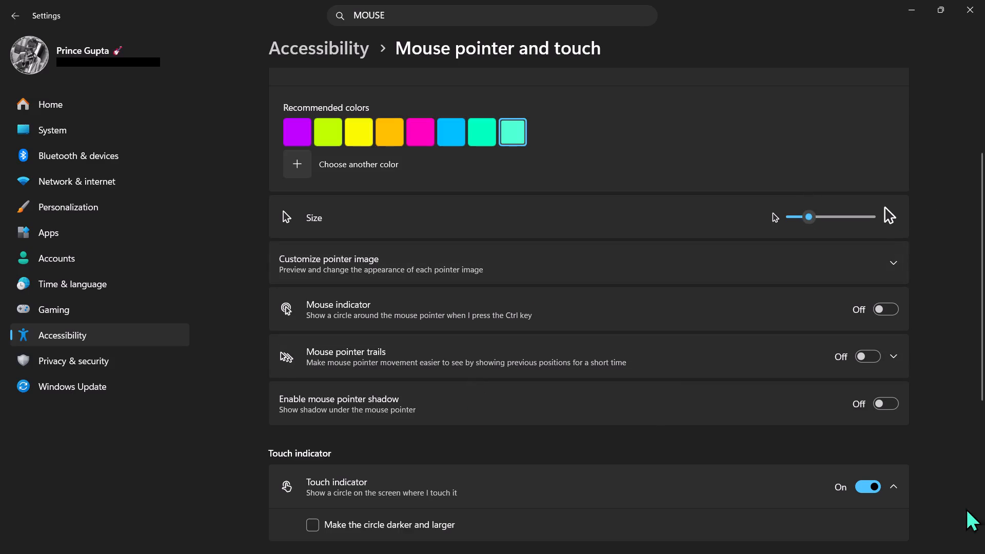
# Try purple as the mouse pointer colour and settle on light blue from the recommended colours.
pyautogui.click(302, 130)
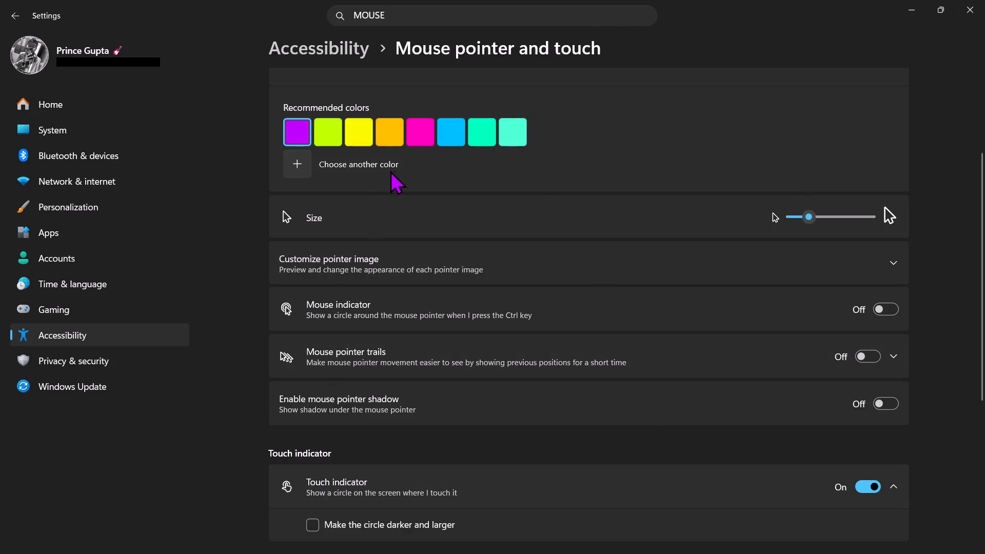
pyautogui.click(426, 127)
pyautogui.click(439, 133)
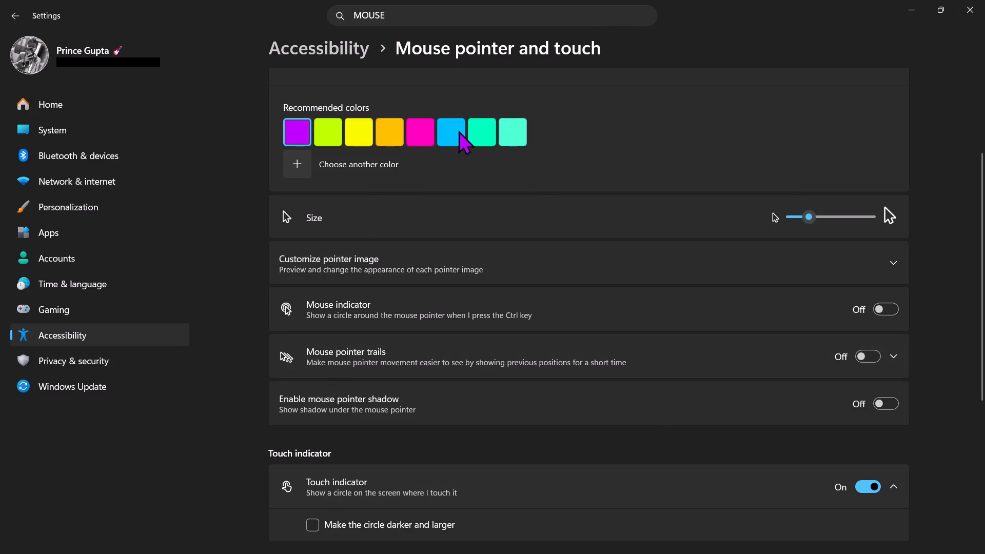
pyautogui.click(458, 127)
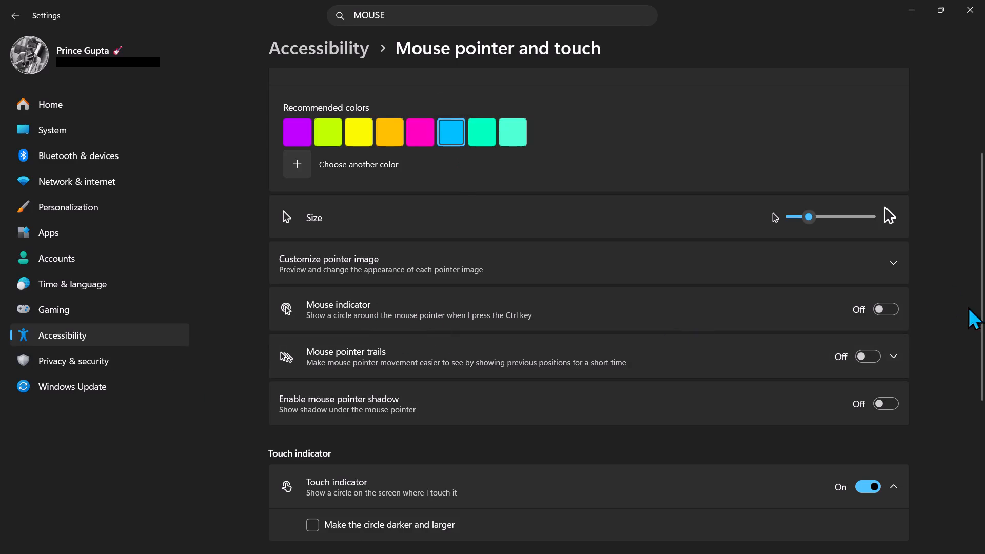
# Turn on the mouse indicator that shows a circle around the pointer.
pyautogui.click(897, 313)
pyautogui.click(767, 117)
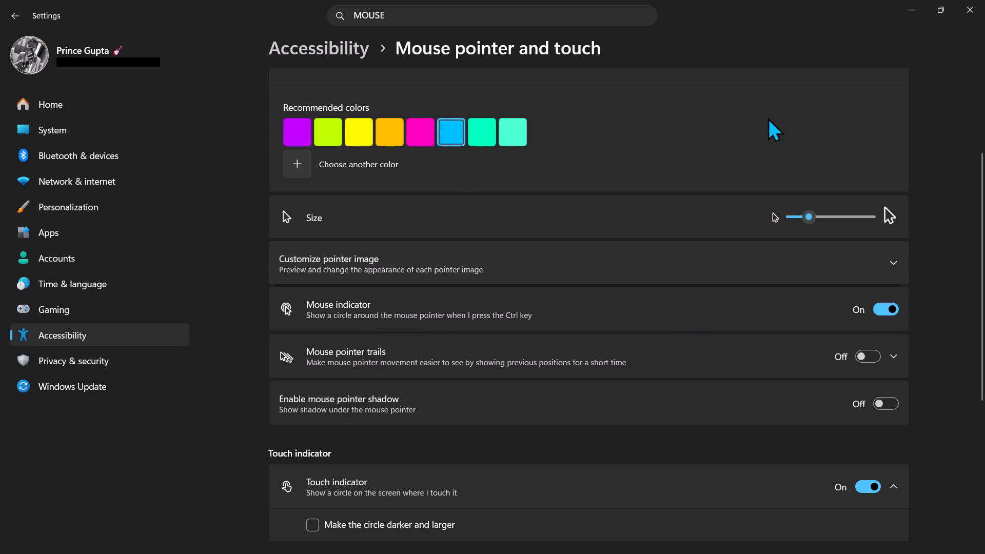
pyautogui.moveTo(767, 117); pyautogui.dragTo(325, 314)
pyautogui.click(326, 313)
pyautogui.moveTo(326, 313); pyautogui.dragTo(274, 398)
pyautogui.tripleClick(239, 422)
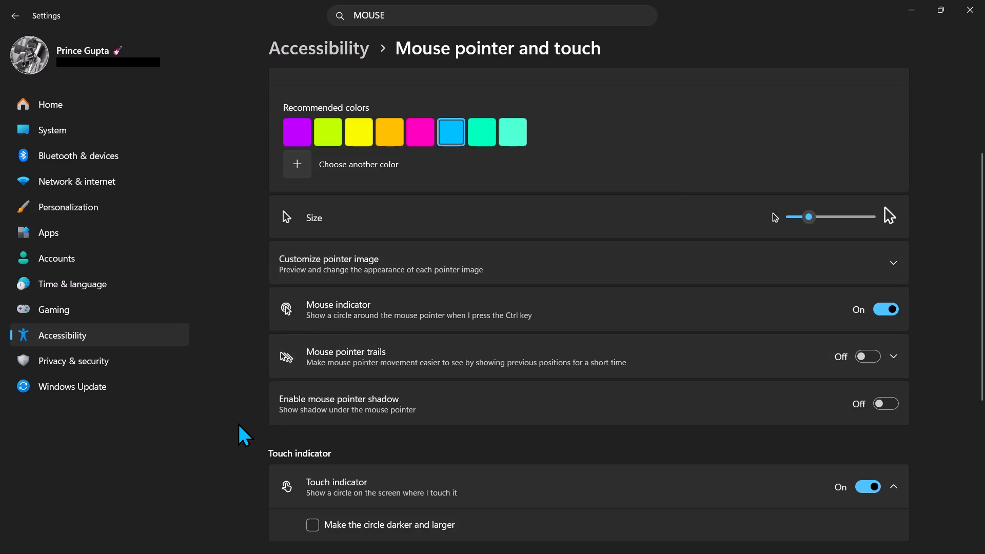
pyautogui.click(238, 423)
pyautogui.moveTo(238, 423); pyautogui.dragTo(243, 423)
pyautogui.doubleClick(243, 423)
# Set the Windows Update pause date to 30-11-2026.
pyautogui.click(60, 378)
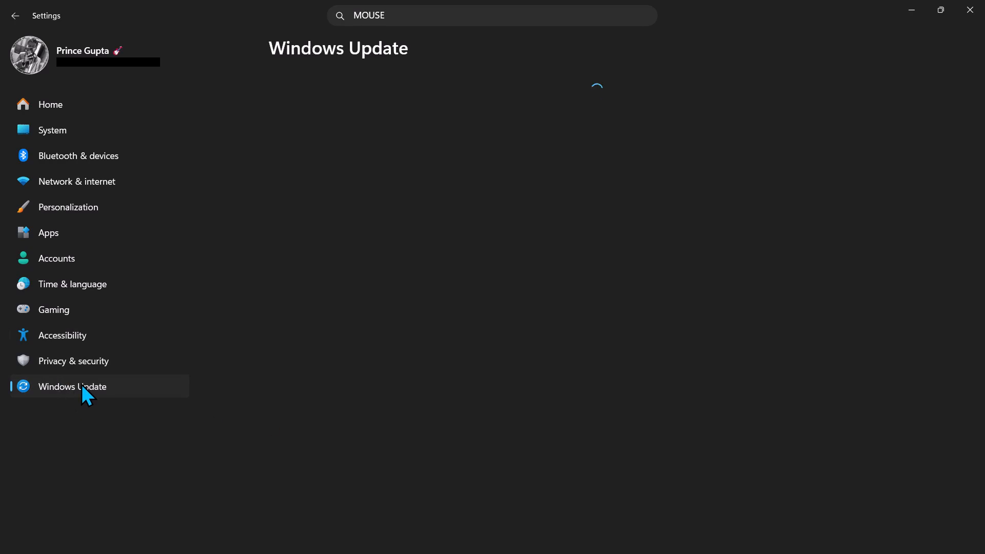
pyautogui.click(82, 380)
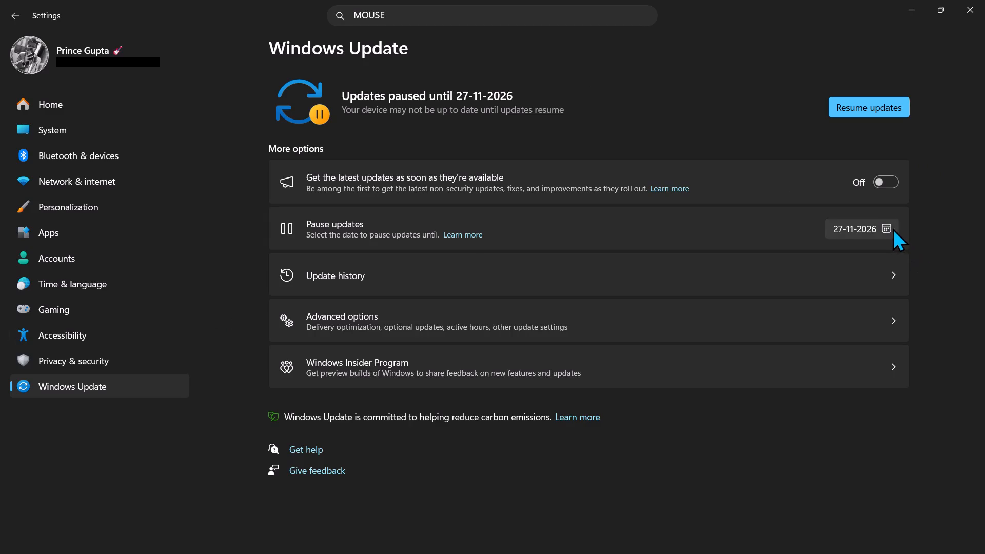
pyautogui.click(892, 228)
pyautogui.moveTo(820, 453); pyautogui.dragTo(821, 453)
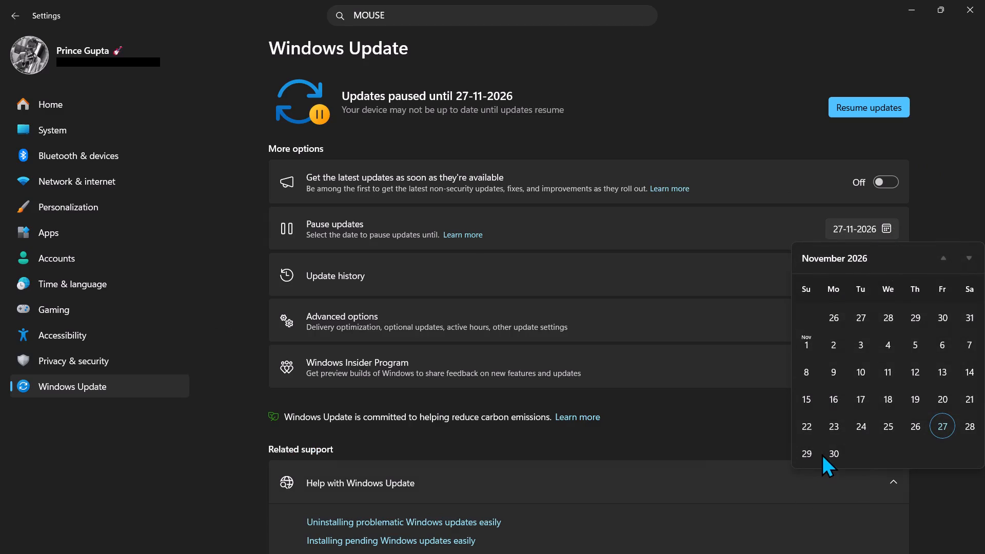
pyautogui.moveTo(821, 453); pyautogui.dragTo(824, 452)
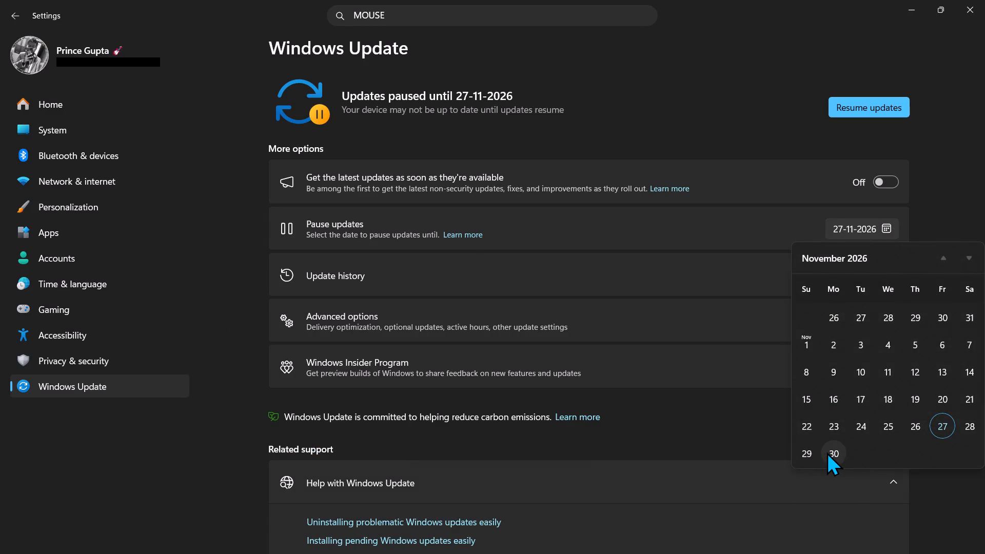
pyautogui.click(826, 452)
pyautogui.click(740, 406)
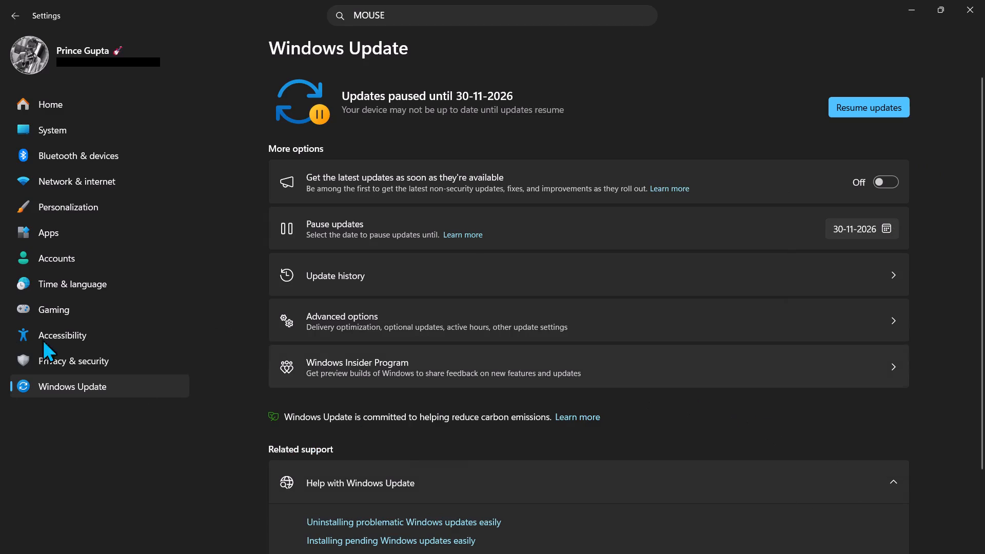
# Return to the mouse pointer and touch settings and look through the customizable pointer images.
pyautogui.click(16, 13)
pyautogui.scroll(-1, 554, 395)
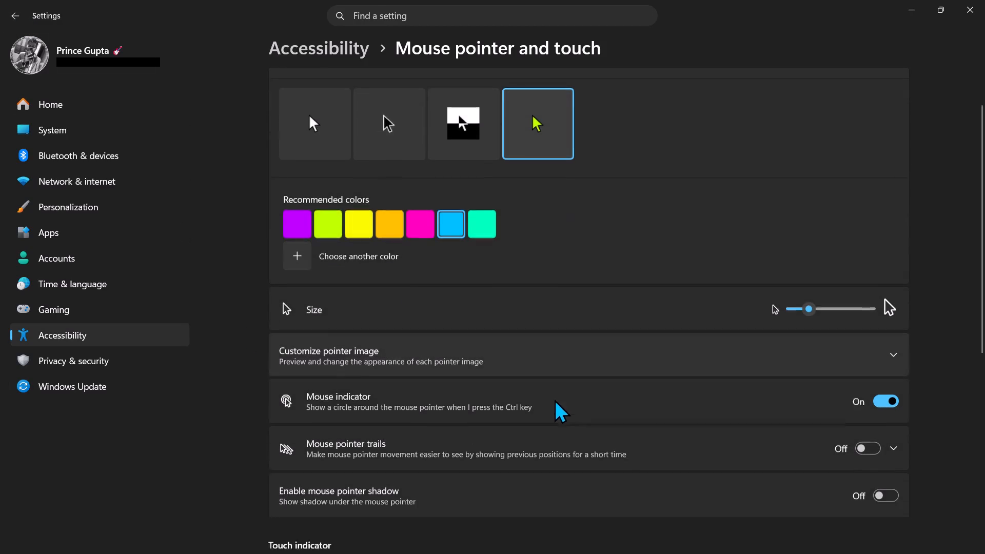
pyautogui.scroll(-1, 554, 399)
pyautogui.scroll(1, 515, 334)
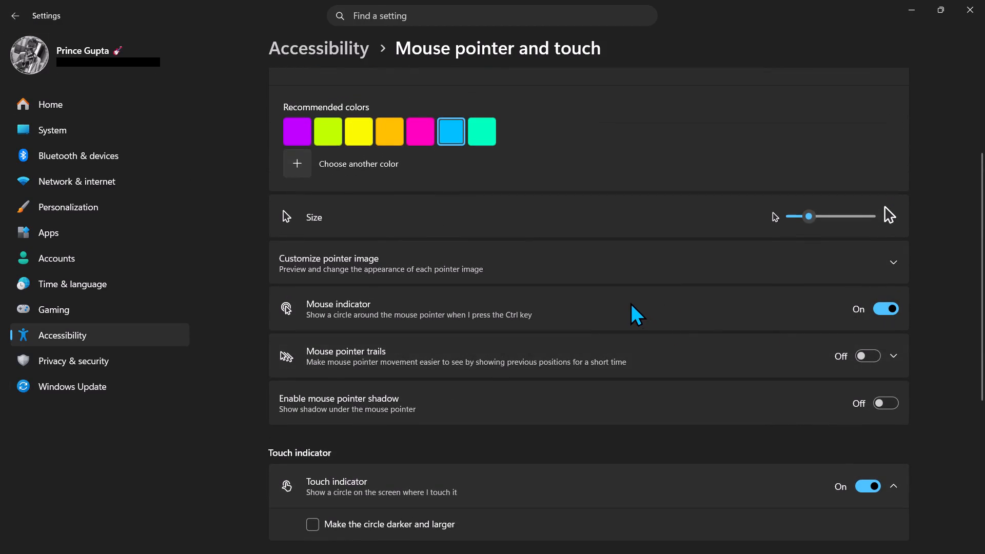
pyautogui.keyDown('ctrl'); pyautogui.click(624, 259); pyautogui.keyUp('ctrl')
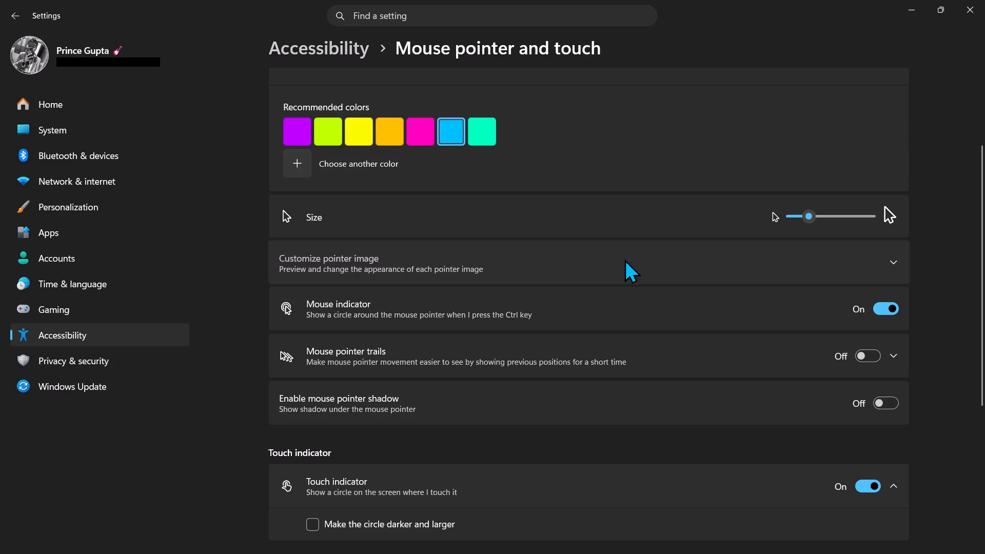
pyautogui.keyDown('ctrl'); pyautogui.tripleClick(610, 151); pyautogui.keyUp('ctrl')
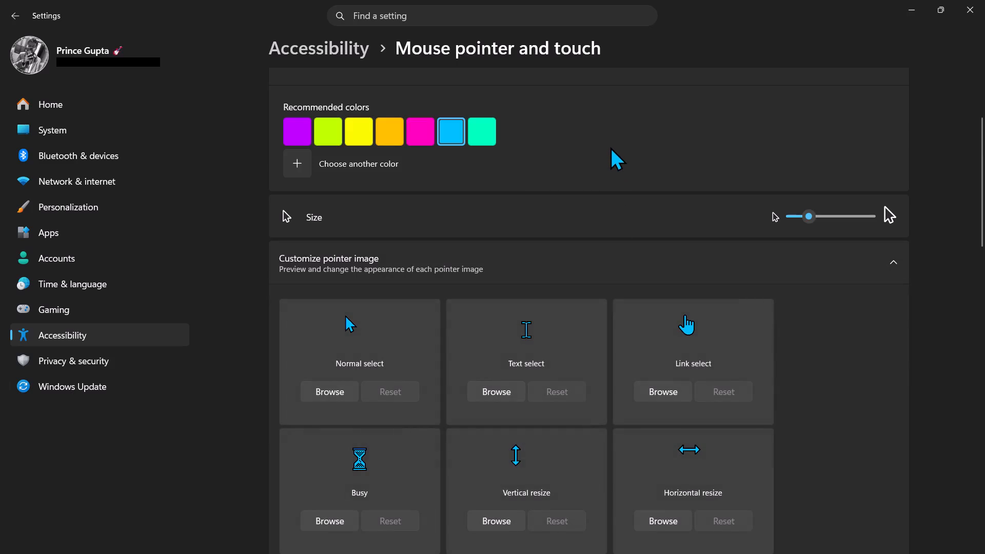
pyautogui.keyDown('ctrl'); pyautogui.tripleClick(596, 165); pyautogui.keyUp('ctrl')
pyautogui.keyDown('ctrl'); pyautogui.click(598, 164); pyautogui.keyUp('ctrl')
pyautogui.scroll(-1, 663, 389)
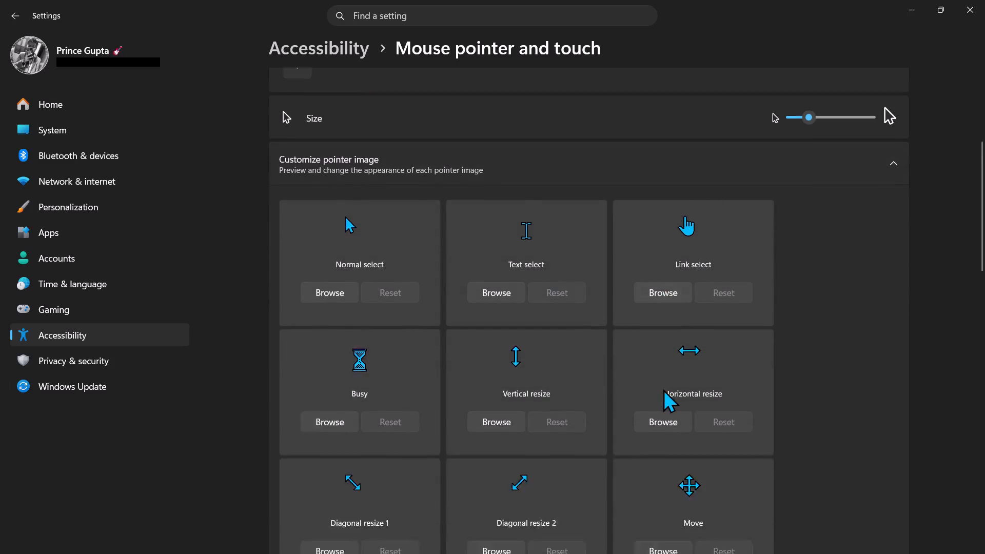
pyautogui.click(713, 243)
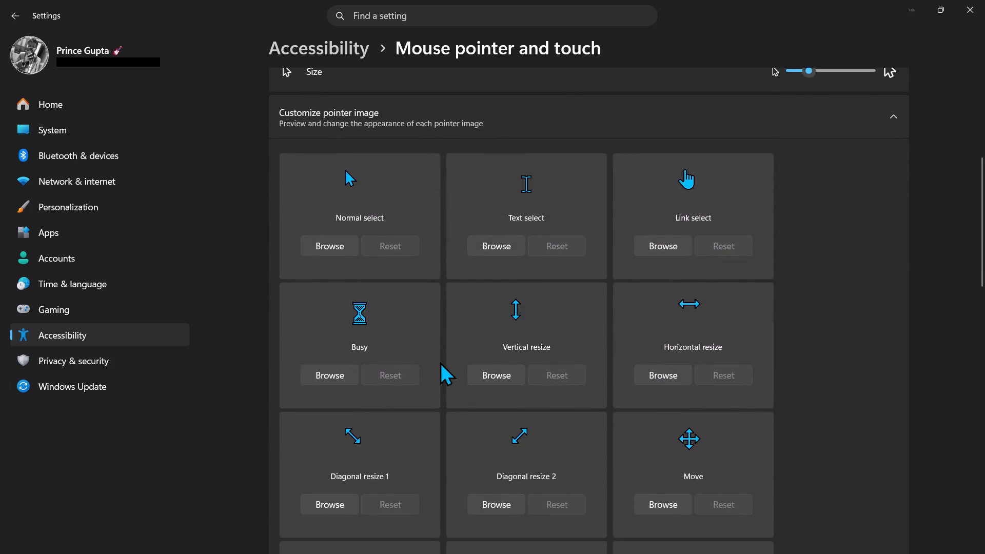
pyautogui.scroll(-1, 531, 352)
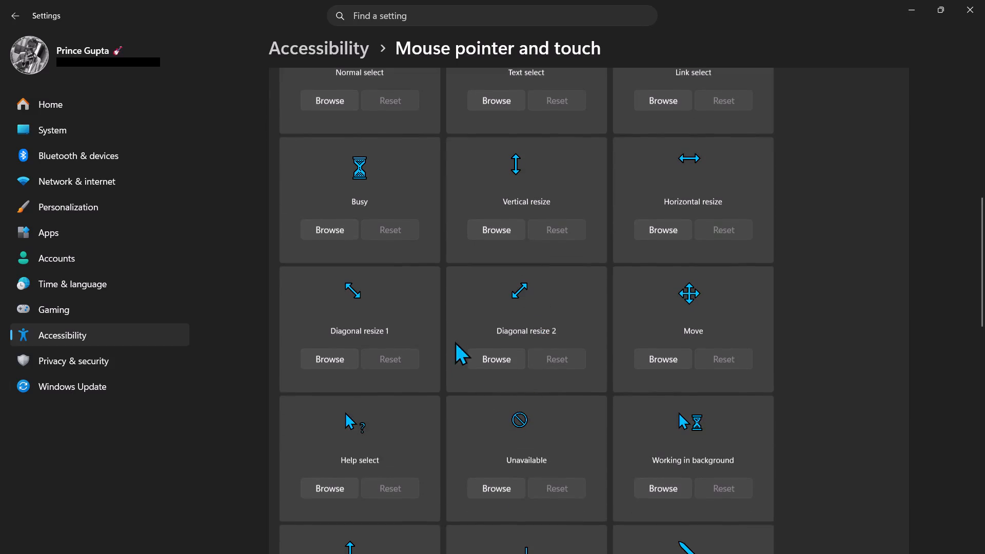
pyautogui.scroll(-1, 518, 432)
pyautogui.scroll(-3, 635, 314)
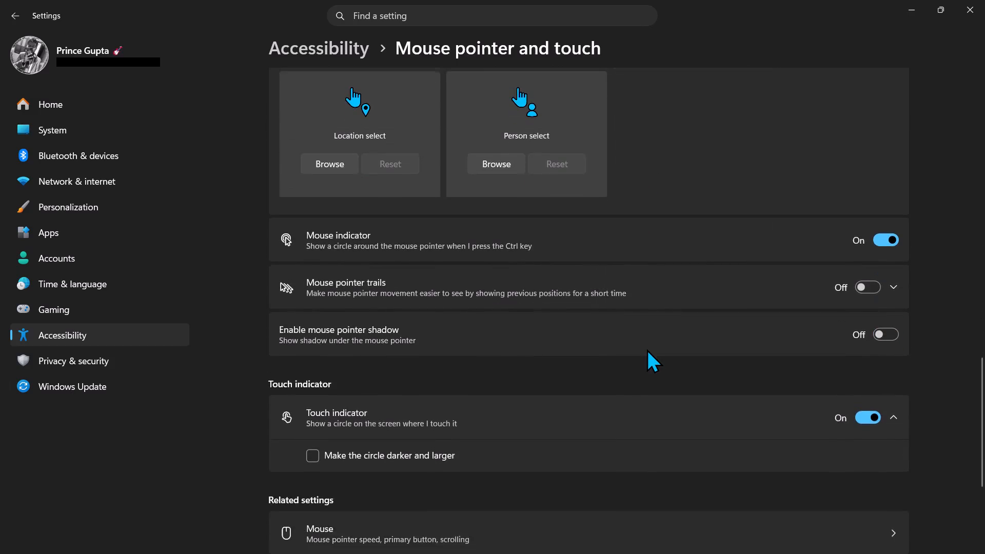
pyautogui.scroll(6, 646, 349)
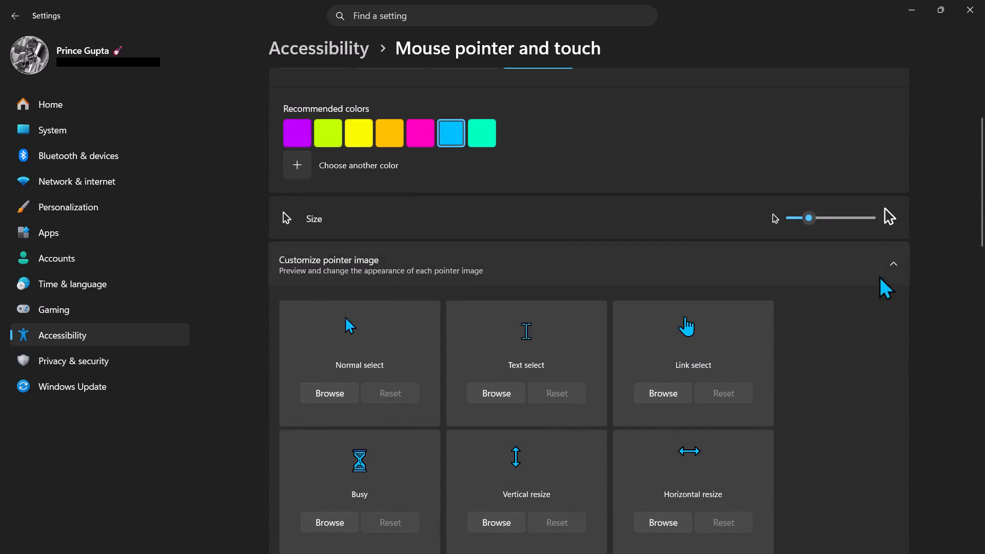
pyautogui.click(890, 259)
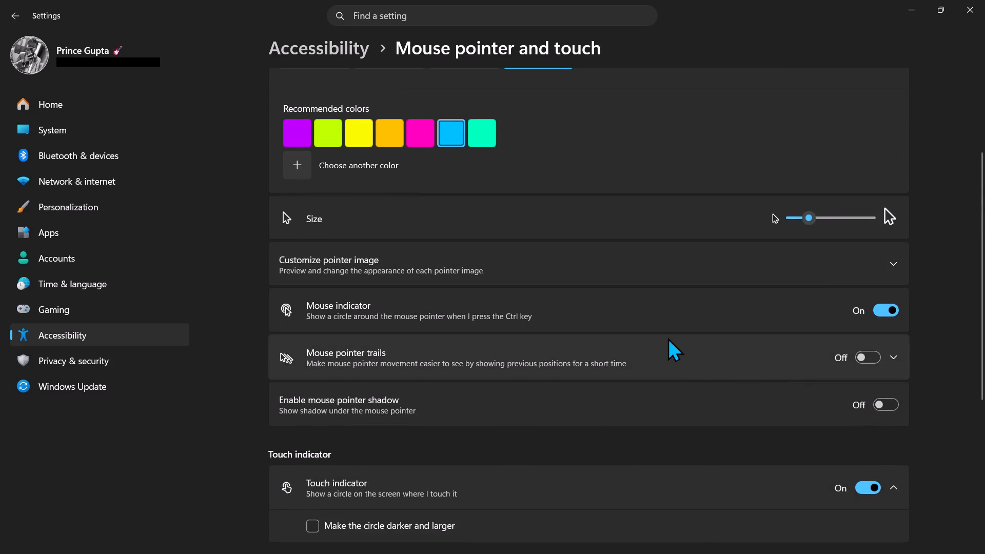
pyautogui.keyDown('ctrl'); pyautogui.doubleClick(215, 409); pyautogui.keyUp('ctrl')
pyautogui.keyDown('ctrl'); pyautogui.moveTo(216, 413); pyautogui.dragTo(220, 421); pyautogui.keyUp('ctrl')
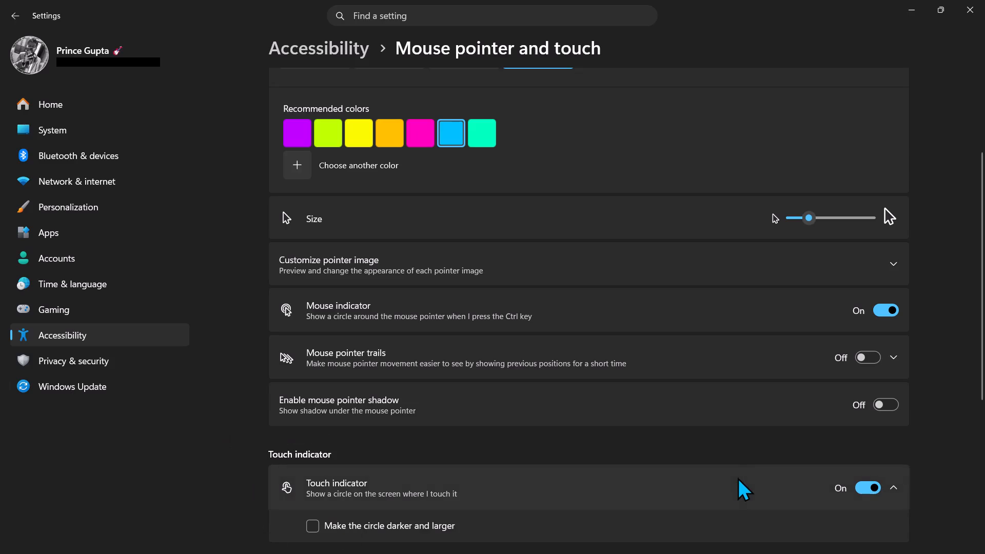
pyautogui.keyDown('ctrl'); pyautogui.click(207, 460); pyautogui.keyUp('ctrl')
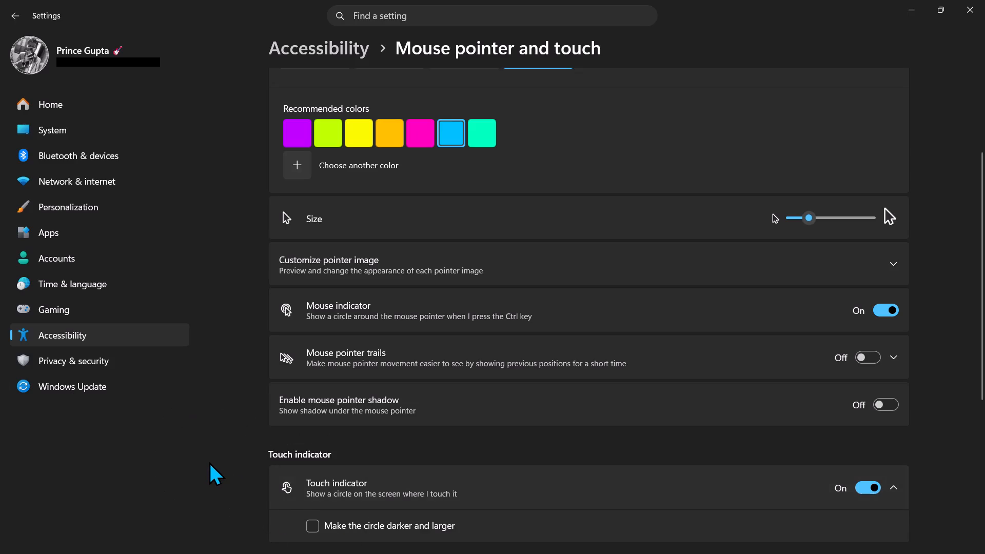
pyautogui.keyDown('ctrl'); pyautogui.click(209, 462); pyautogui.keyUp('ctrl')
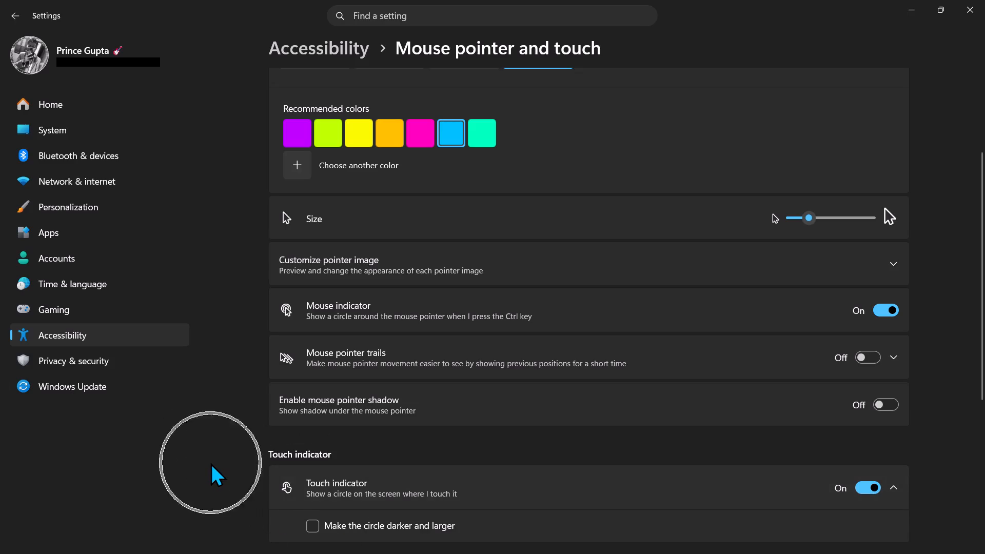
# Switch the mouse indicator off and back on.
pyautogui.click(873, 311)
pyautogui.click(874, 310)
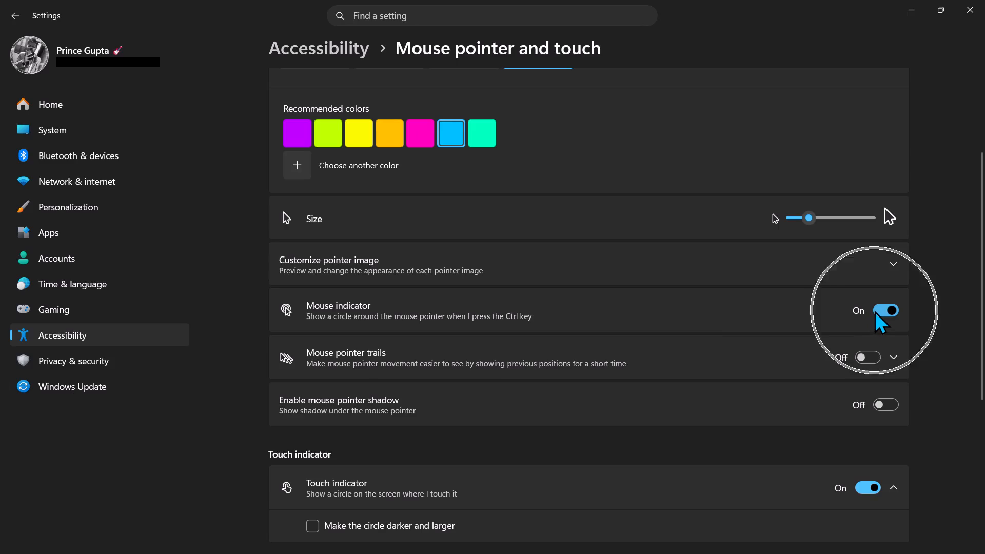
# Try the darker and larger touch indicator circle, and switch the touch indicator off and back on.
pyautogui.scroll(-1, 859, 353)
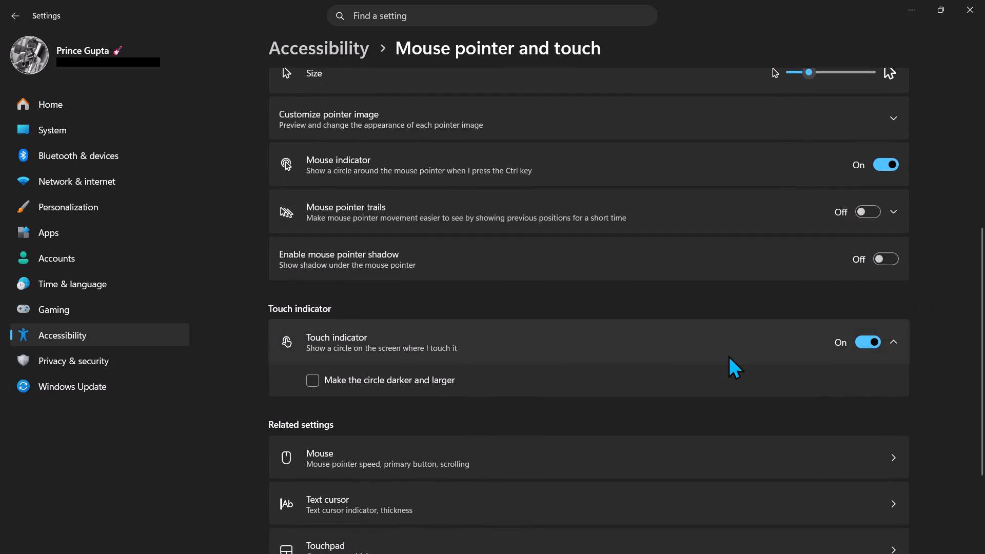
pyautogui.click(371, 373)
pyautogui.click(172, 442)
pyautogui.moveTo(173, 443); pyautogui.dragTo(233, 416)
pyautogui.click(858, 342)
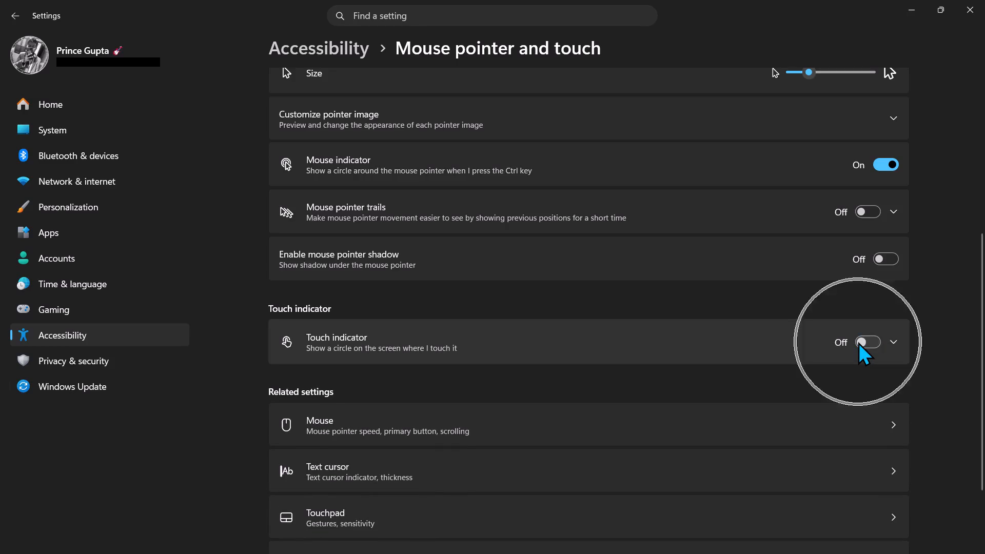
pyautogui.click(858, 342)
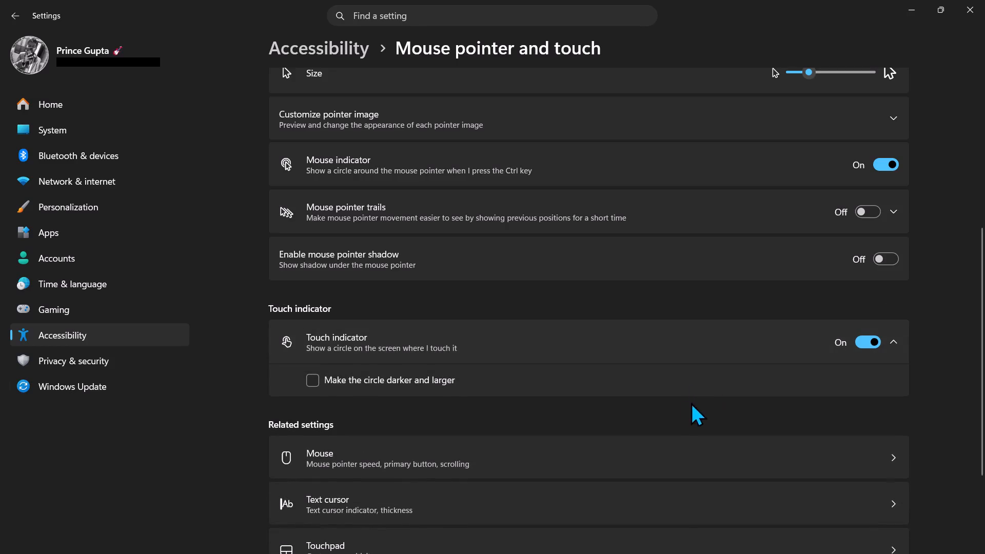
# Open the related Mouse settings and examine the pointer speed and scrolling options.
pyautogui.click(541, 444)
pyautogui.scroll(-1, 803, 398)
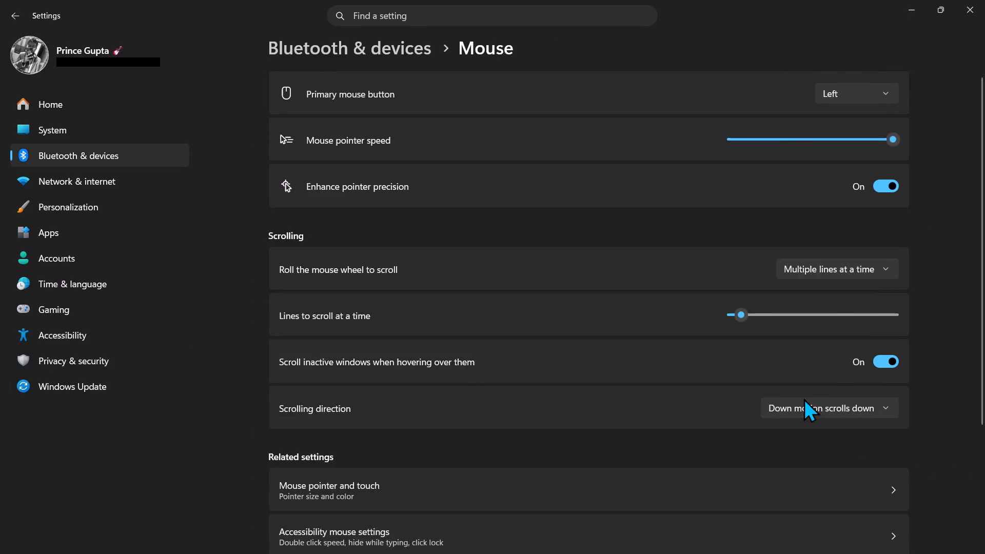
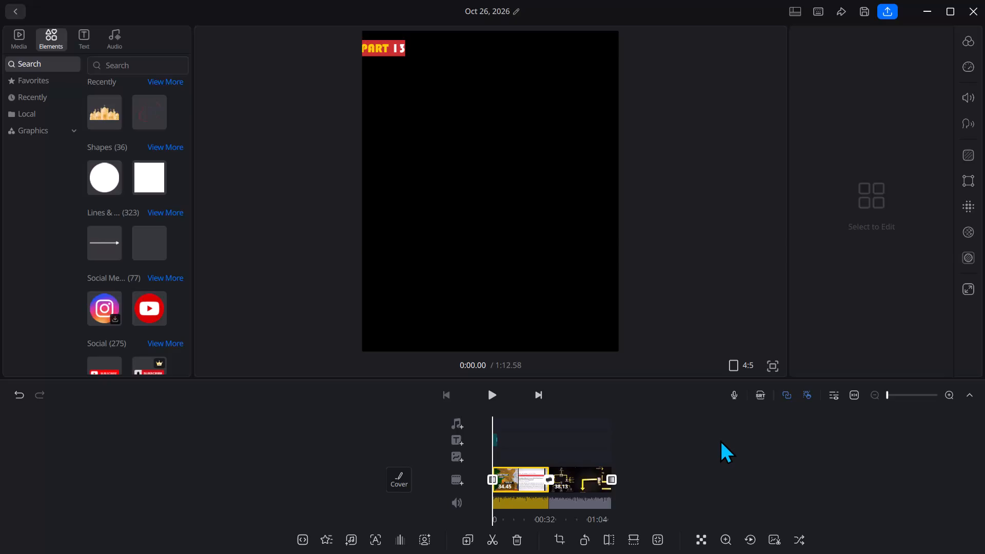
# Undo the recent timeline edits back to the point before the footage following the 72.58 s clip was deleted.
pyautogui.hotkey('ctrl', 'z')
pyautogui.hotkey('ctrl', 'z')
pyautogui.hotkey('ctrl', 'z')
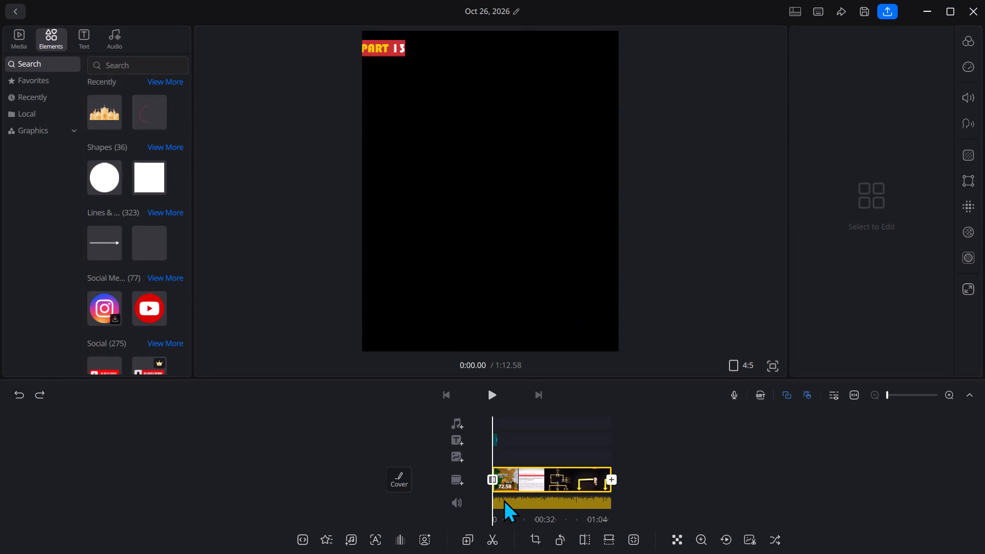
pyautogui.hotkey('ctrl', 'z')
# Delete the first 72.58 s clip from the video track, keeping the 199.58 s clip after it.
pyautogui.click(383, 478)
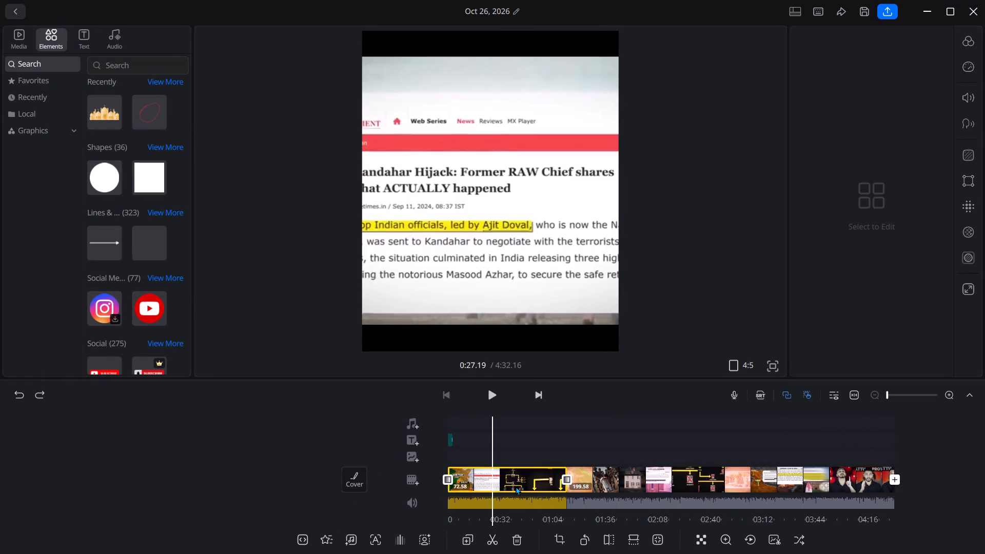
pyautogui.doubleClick(510, 485)
pyautogui.click(564, 449)
pyautogui.moveTo(24, 438); pyautogui.dragTo(31, 438)
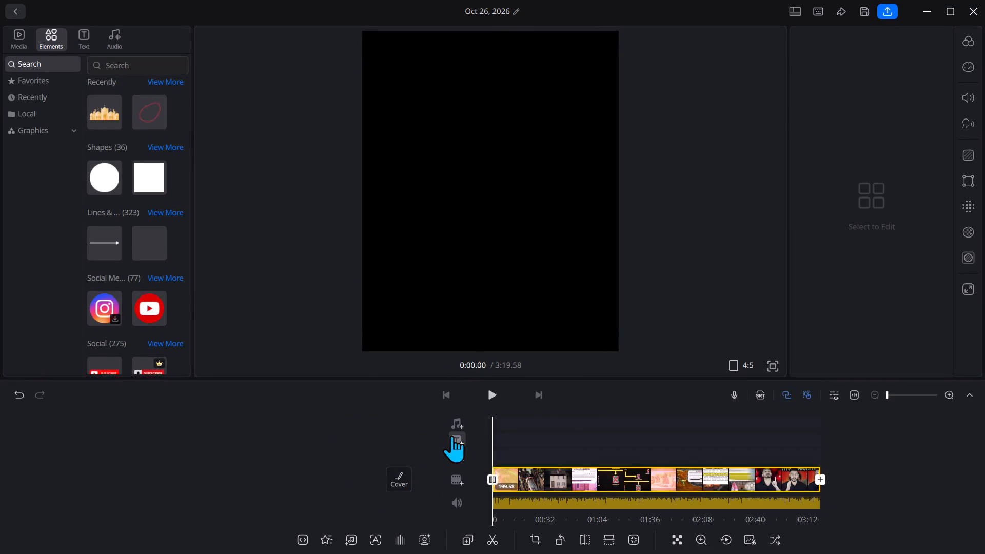
# Add a title at the start of the timeline with the text "PART 14".
pyautogui.click(452, 436)
pyautogui.click(403, 411)
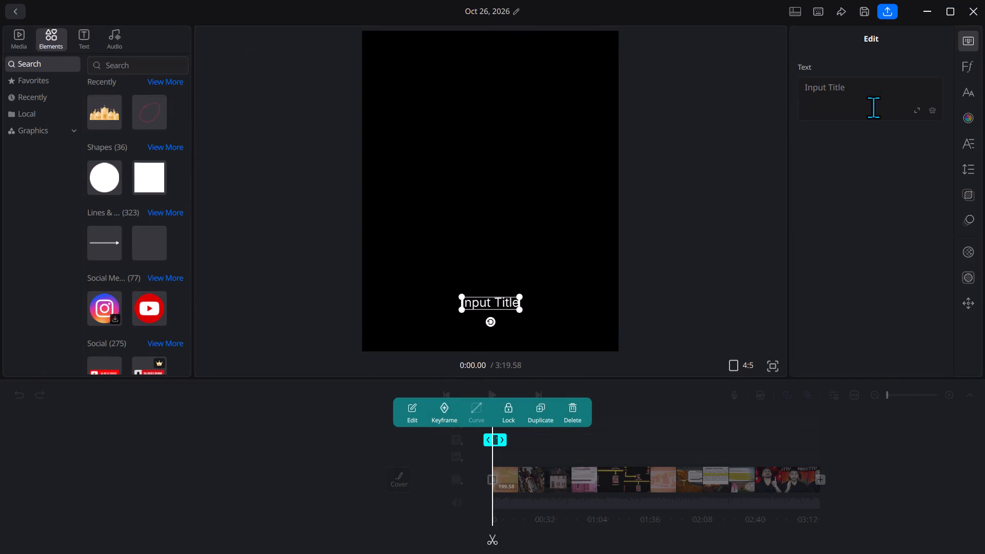
pyautogui.click(853, 98)
pyautogui.write('PART 1')
pyautogui.press('4')
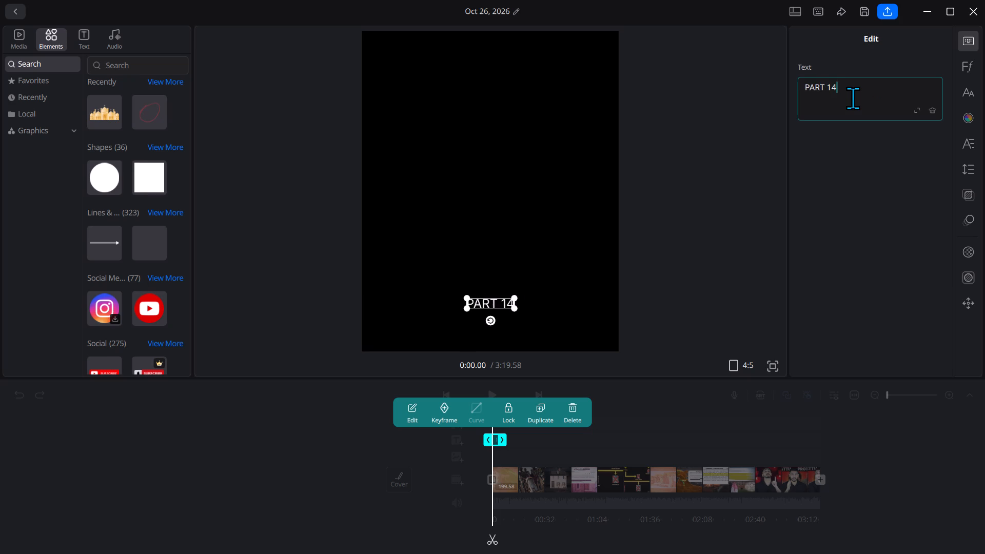
# Check the part numbers of the exported videos in the Downloads folder in File Explorer.
pyautogui.press('super+e')
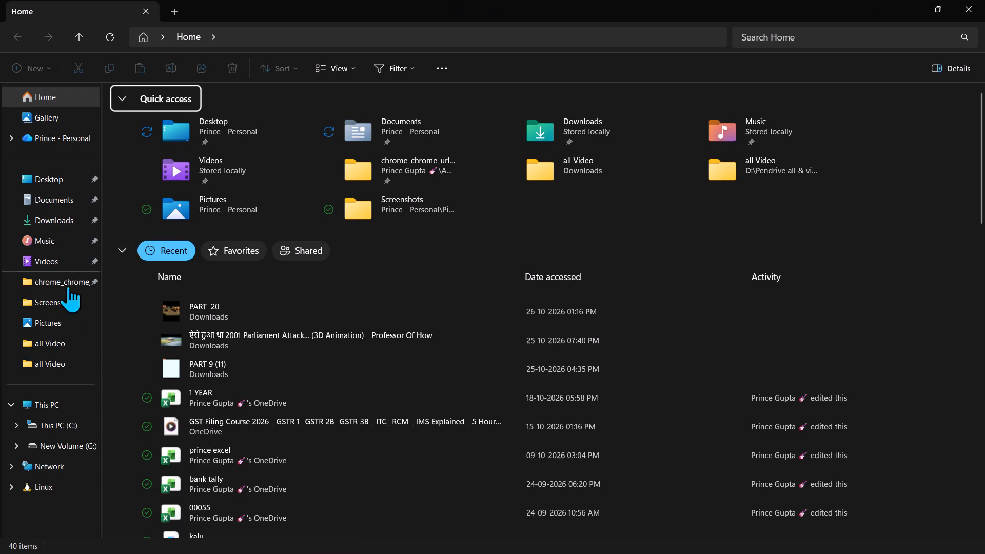
pyautogui.doubleClick(34, 219)
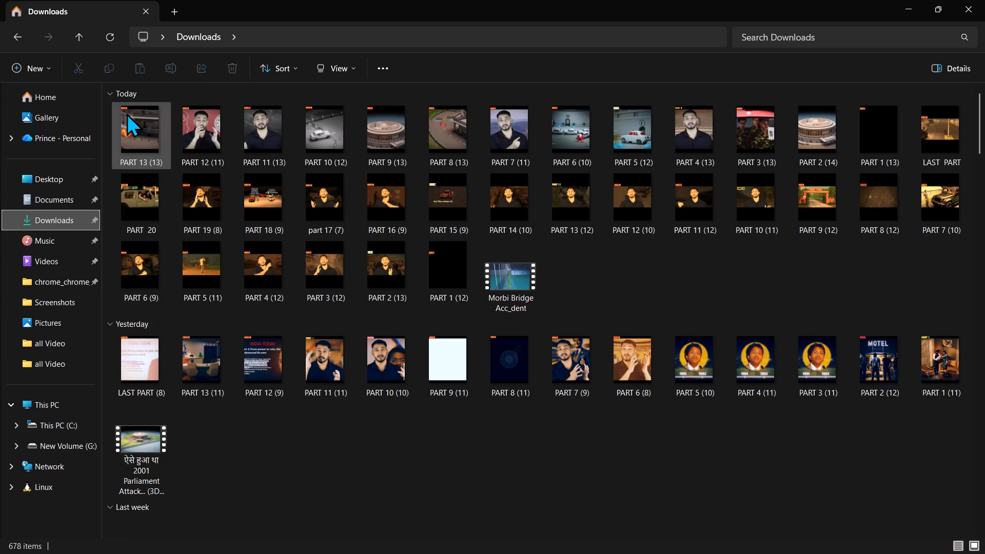
pyautogui.click(984, 0)
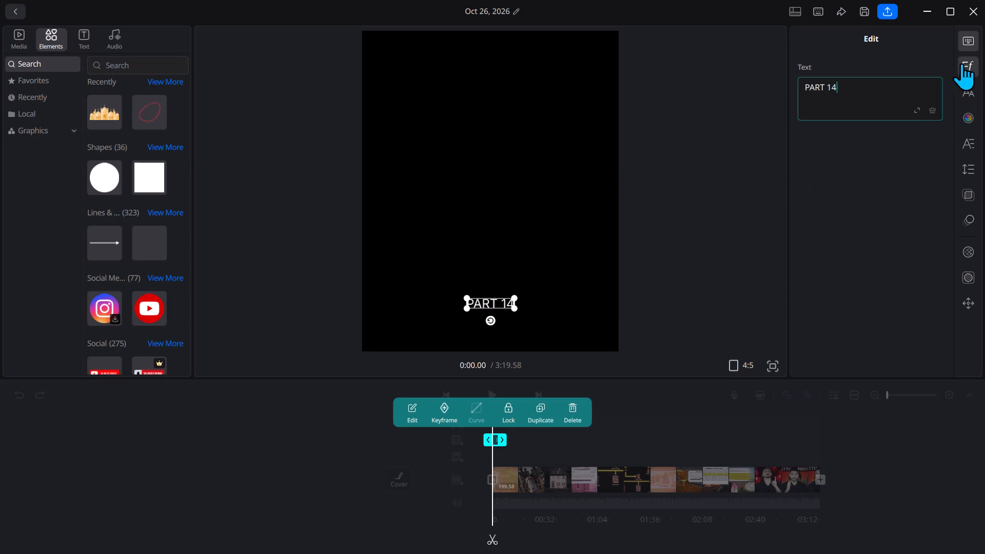
# Format the PART 14 title with the Bauhaus 93 font and the white-on-red background style.
pyautogui.click(961, 63)
pyautogui.click(832, 205)
pyautogui.click(960, 97)
pyautogui.click(956, 112)
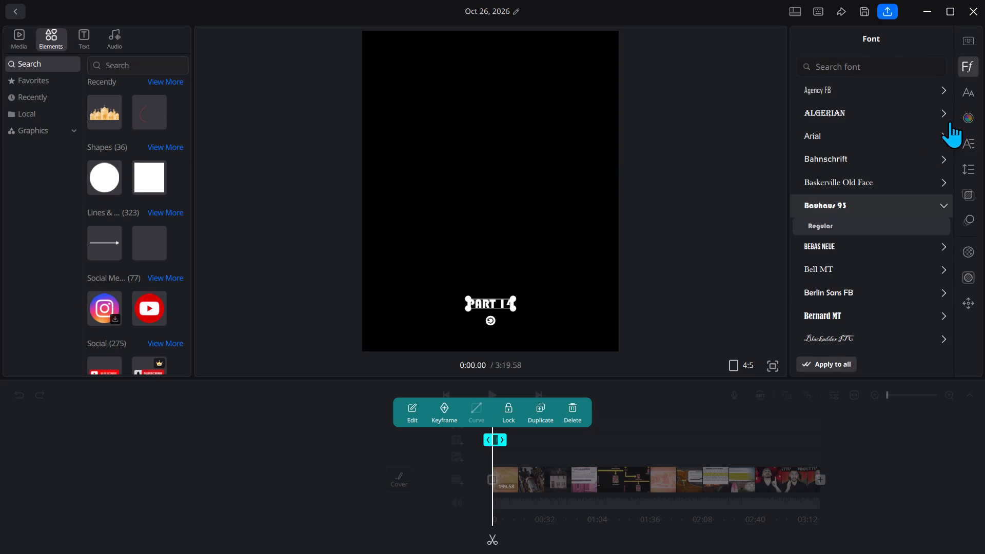
pyautogui.click(970, 116)
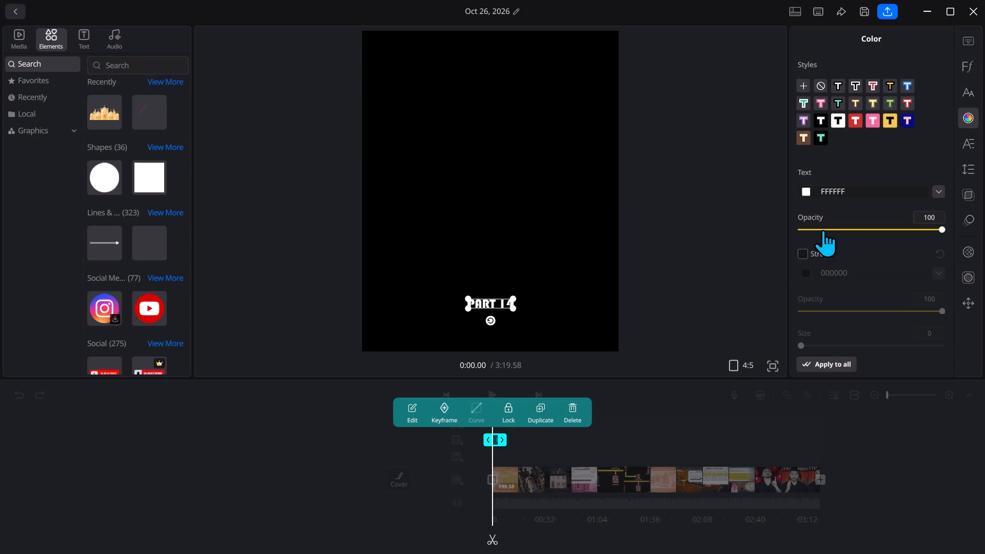
pyautogui.click(856, 116)
# Apply the second Active caption animation, the one beside the first Active preset, to the PART 14 title.
pyautogui.click(958, 222)
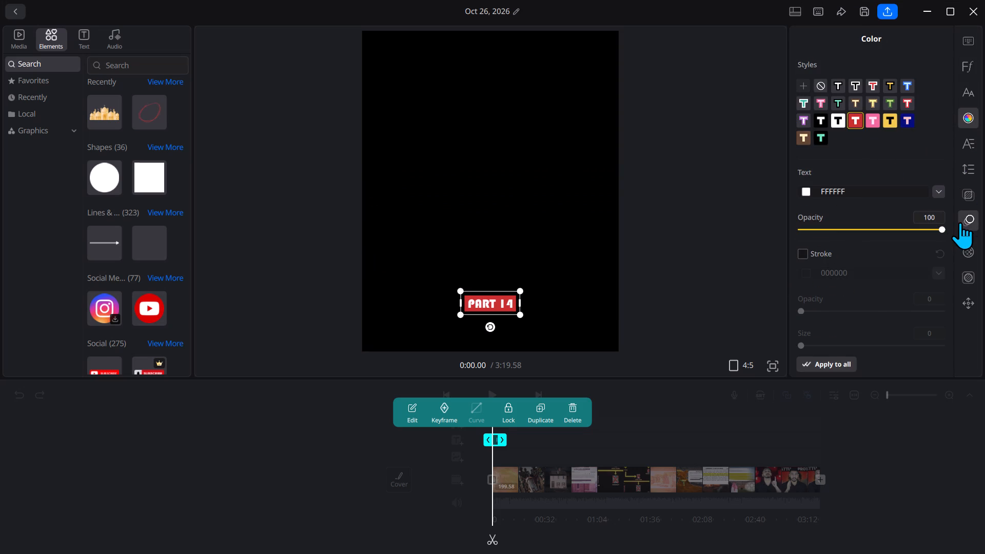
pyautogui.click(960, 219)
pyautogui.click(869, 169)
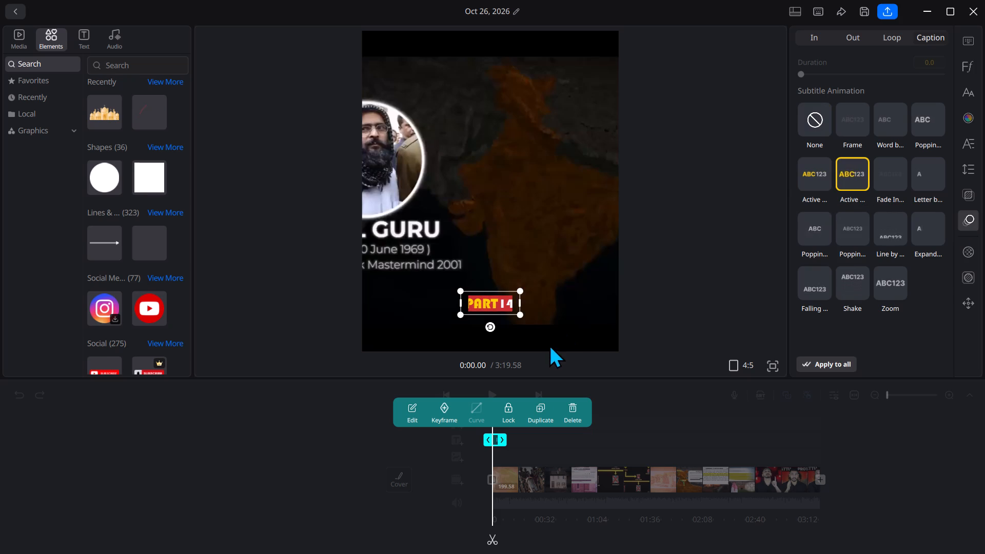
# Move the PART 14 title to the upper-left corner of the video frame and finish editing it.
pyautogui.moveTo(505, 309); pyautogui.dragTo(410, 61)
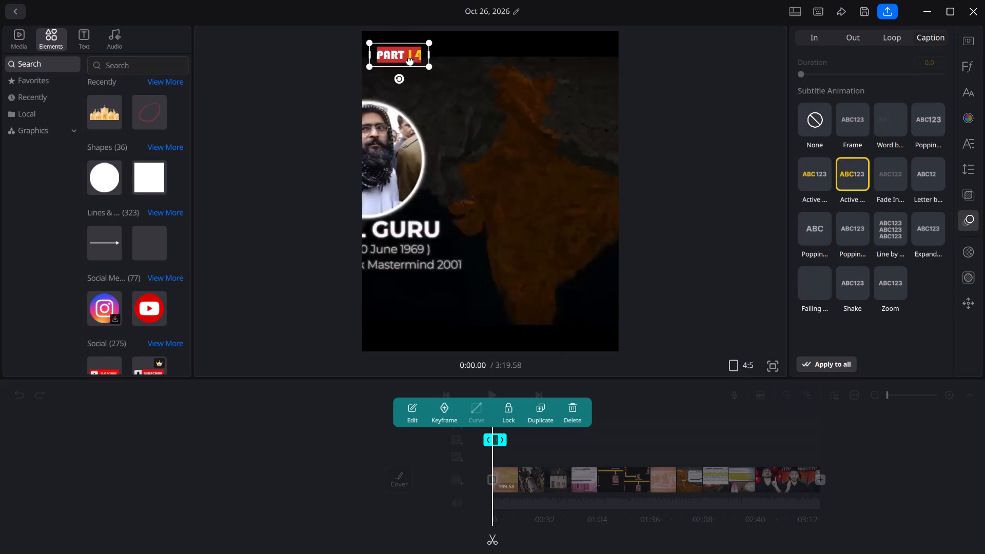
pyautogui.moveTo(410, 61); pyautogui.dragTo(404, 61)
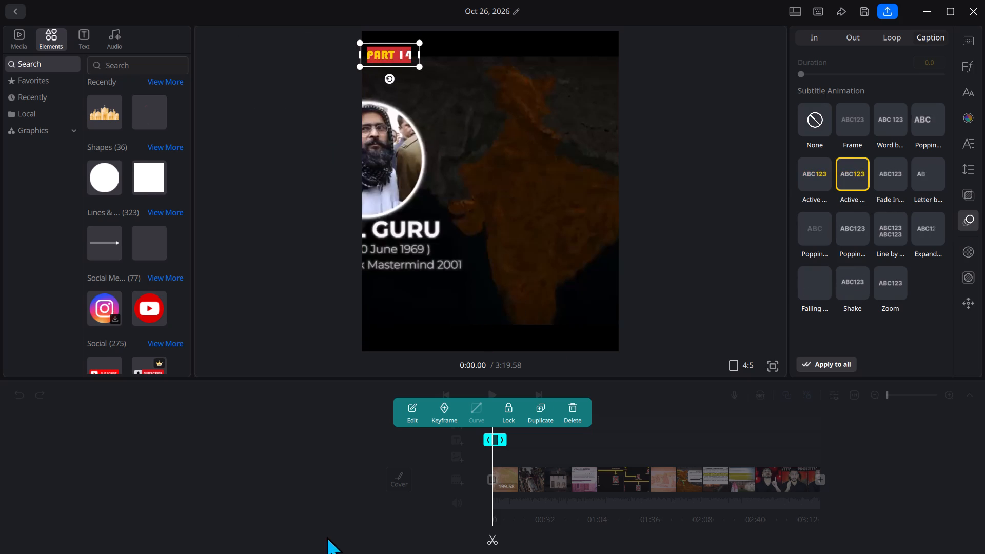
pyautogui.click(284, 508)
# Play the video from the start and review its content to choose where this part should end.
pyautogui.click(500, 390)
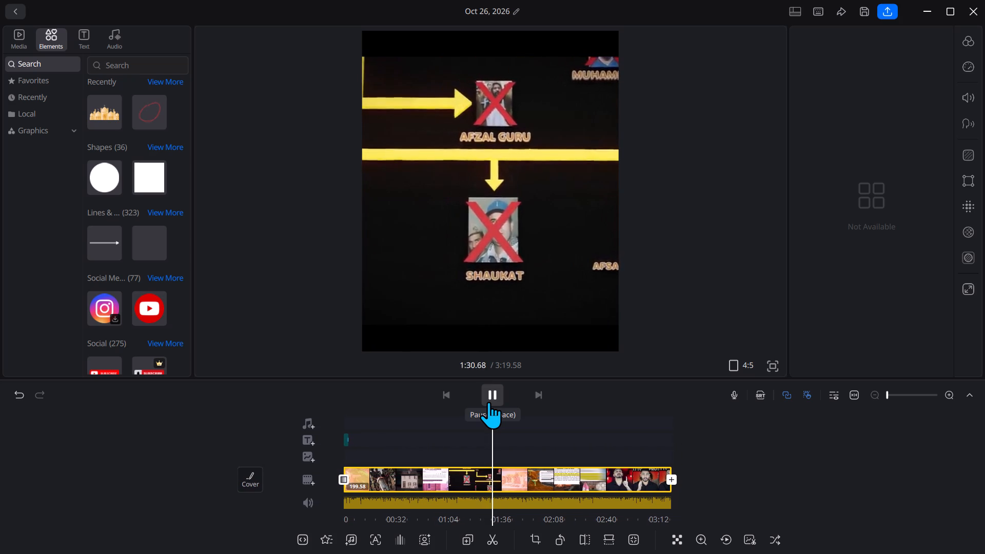
pyautogui.click(488, 402)
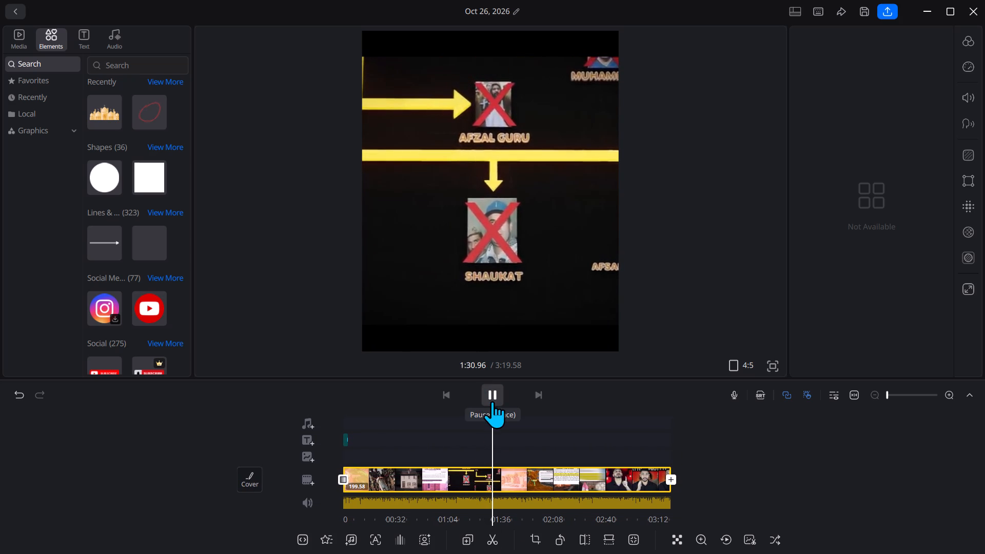
pyautogui.press('space')
pyautogui.press('space')
# Split the clip at 1:00.00 and delete all the footage after the split.
pyautogui.click(482, 467)
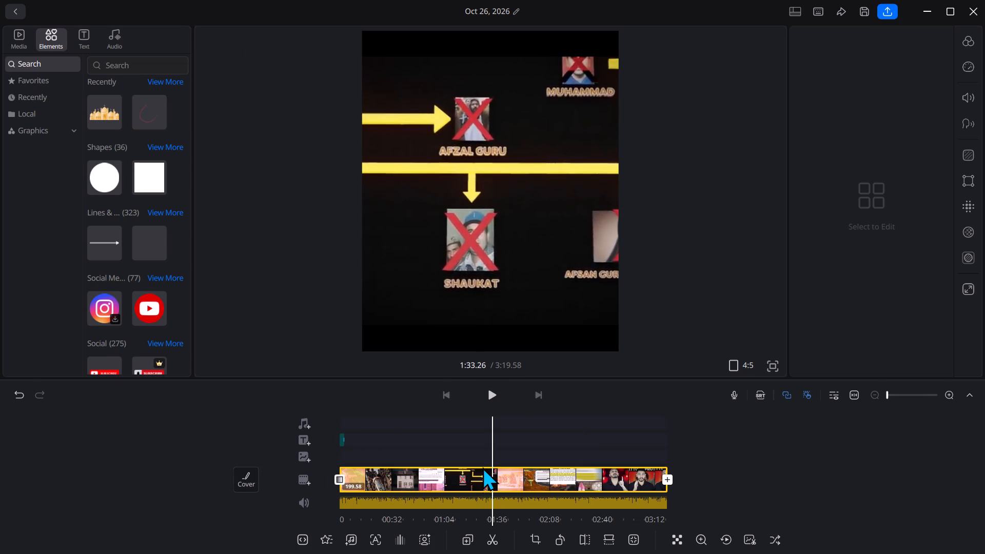
pyautogui.doubleClick(473, 485)
pyautogui.click(471, 485)
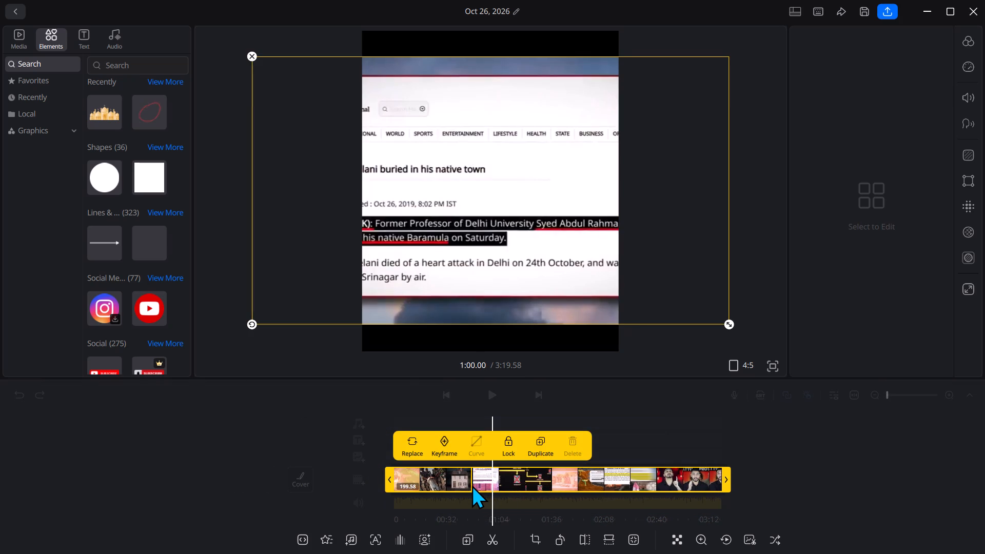
pyautogui.click(489, 542)
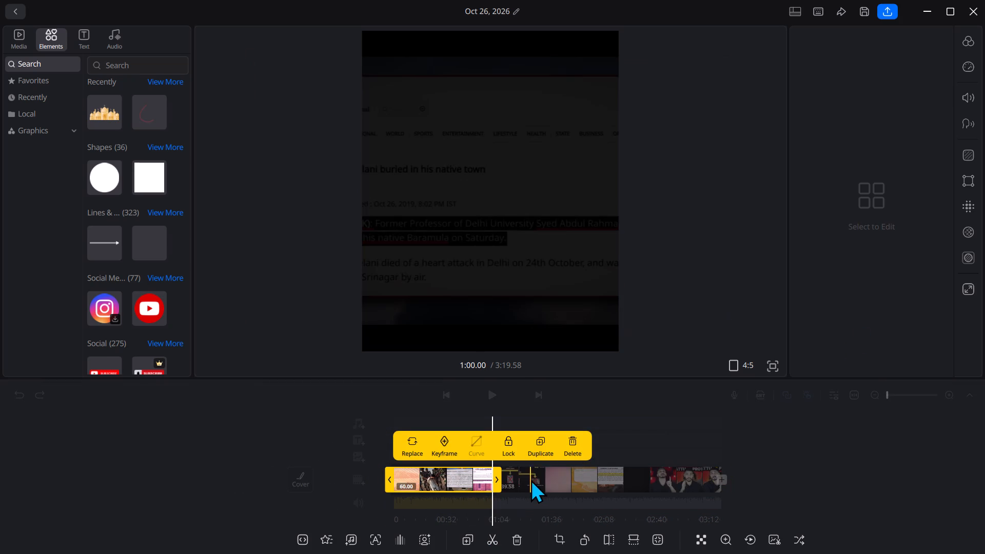
pyautogui.click(530, 479)
pyautogui.click(564, 450)
pyautogui.click(636, 370)
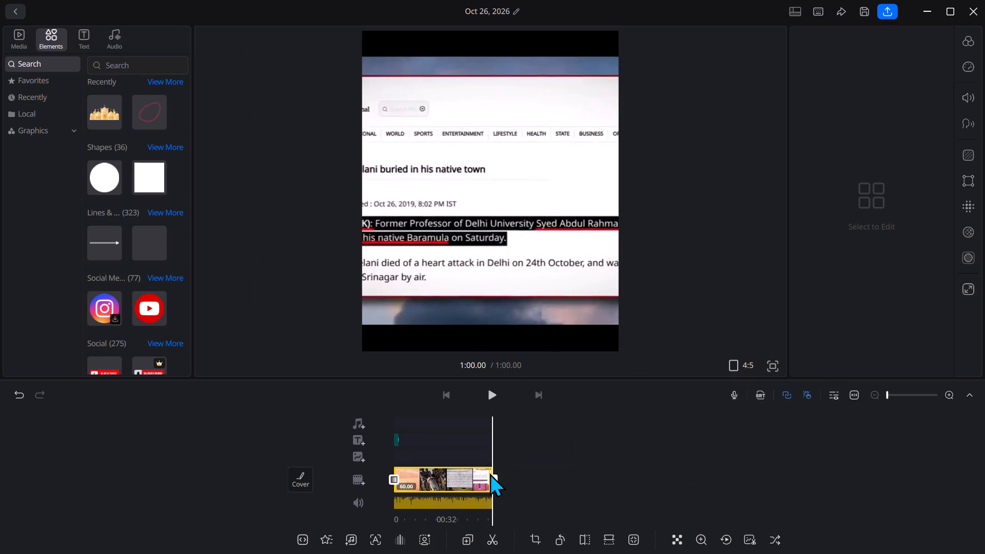
# Add a Black transition with a duration of 0.8 at the end of the 60.00 s clip and apply it.
pyautogui.click(489, 482)
pyautogui.click(455, 443)
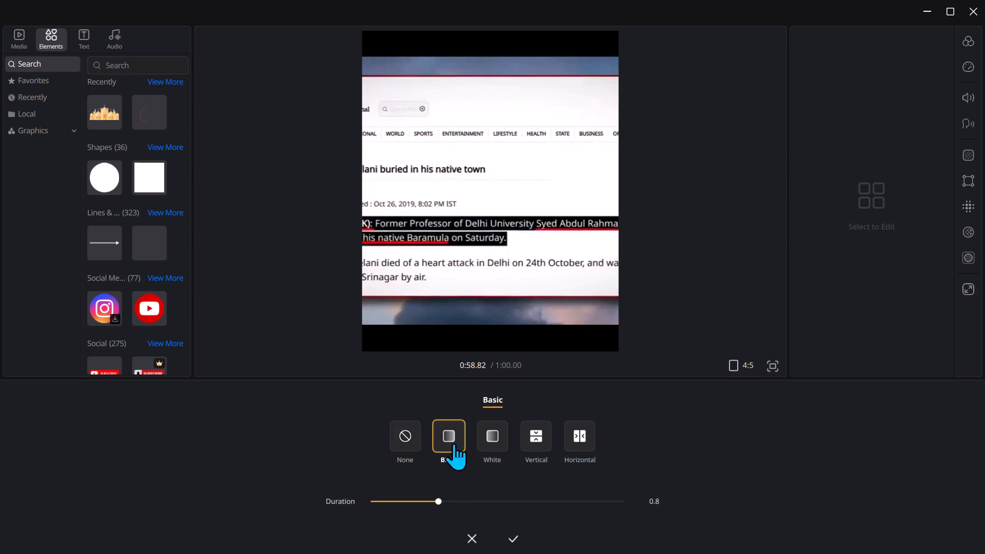
pyautogui.doubleClick(510, 533)
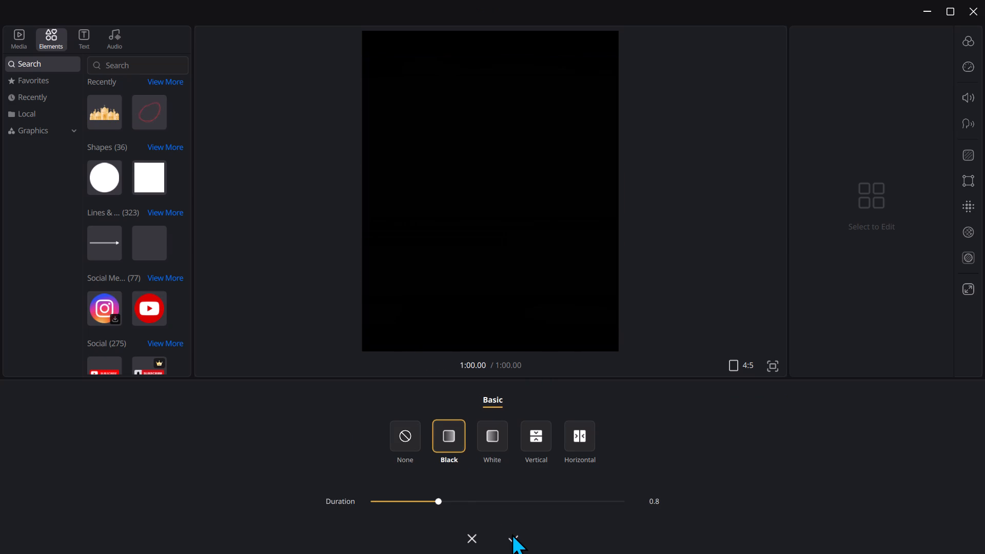
pyautogui.tripleClick(511, 533)
pyautogui.tripleClick(510, 532)
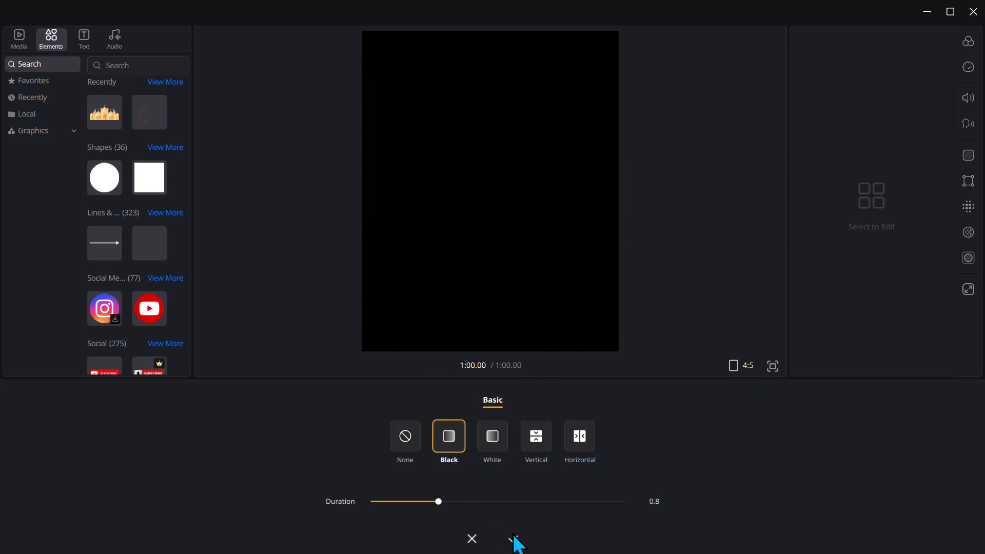
pyautogui.click(512, 532)
# Change the transition at the end of the 60.00 s clip from Black to Horizontal and apply it.
pyautogui.click(511, 534)
pyautogui.click(446, 437)
pyautogui.click(449, 436)
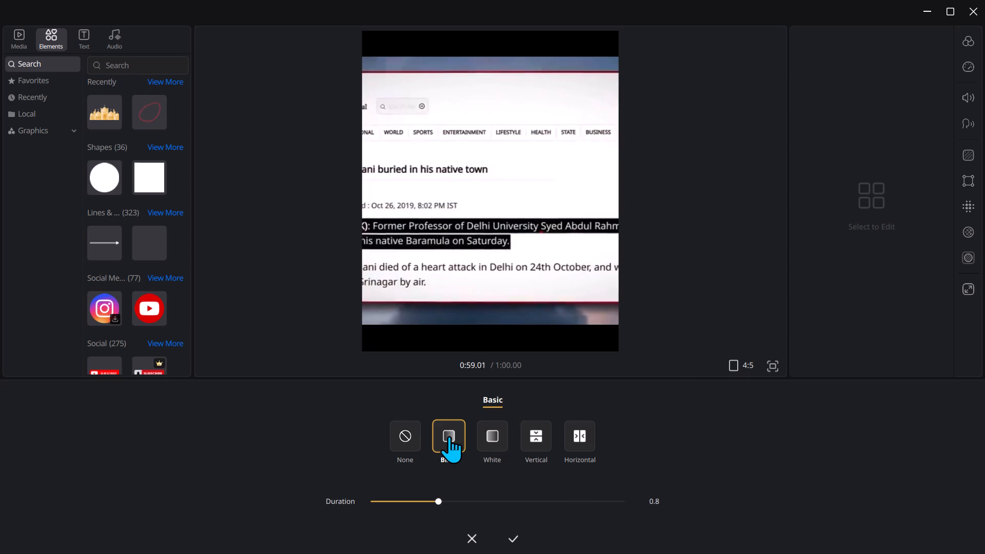
pyautogui.click(588, 439)
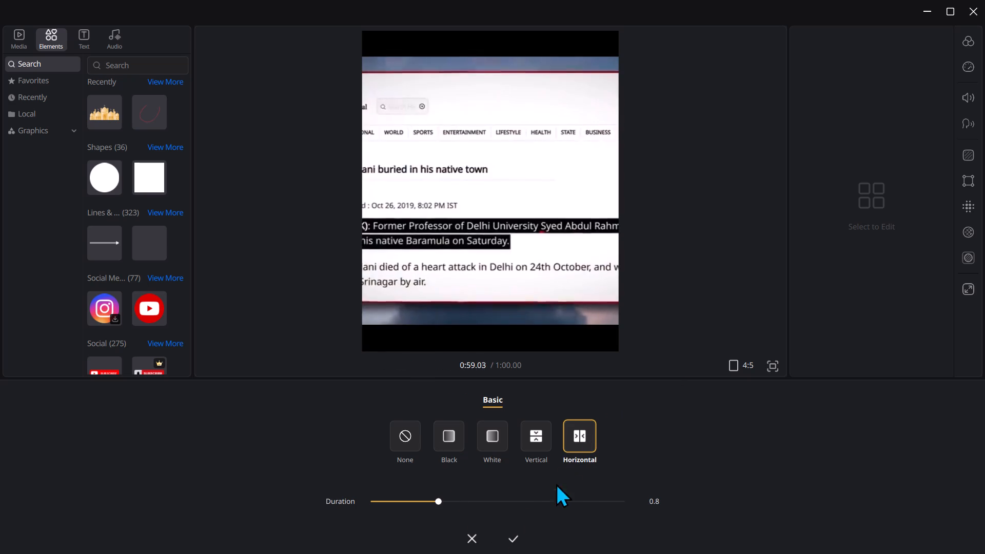
pyautogui.click(514, 535)
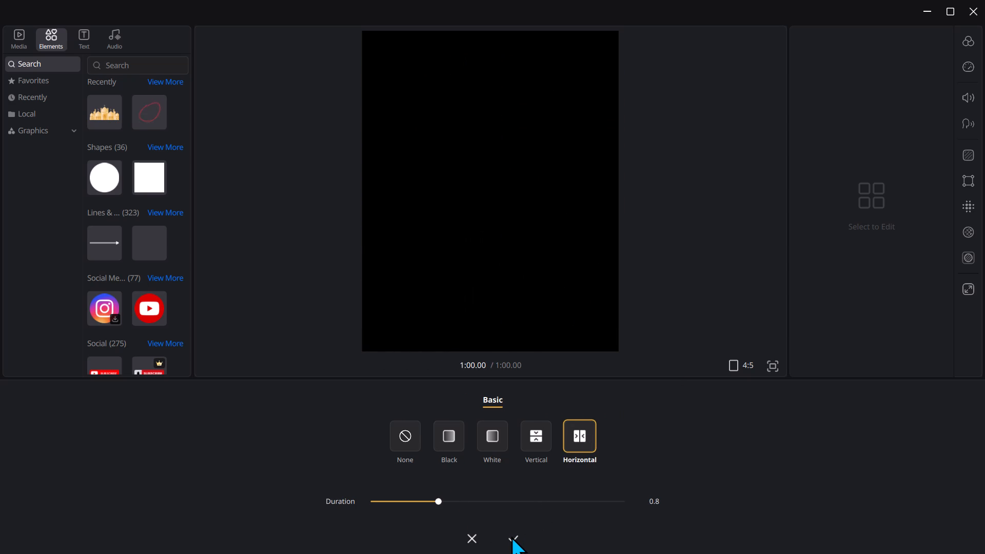
pyautogui.tripleClick(511, 536)
pyautogui.tripleClick(511, 536)
pyautogui.doubleClick(507, 536)
pyautogui.click(505, 532)
pyautogui.moveTo(784, 6); pyautogui.dragTo(653, 0)
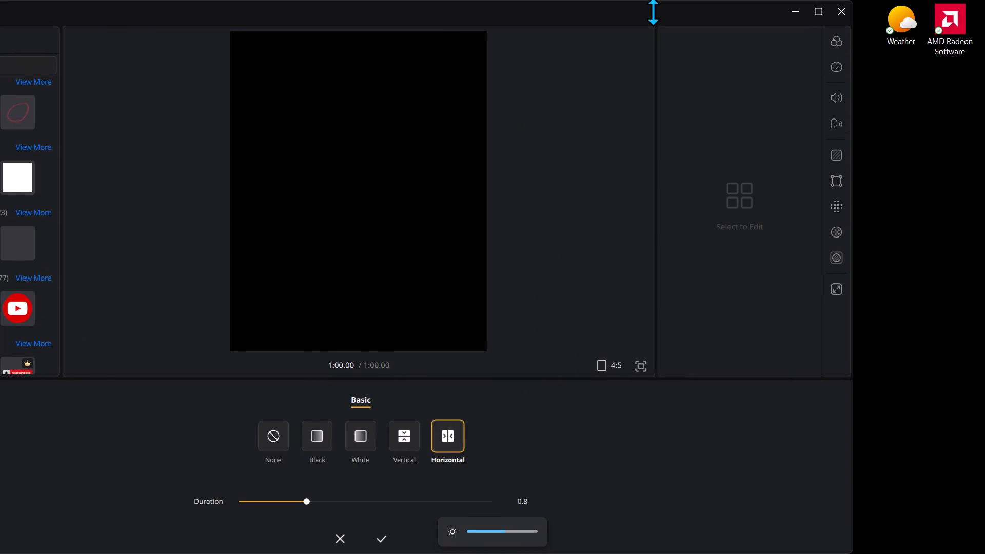
pyautogui.click(377, 538)
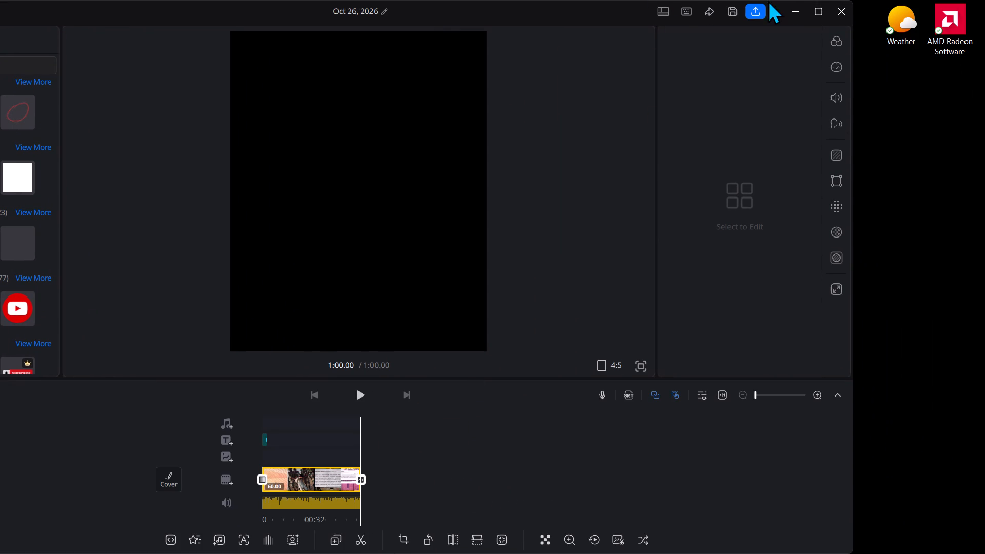
pyautogui.click(813, 9)
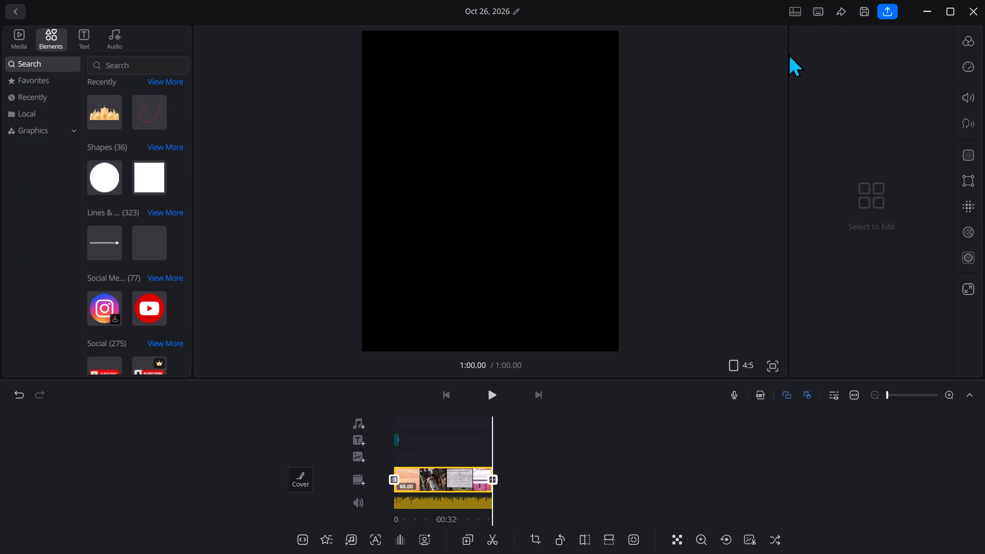
# Preview the video briefly from its start and export it to the Downloads folder with Auto quality at 480p / 30fps.
pyautogui.moveTo(571, 423); pyautogui.dragTo(833, 426)
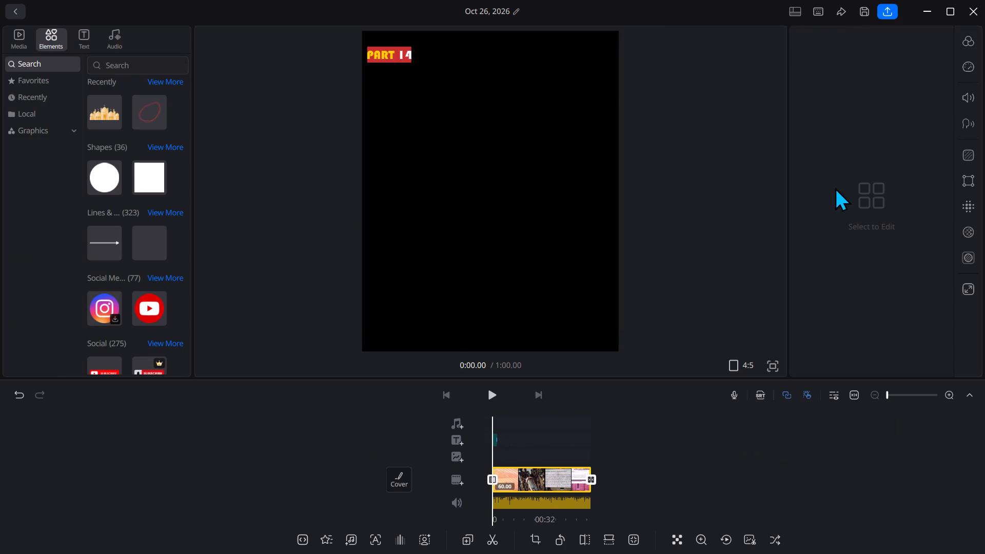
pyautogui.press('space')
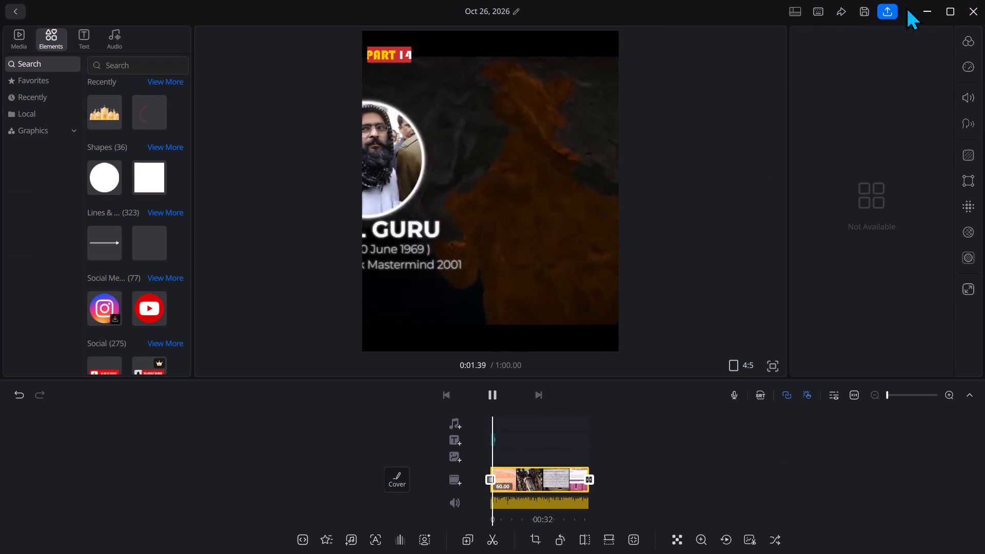
pyautogui.click(894, 7)
pyautogui.click(722, 441)
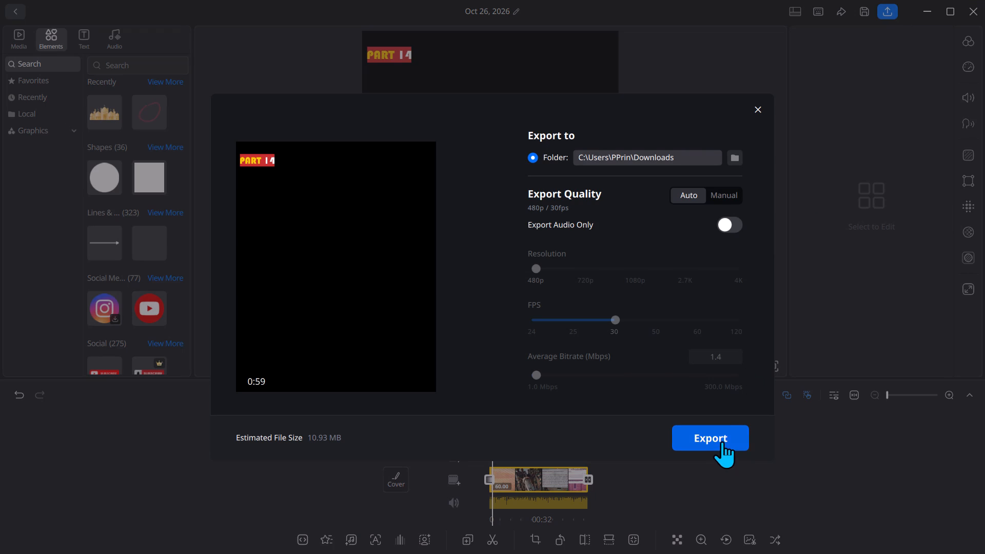
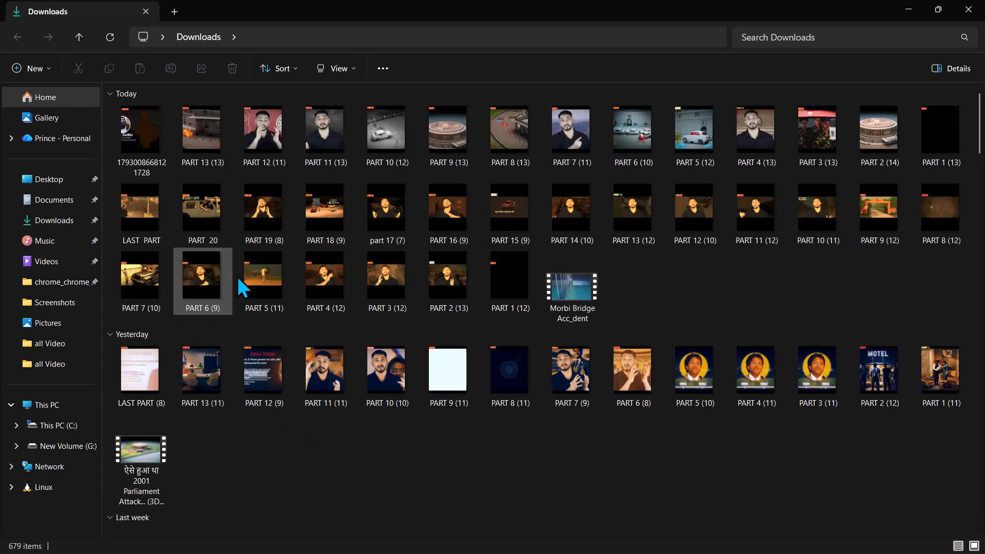
# Rename the newest exported video in the Downloads folder as PART 14.
pyautogui.click(149, 117)
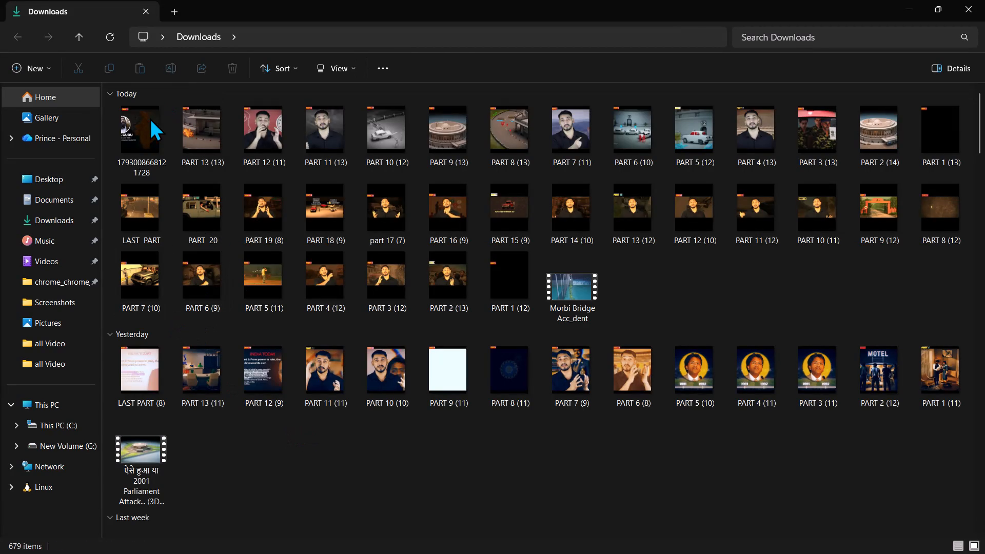
pyautogui.click(169, 61)
pyautogui.press('p')
pyautogui.write('ART')
pyautogui.press('space')
pyautogui.press('1')
pyautogui.press('4')
pyautogui.press('Return')
pyautogui.press('Return')
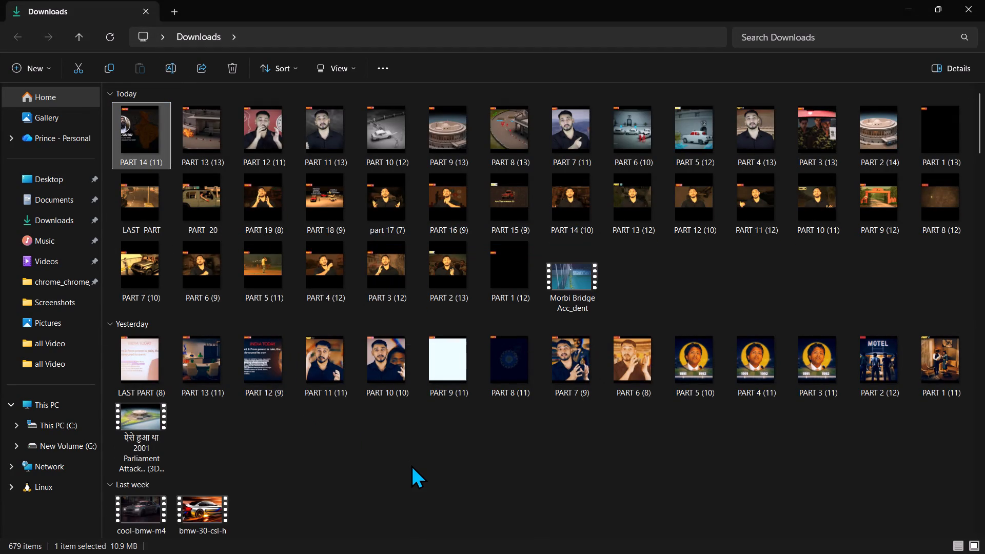
# Switch to the VN video editor and dismiss the finished export.
pyautogui.click(984, 0)
pyautogui.click(738, 443)
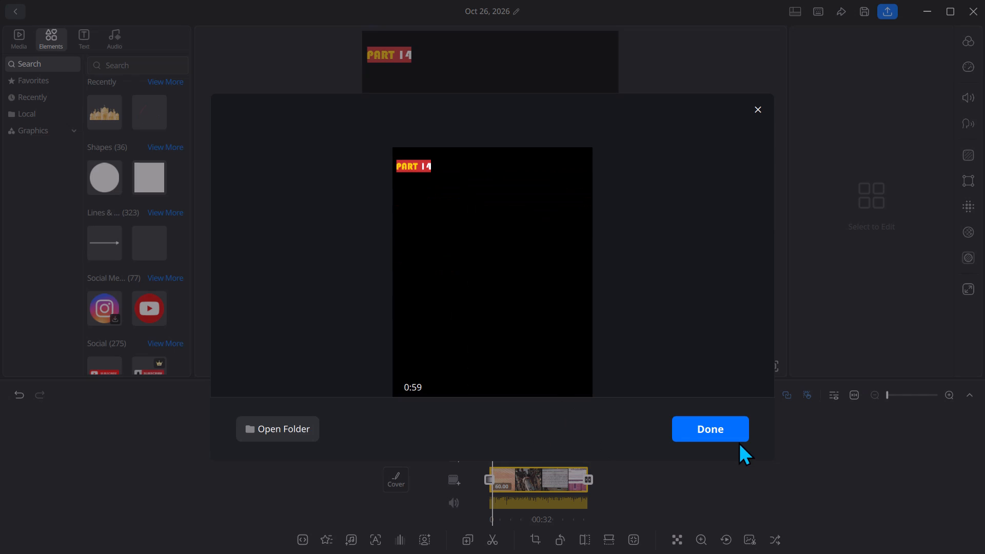
pyautogui.click(732, 434)
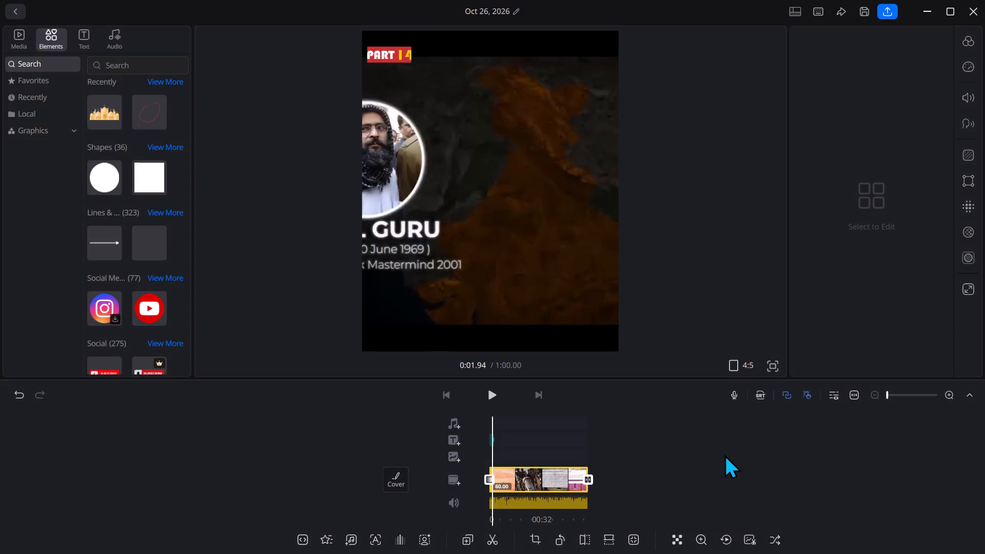
# Undo the closing Black transition and the deletion of the footage after 1:00.00.
pyautogui.hotkey('ctrl', 'z')
pyautogui.hotkey('ctrl', 'z')
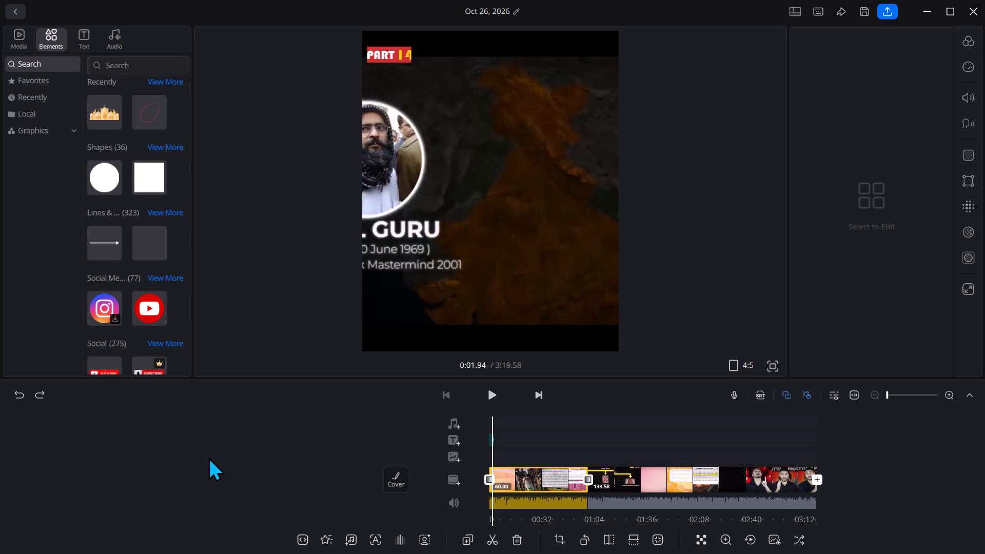
pyautogui.keyDown('ctrl'); pyautogui.click(208, 457); pyautogui.keyUp('ctrl')
pyautogui.keyDown('ctrl'); pyautogui.click(208, 457); pyautogui.keyUp('ctrl')
# Delete the 60.00 s first clip, keeping the 139.58 s clip for the next part.
pyautogui.doubleClick(553, 478)
pyautogui.click(578, 443)
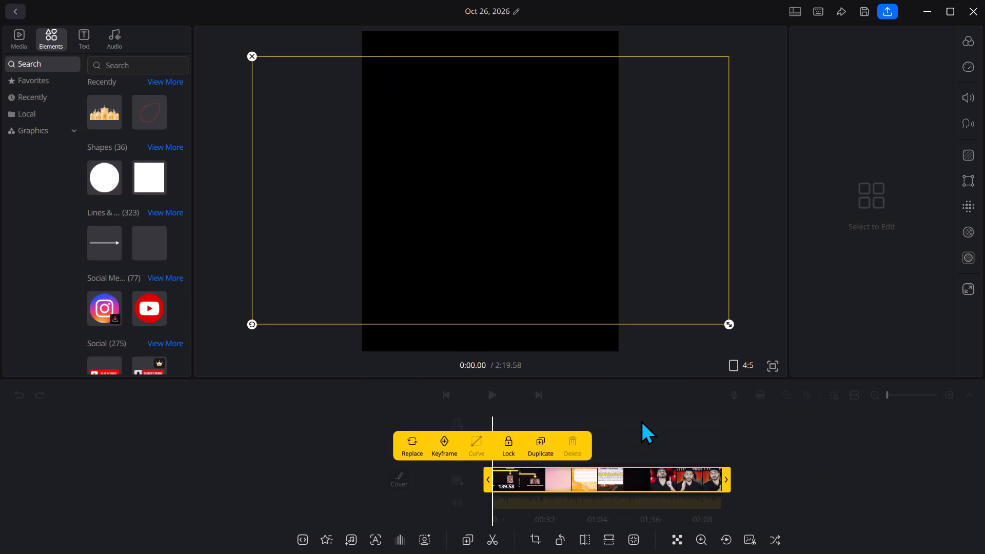
pyautogui.click(641, 420)
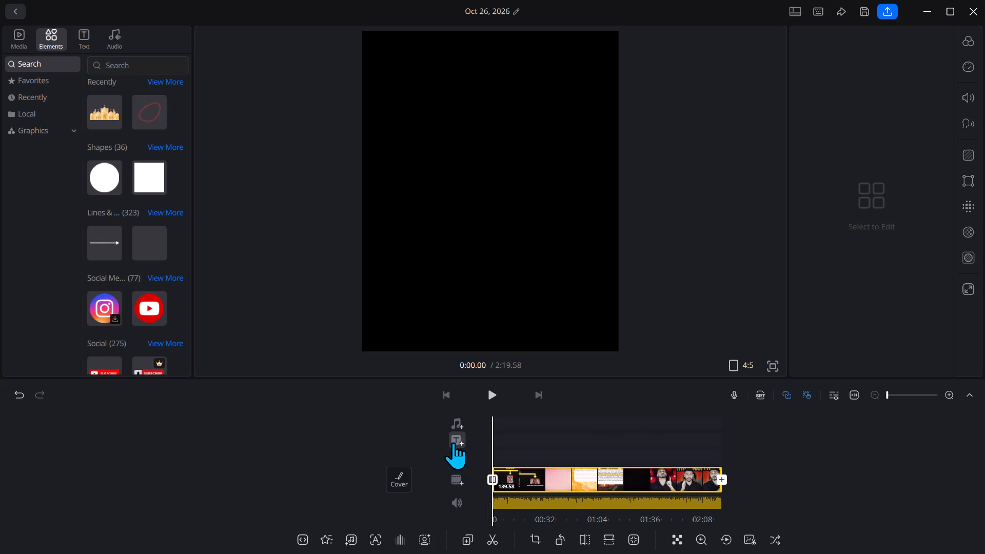
# Add a title at the start of the video with the text PART 15.
pyautogui.click(453, 442)
pyautogui.click(407, 411)
pyautogui.click(857, 80)
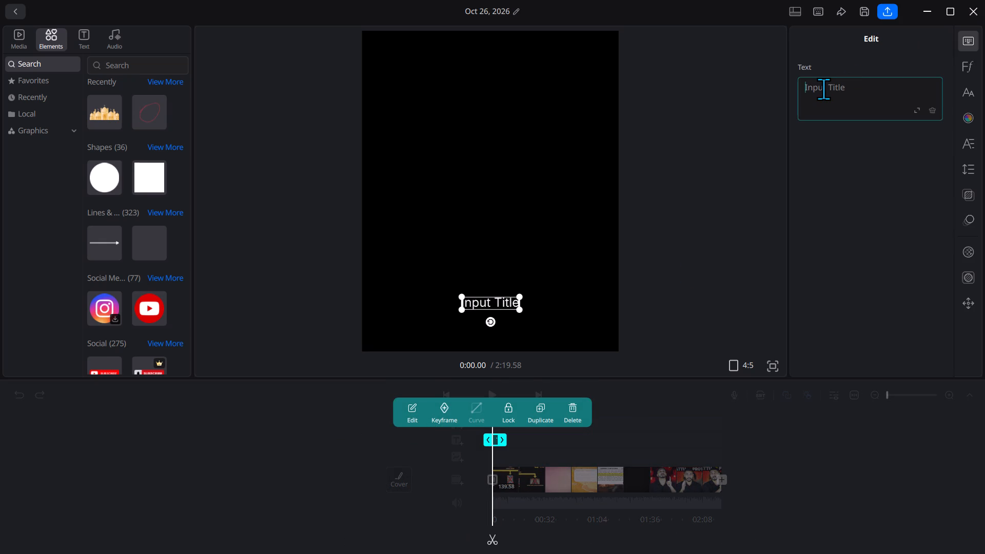
pyautogui.write('PART 15')
pyautogui.press('space')
pyautogui.press('Return')
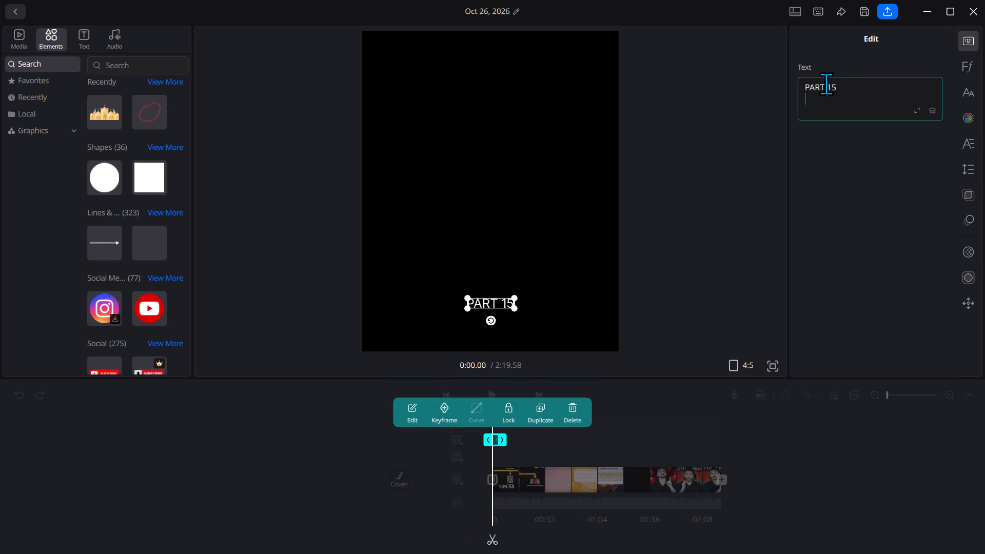
# Style the PART 15 title with the chunky display font, the white-on-red colour style, bold and italic.
pyautogui.click(967, 55)
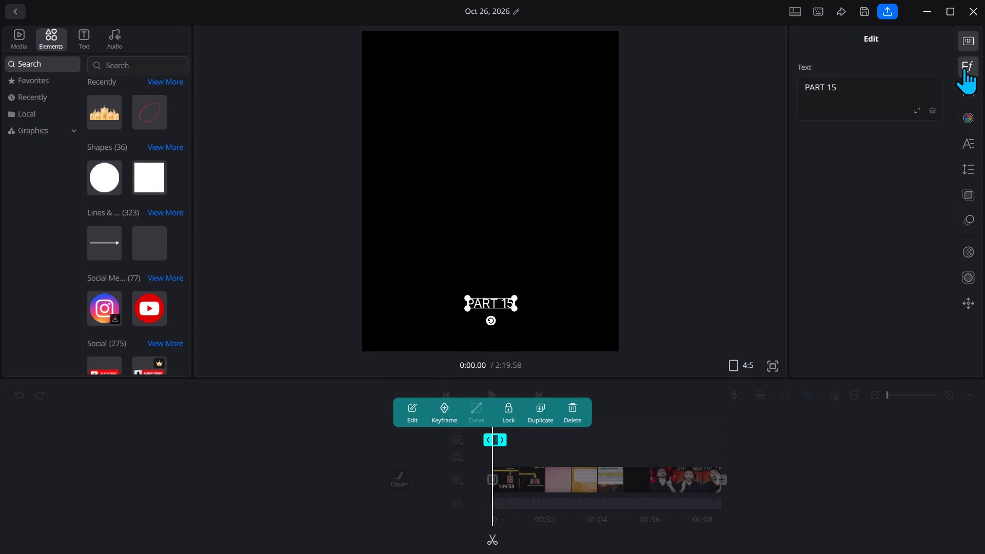
pyautogui.click(964, 68)
pyautogui.click(859, 204)
pyautogui.click(966, 111)
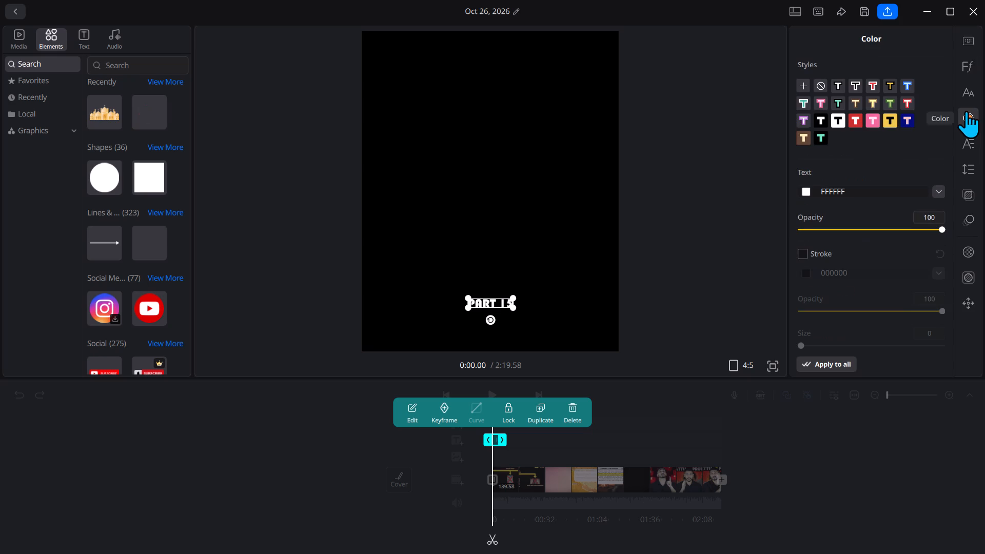
pyautogui.click(853, 122)
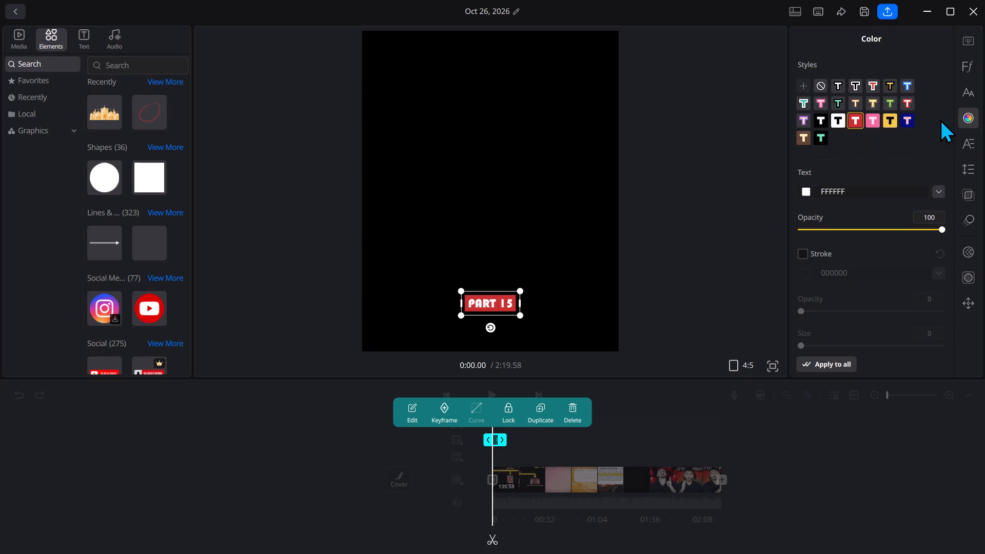
pyautogui.click(970, 99)
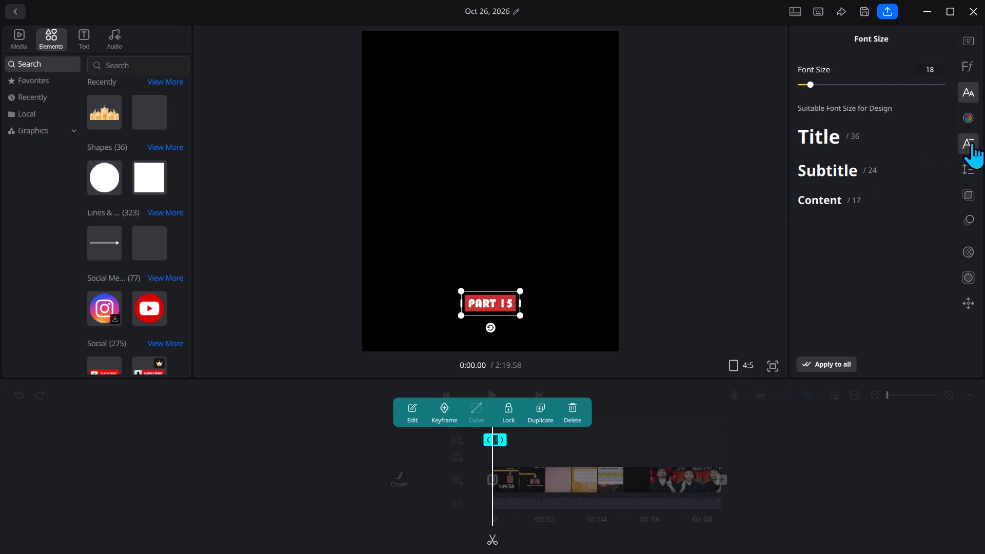
pyautogui.click(972, 140)
pyautogui.click(822, 82)
pyautogui.click(806, 80)
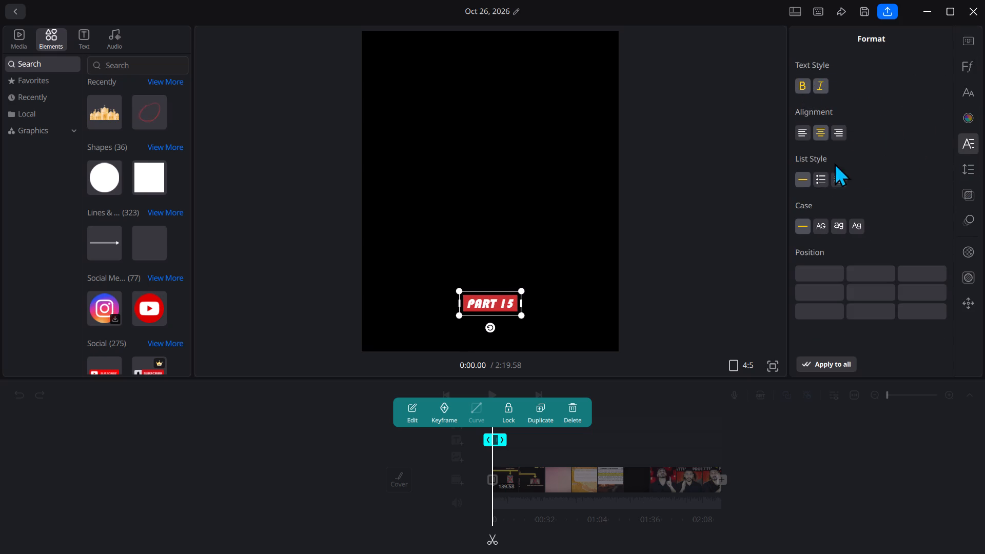
# Apply the Active caption animation that highlights and enlarges words in yellow to the PART 15 title, and preview it.
pyautogui.click(961, 215)
pyautogui.click(836, 173)
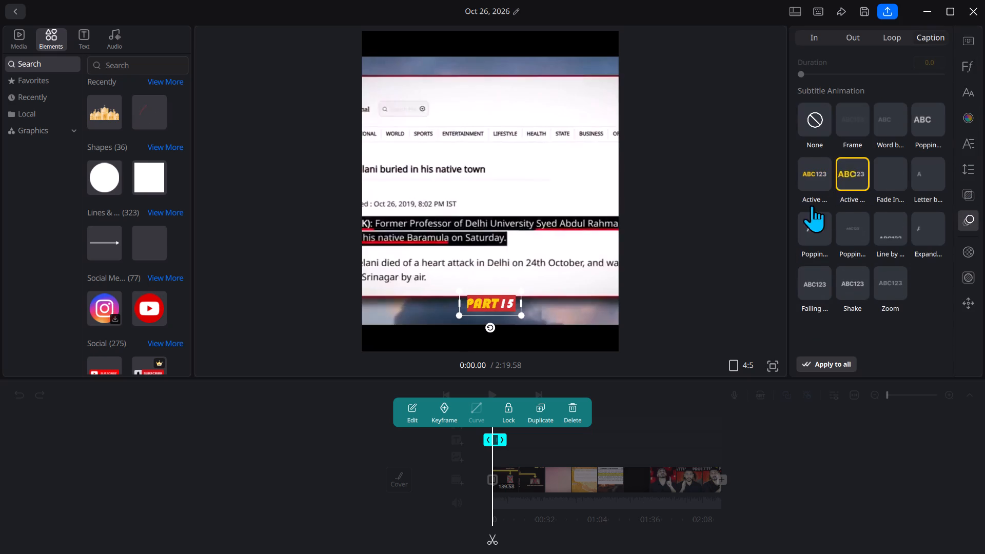
pyautogui.press('space')
pyautogui.press('space')
pyautogui.press('space')
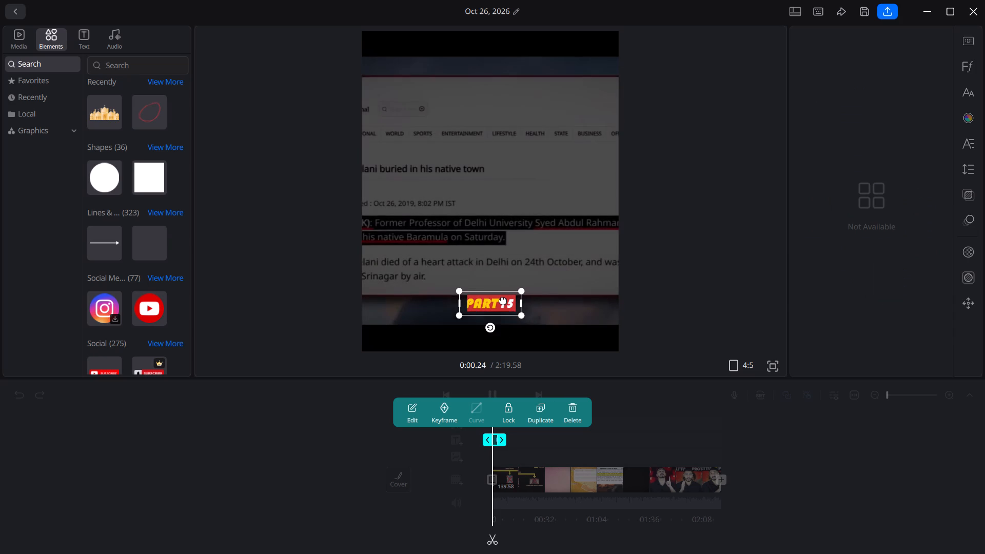
pyautogui.press('space')
# Move the PART 15 title to the upper-left corner of the video frame and finish editing it.
pyautogui.moveTo(497, 307); pyautogui.dragTo(394, 50)
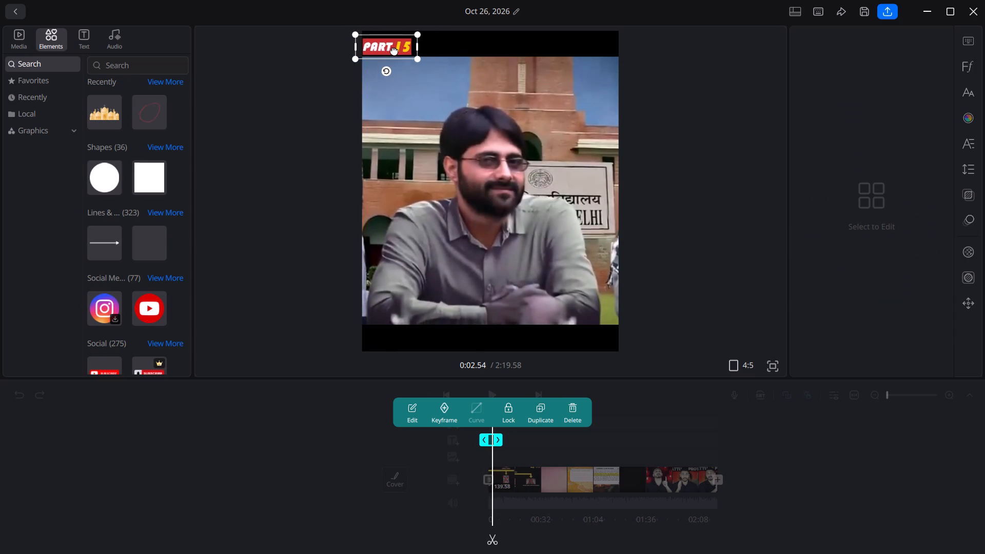
pyautogui.moveTo(394, 50); pyautogui.dragTo(397, 51)
pyautogui.moveTo(400, 51); pyautogui.dragTo(395, 52)
pyautogui.click(257, 450)
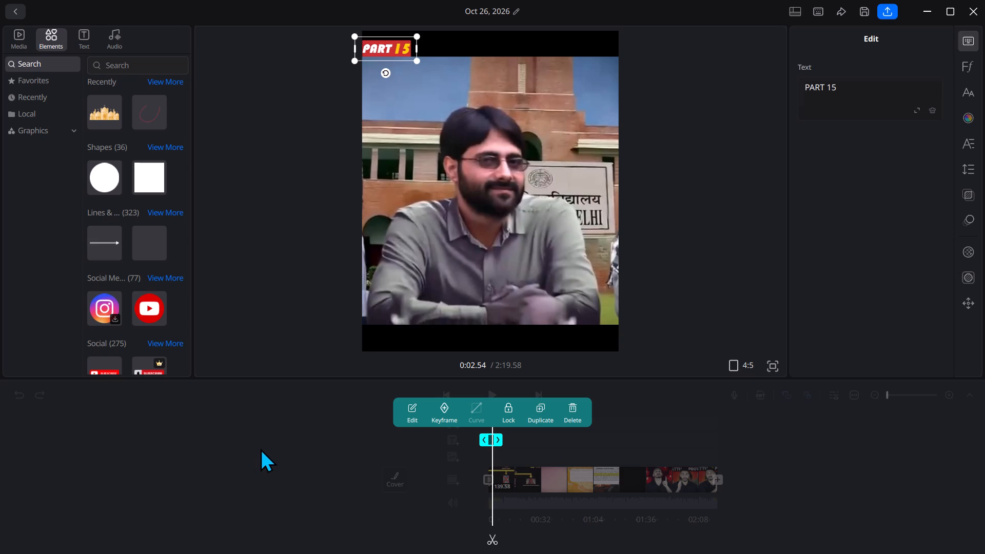
# Set the transition at the start of the 139.58 s clip to None and apply it.
pyautogui.press('space')
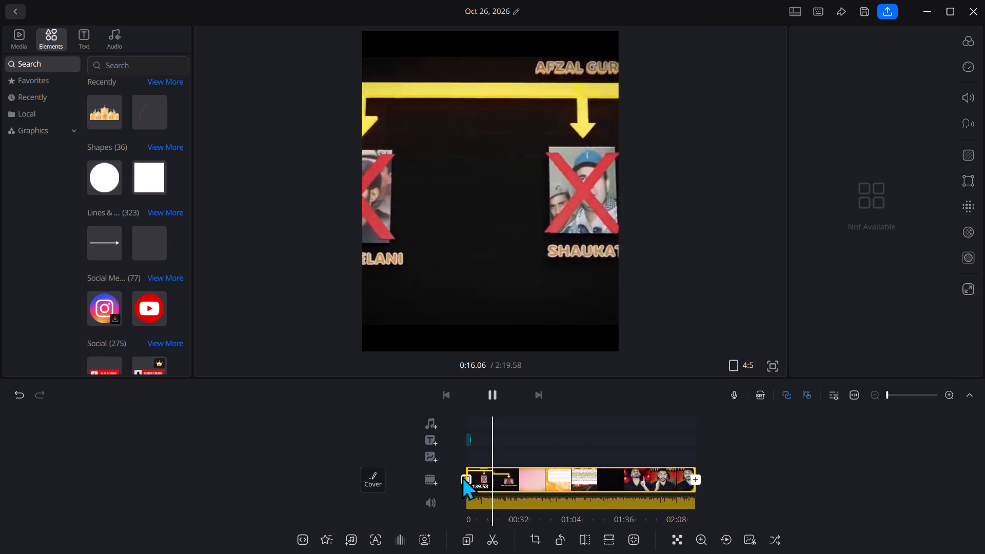
pyautogui.click(462, 476)
pyautogui.click(413, 430)
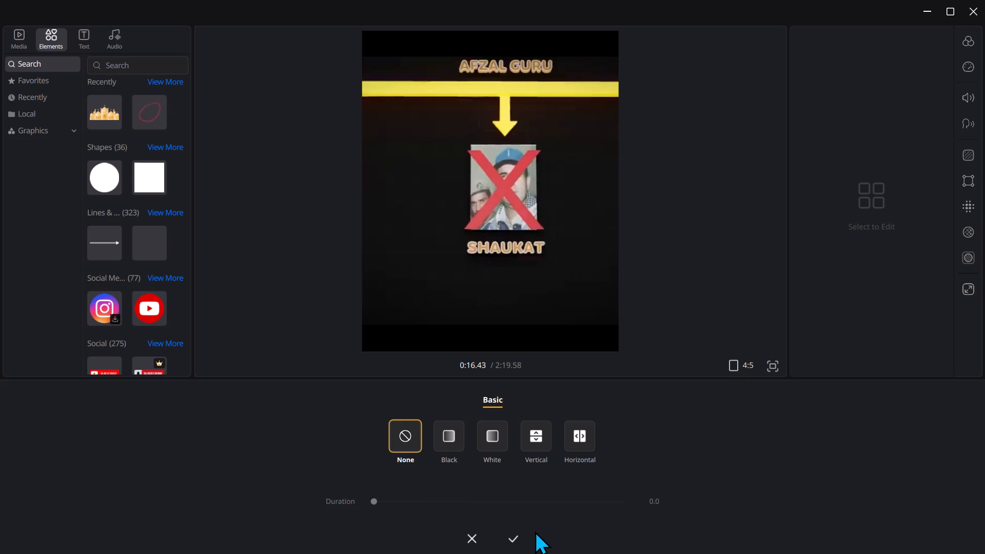
pyautogui.click(521, 535)
# Play the remaining footage and review its content to choose where PART 15 should end.
pyautogui.press('space')
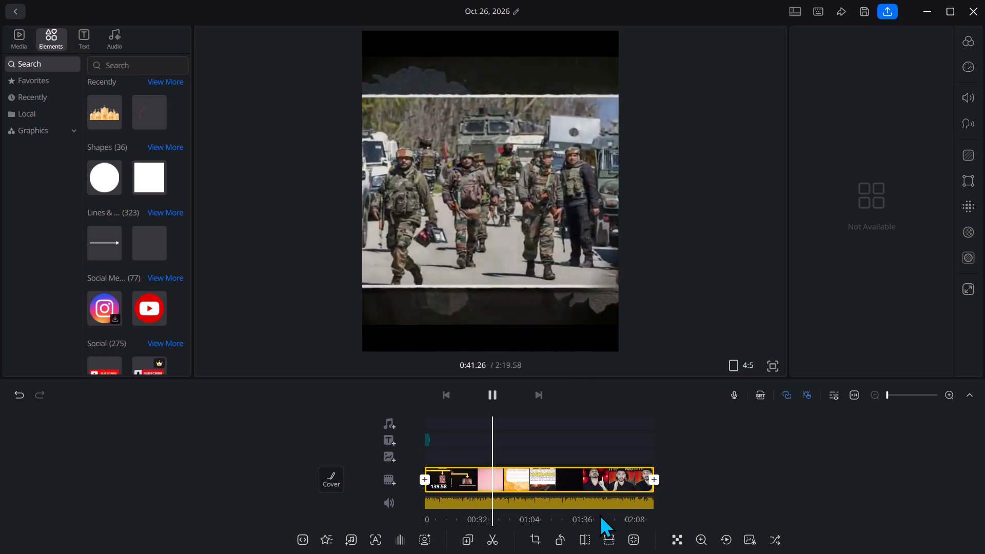
pyautogui.press('space')
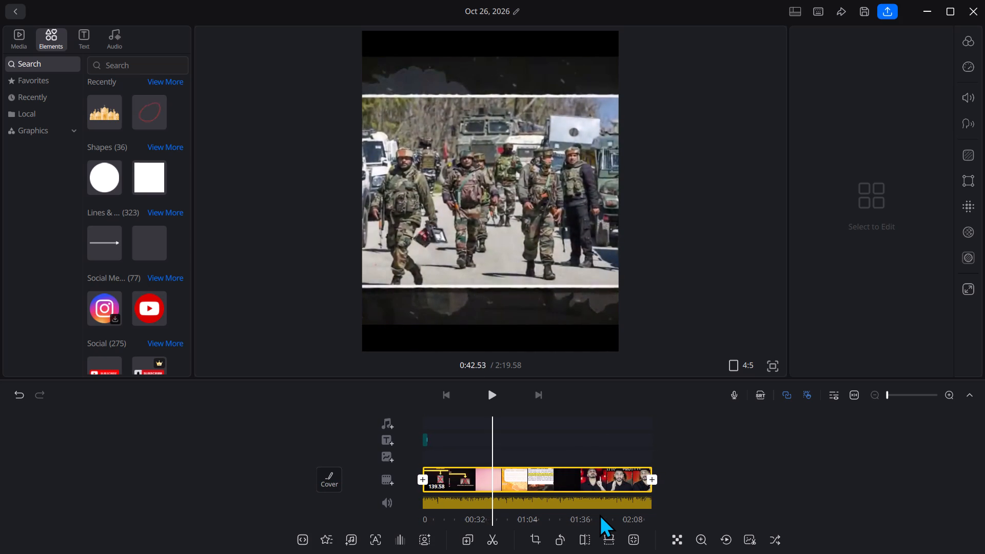
pyautogui.press('space')
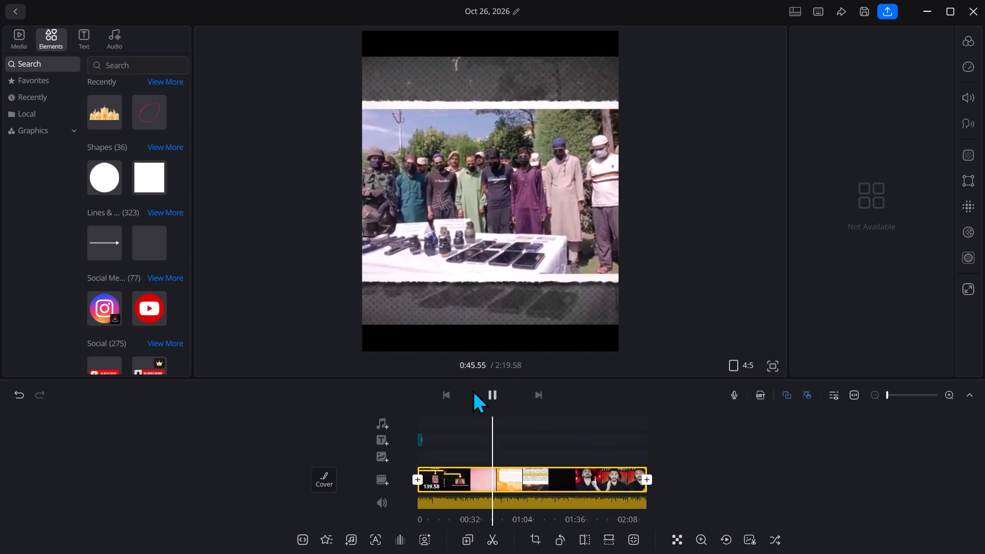
pyautogui.click(495, 393)
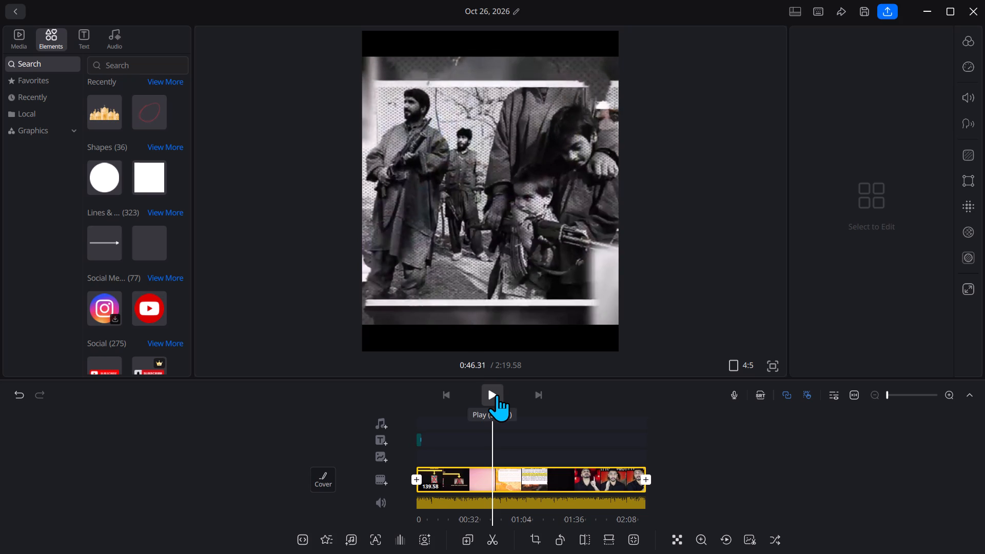
pyautogui.press('space')
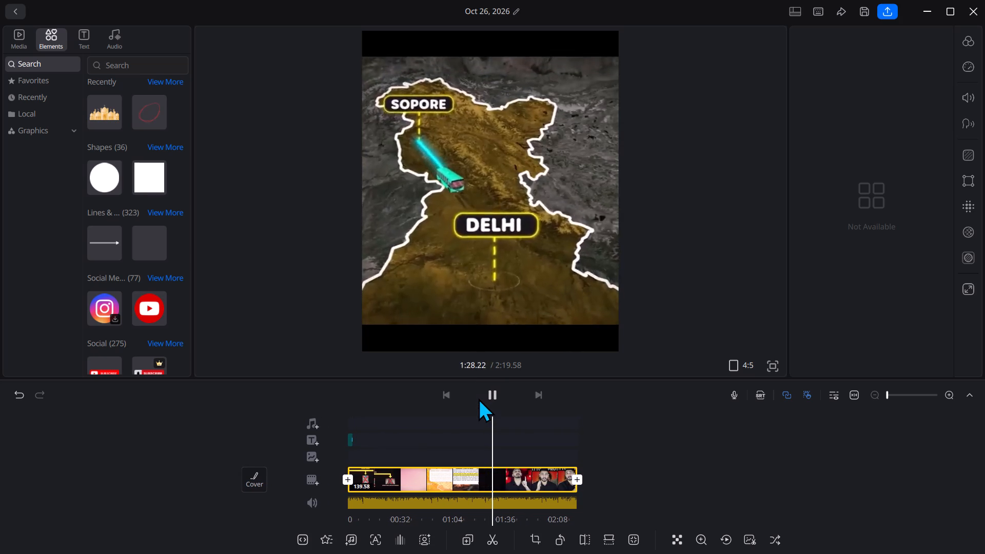
pyautogui.click(482, 397)
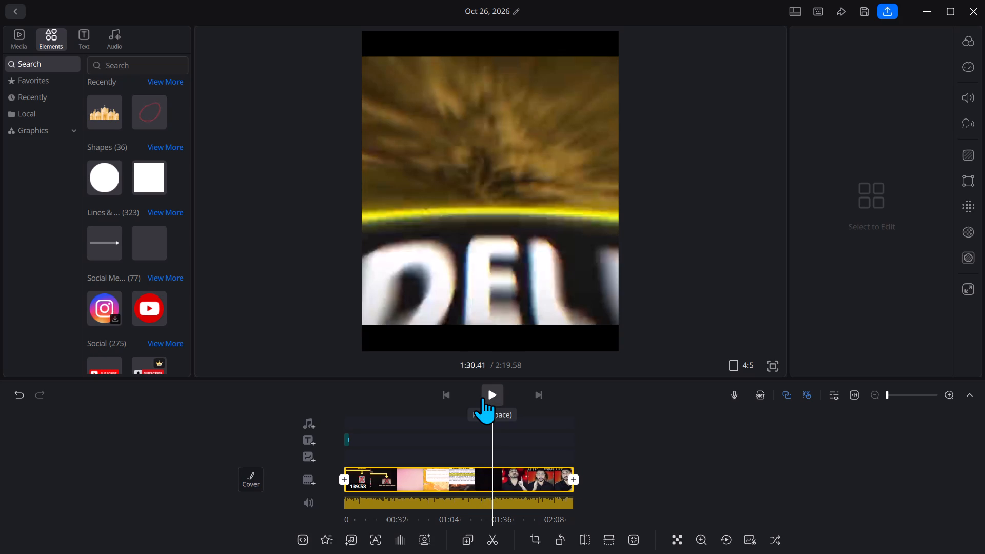
pyautogui.click(482, 397)
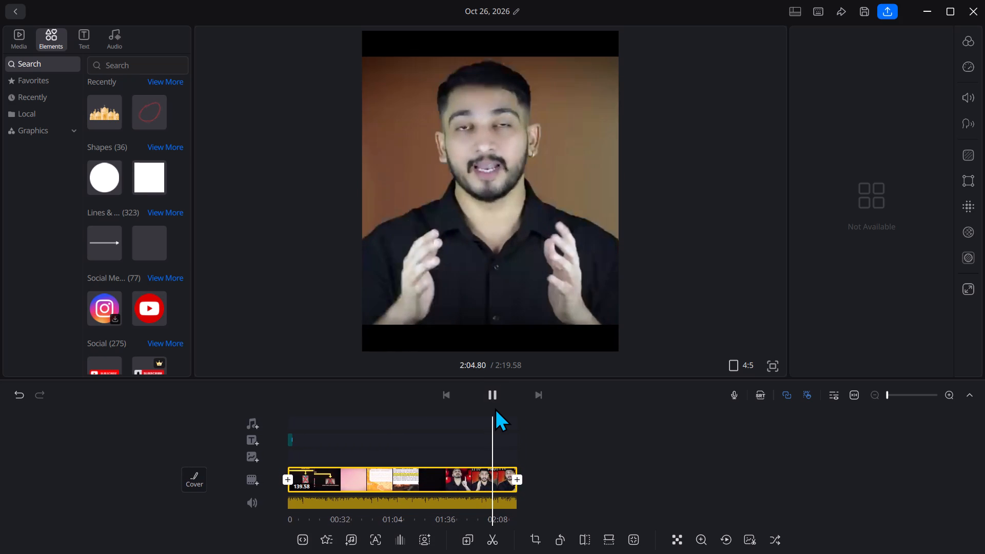
pyautogui.press('space')
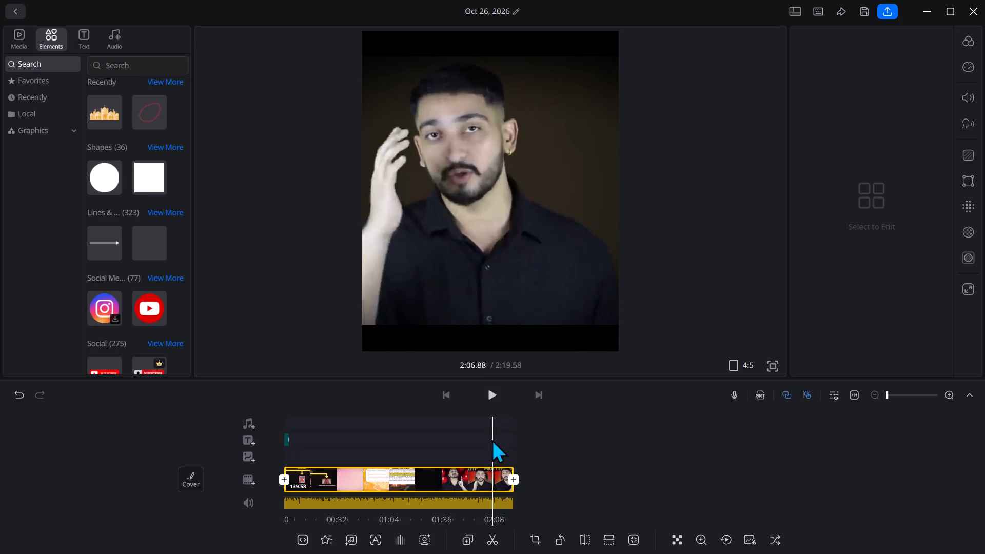
# Split the 139.58 s clip at about 2:03.43.
pyautogui.click(482, 479)
pyautogui.click(482, 479)
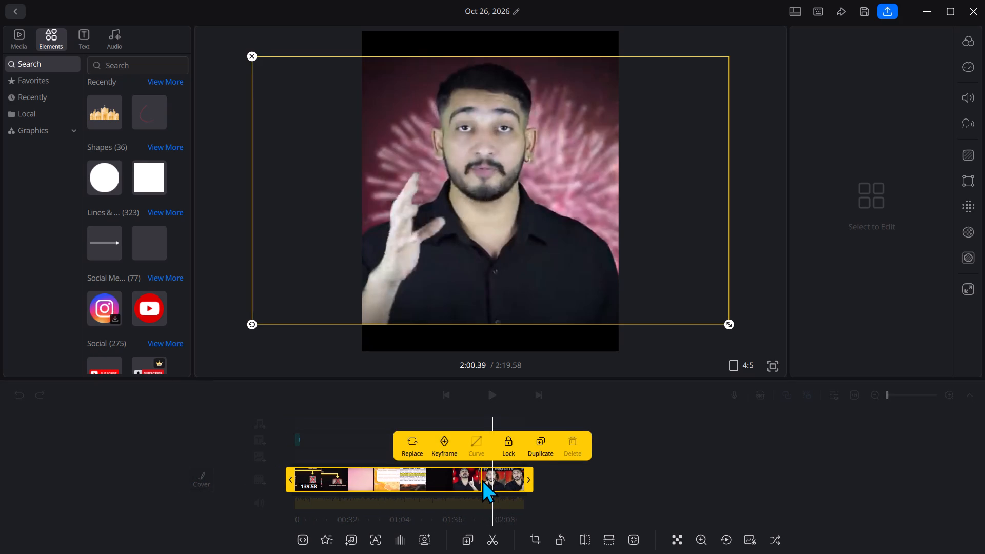
pyautogui.press('space')
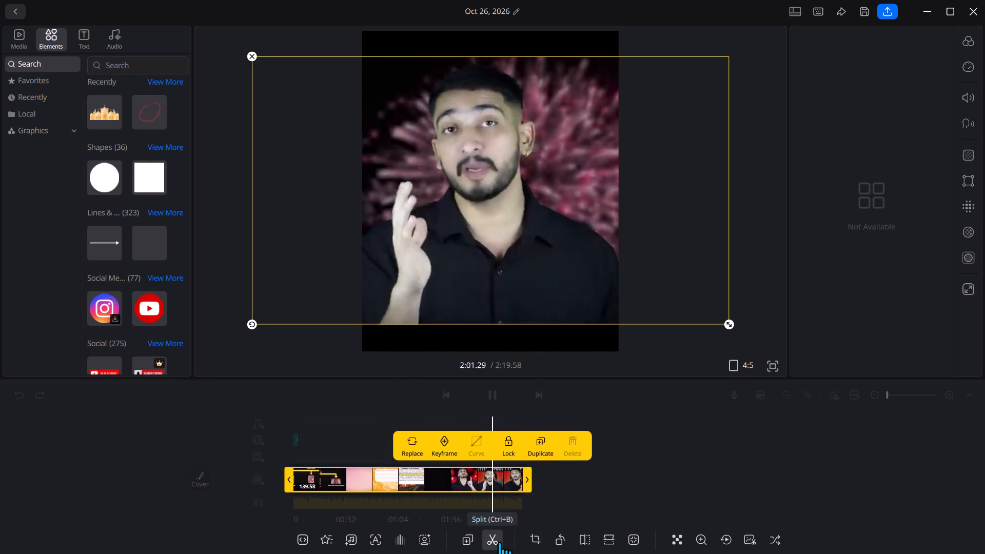
pyautogui.press('space')
pyautogui.press('space')
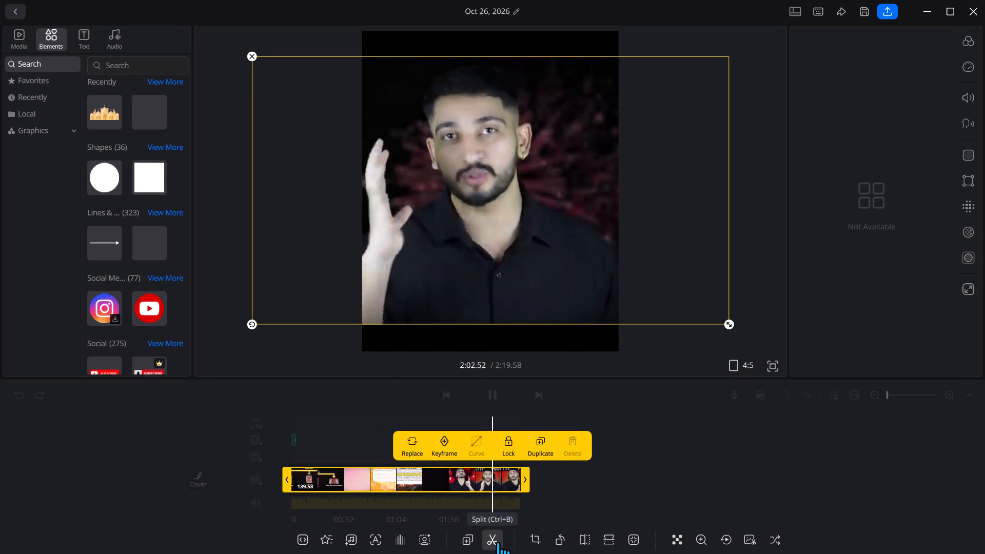
pyautogui.click(498, 542)
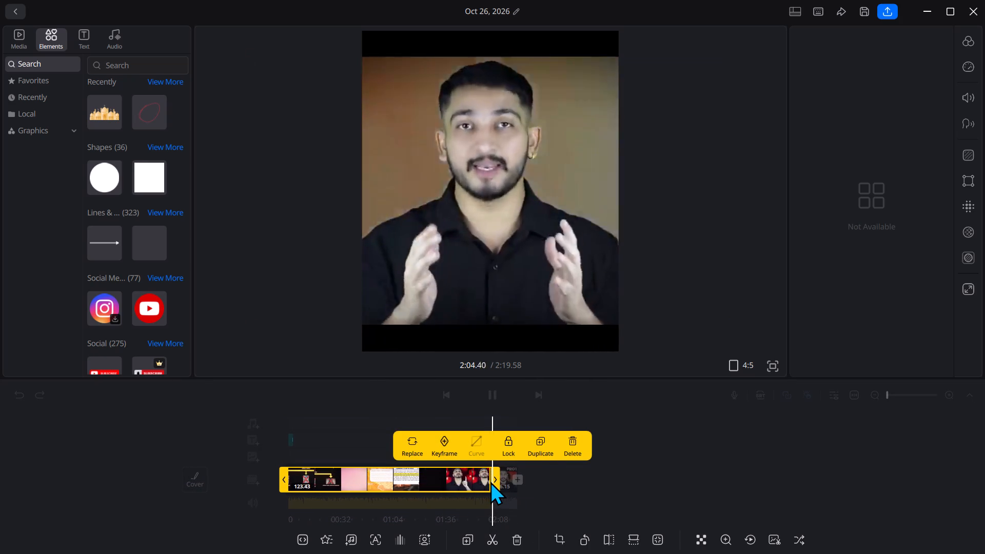
# Delete the 16.15 s leftover clip that follows the 123.43 s clip on the main track.
pyautogui.click(495, 483)
pyautogui.doubleClick(495, 483)
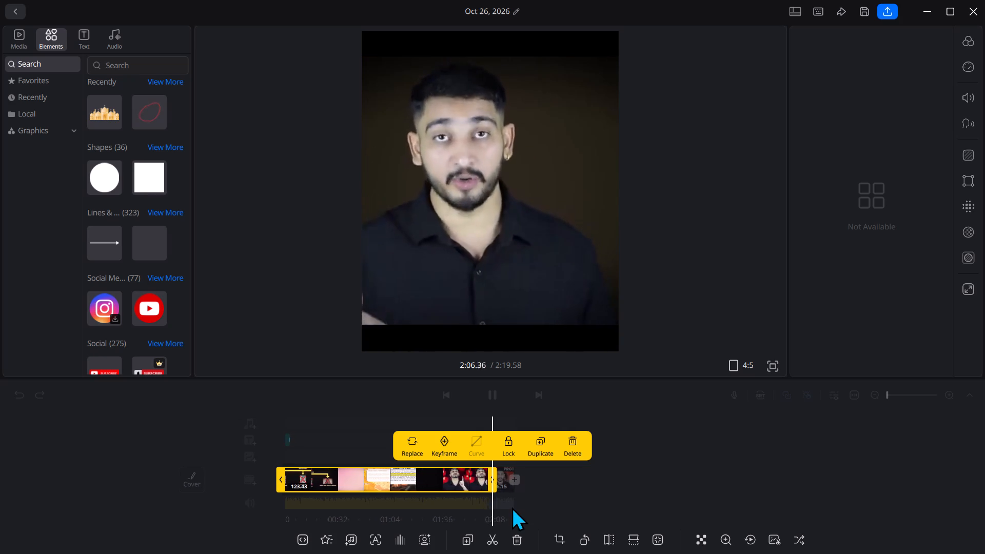
pyautogui.click(510, 487)
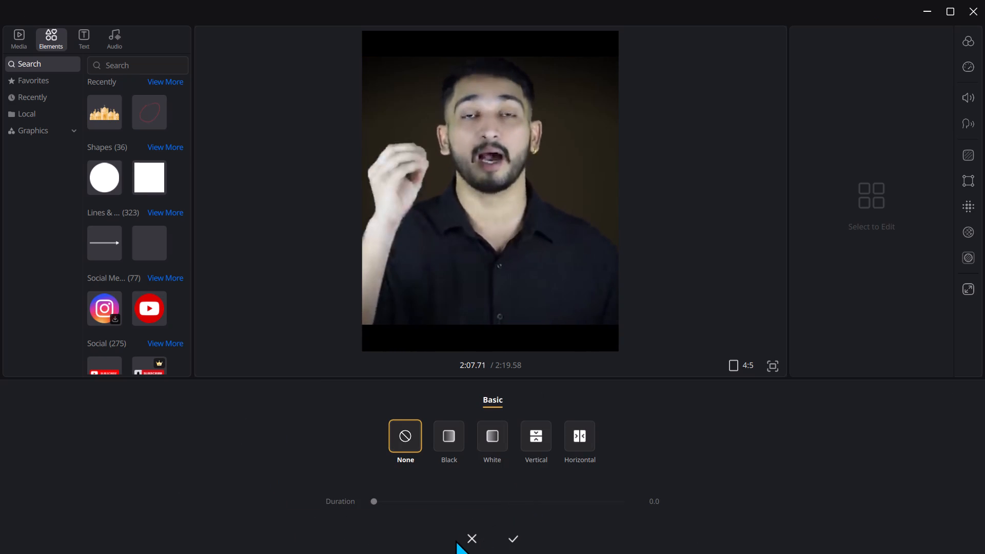
pyautogui.click(467, 536)
pyautogui.doubleClick(505, 485)
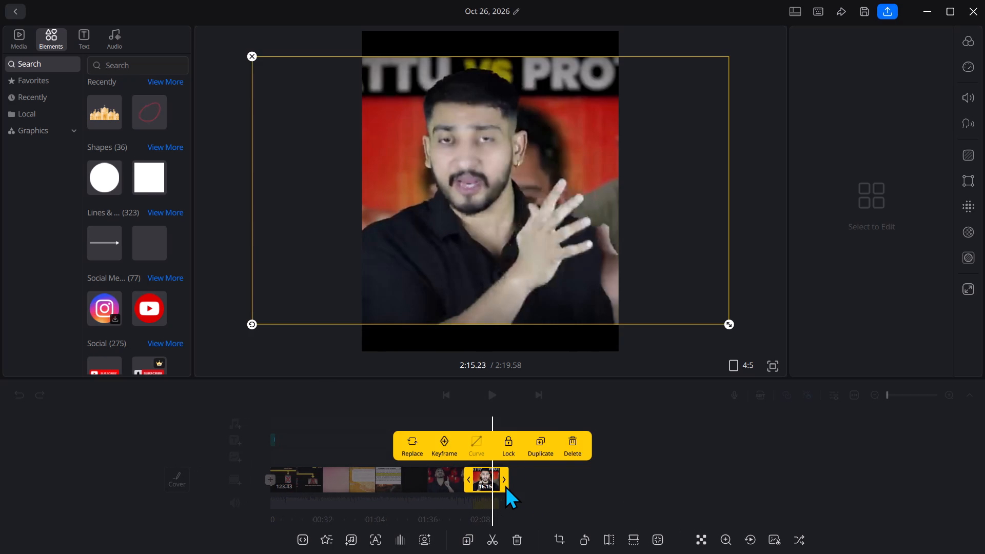
pyautogui.click(565, 447)
pyautogui.click(577, 493)
# Set the transition at the end of the 123.43 s clip to Black and apply it.
pyautogui.click(488, 480)
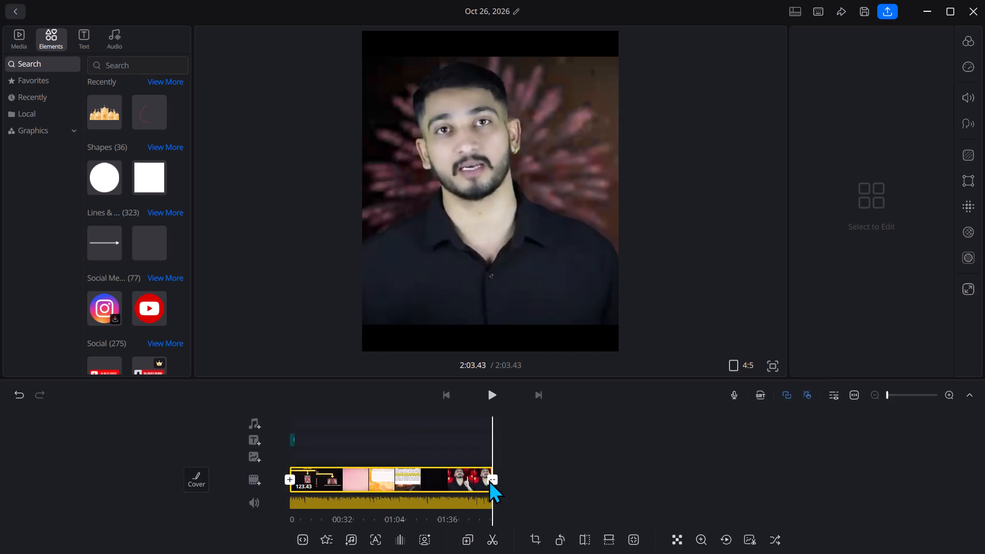
pyautogui.click(451, 438)
pyautogui.click(526, 535)
pyautogui.click(515, 536)
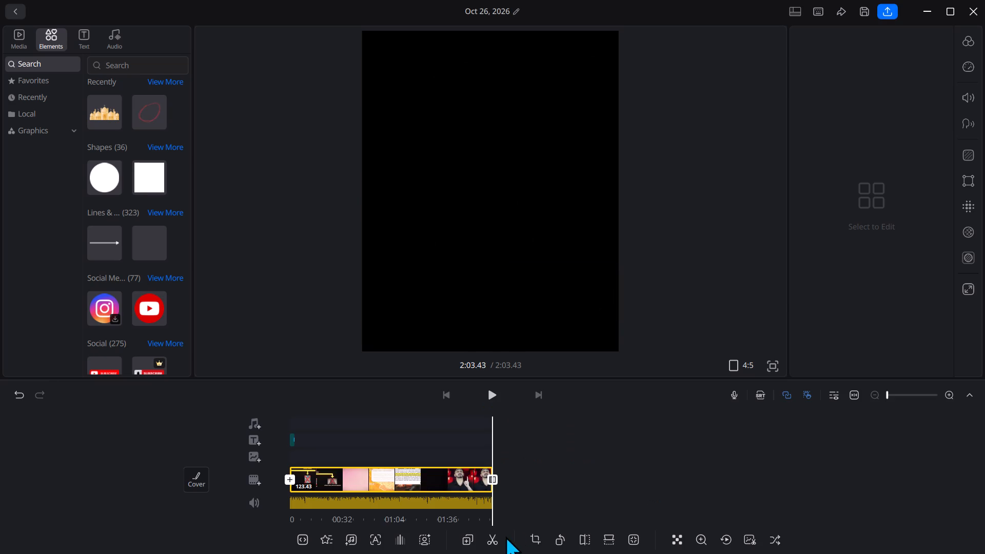
# Review the footage around the middle of the 123.43 s clip and split it at about 1:06.64.
pyautogui.doubleClick(413, 479)
pyautogui.press('space')
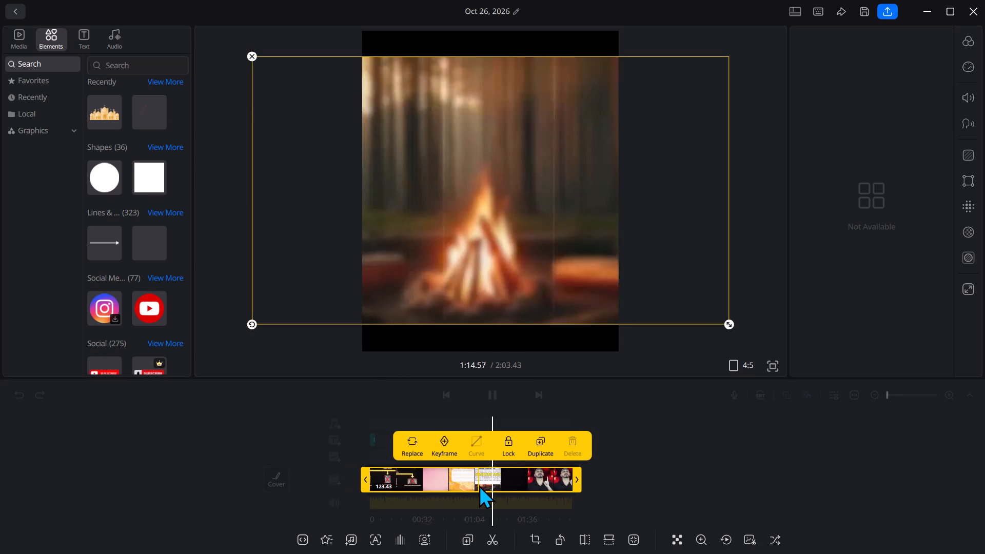
pyautogui.click(478, 481)
pyautogui.press('space')
pyautogui.doubleClick(478, 481)
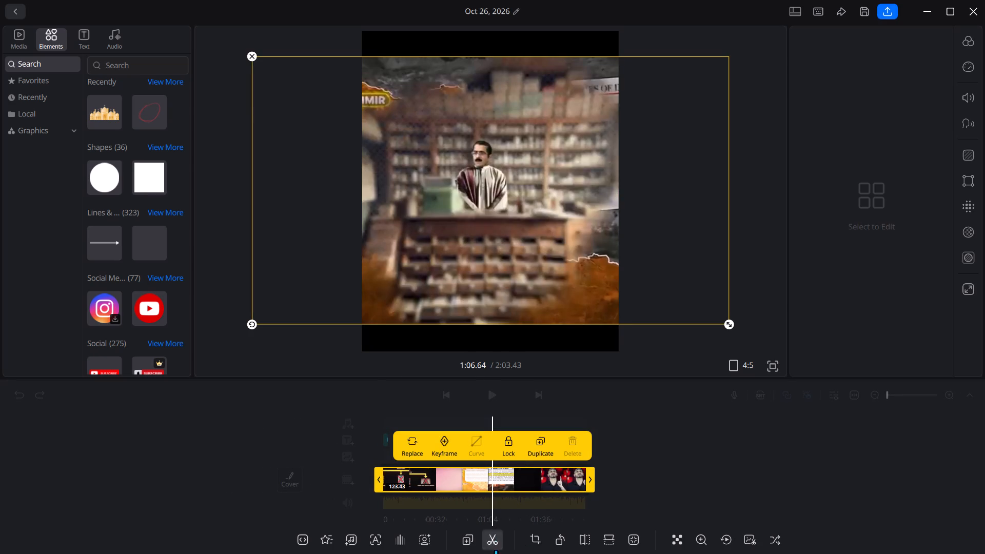
pyautogui.click(494, 553)
pyautogui.click(487, 545)
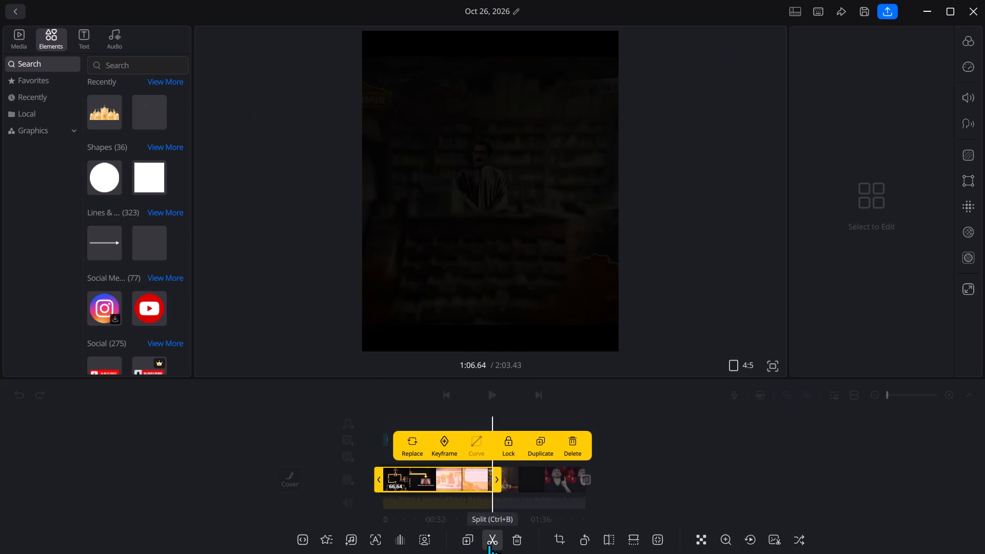
pyautogui.click(694, 454)
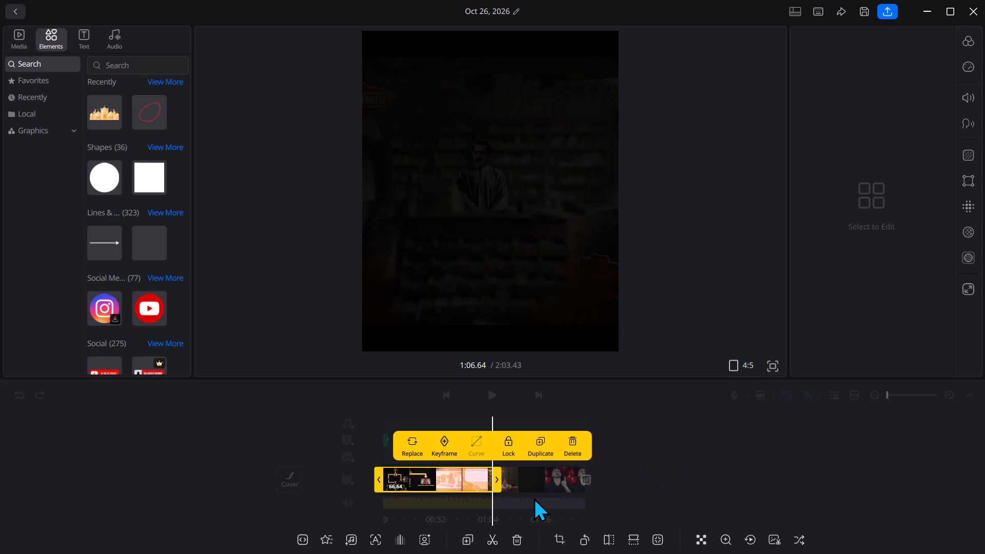
pyautogui.click(693, 445)
pyautogui.click(660, 412)
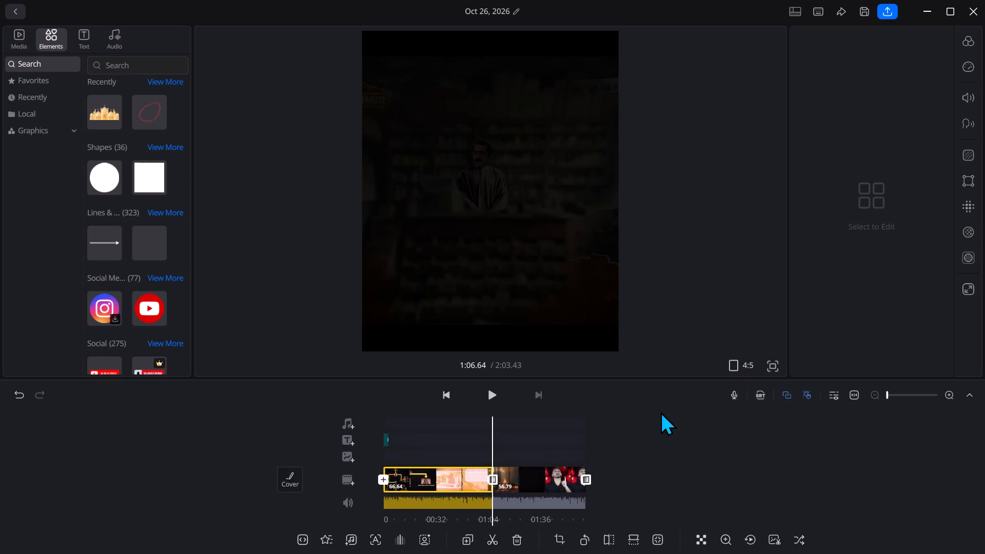
# Change the transition between the 66.64 s and 56.79 s clips to Rotate 2 and apply it.
pyautogui.click(488, 478)
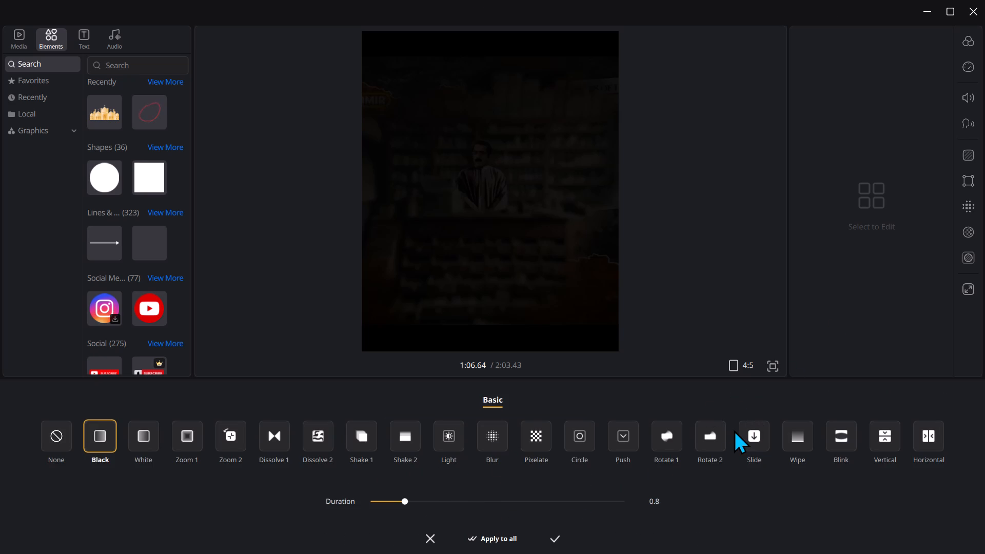
pyautogui.moveTo(704, 439); pyautogui.dragTo(709, 439)
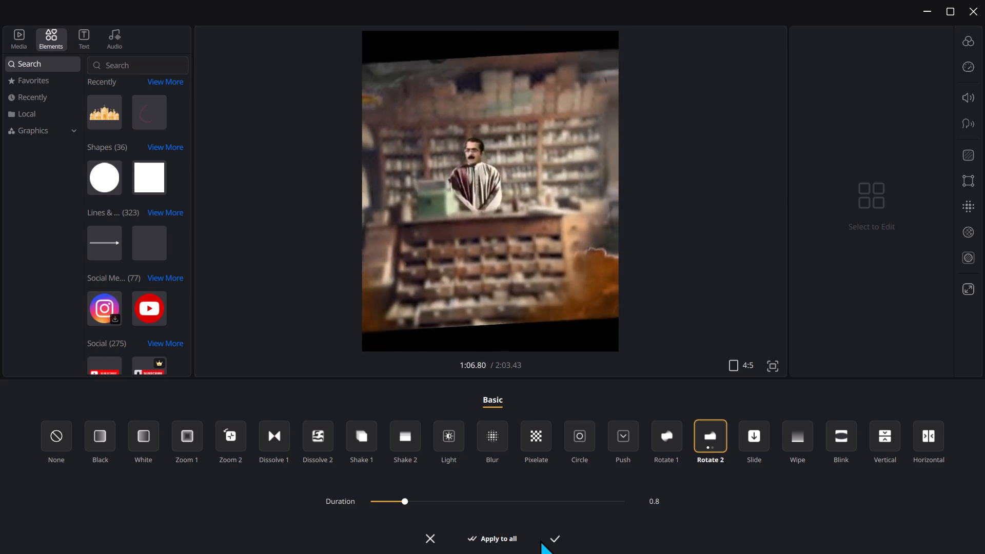
pyautogui.click(550, 535)
# Return the playhead to the start of the timeline and export the Part 15 video to the Downloads folder at Auto quality, 480p and 30 fps.
pyautogui.click(689, 451)
pyautogui.moveTo(677, 468); pyautogui.dragTo(825, 401)
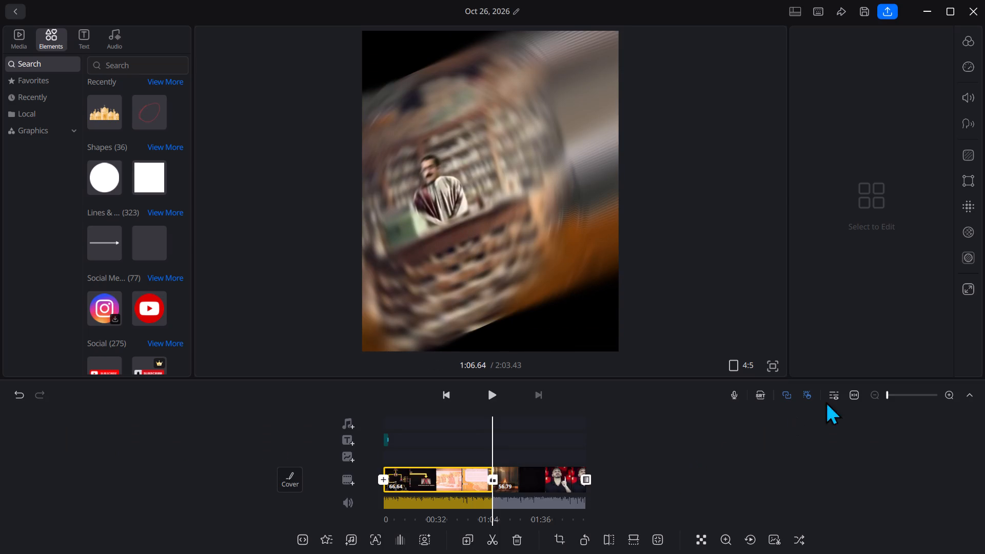
pyautogui.moveTo(825, 401); pyautogui.dragTo(956, 519)
pyautogui.moveTo(396, 412); pyautogui.dragTo(984, 553)
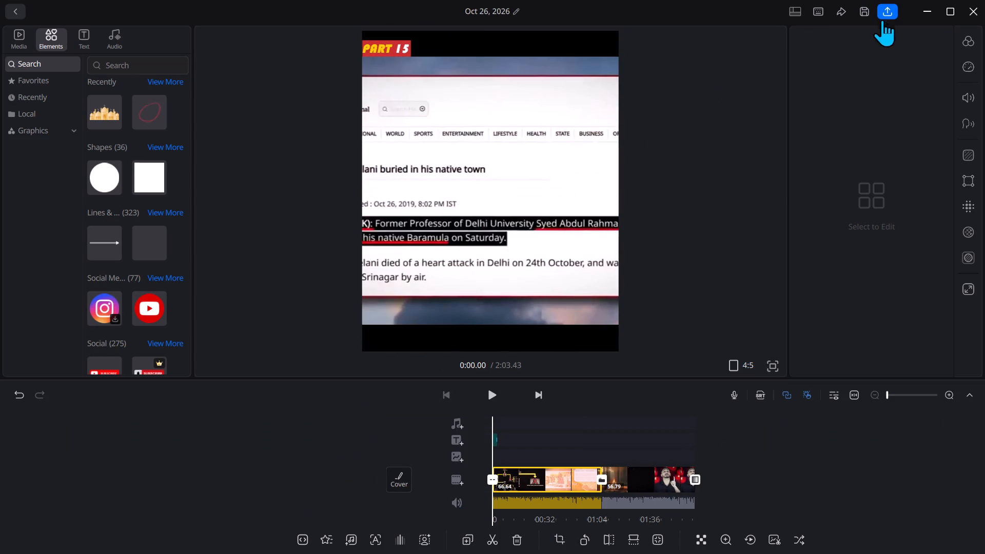
pyautogui.click(887, 12)
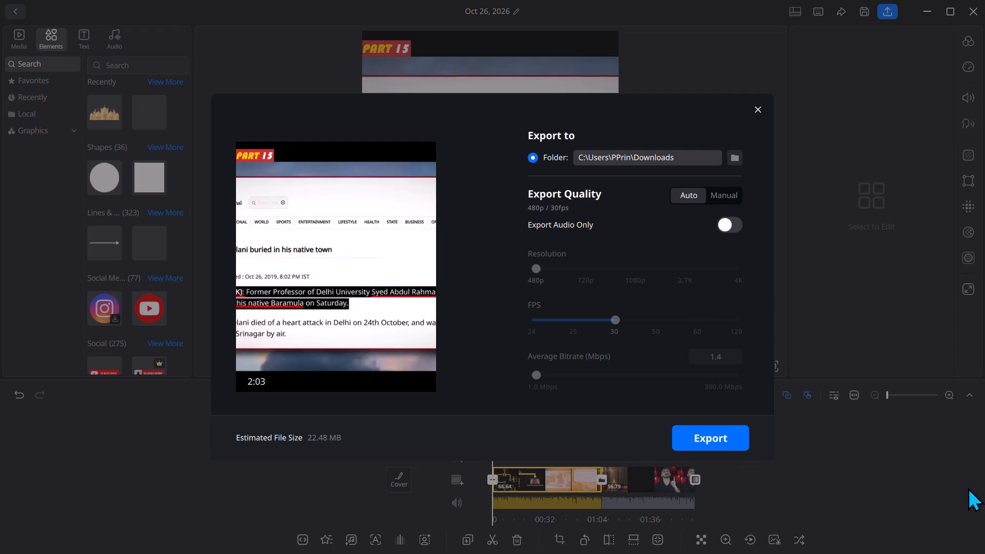
pyautogui.click(738, 428)
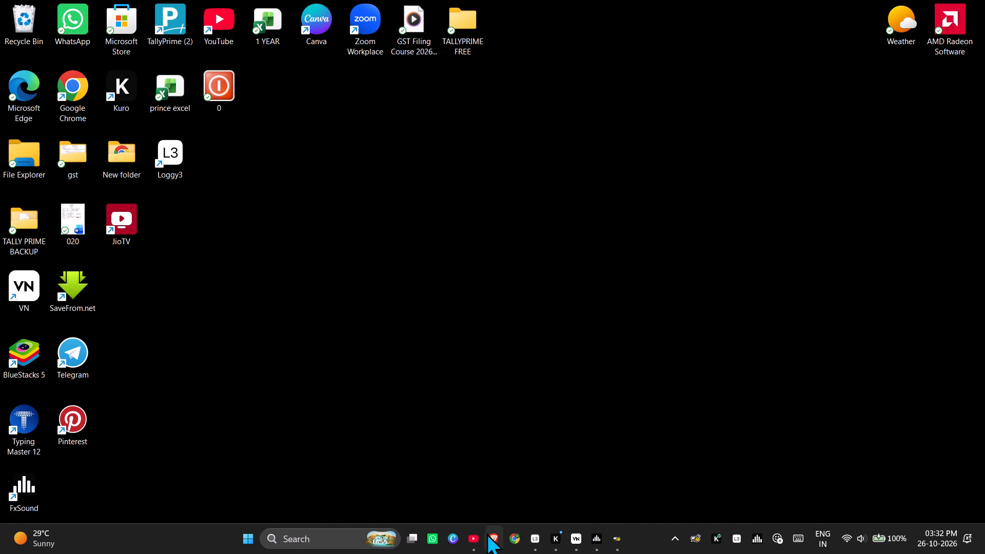
# Close the open YouTube window from the Windows taskbar.
pyautogui.rightClick(477, 536)
pyautogui.click(469, 505)
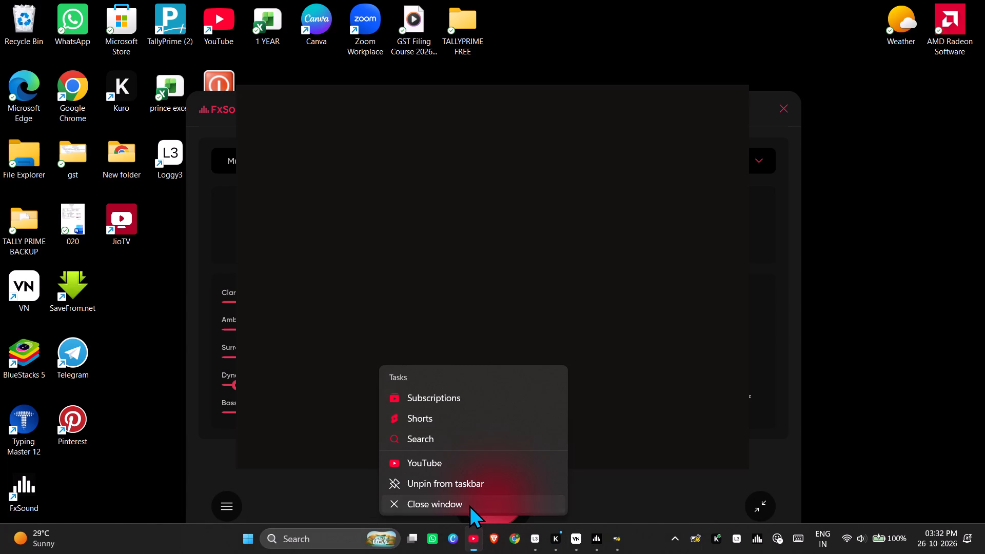
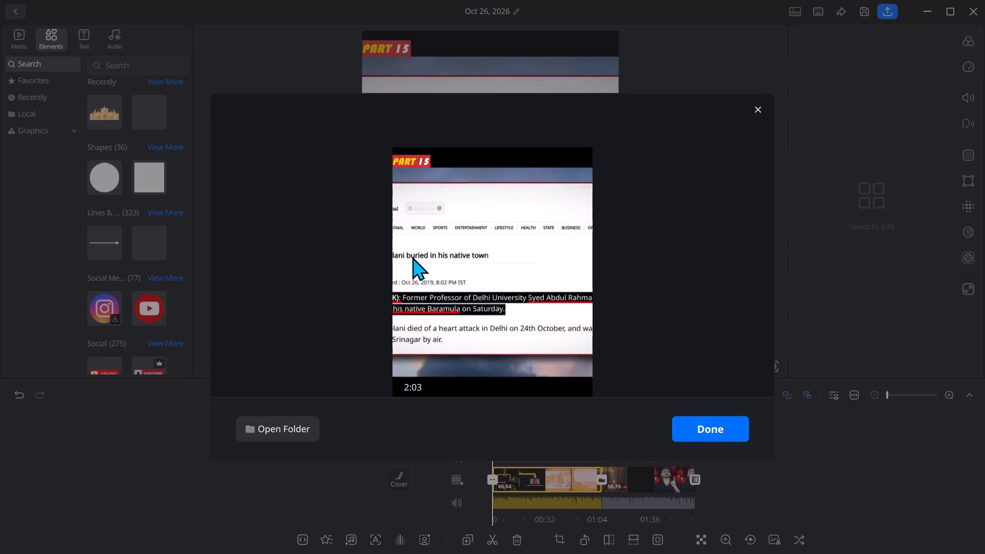
# Open the exported video's folder in File Explorer and rename the newly exported file as PART 15.
pyautogui.click(278, 432)
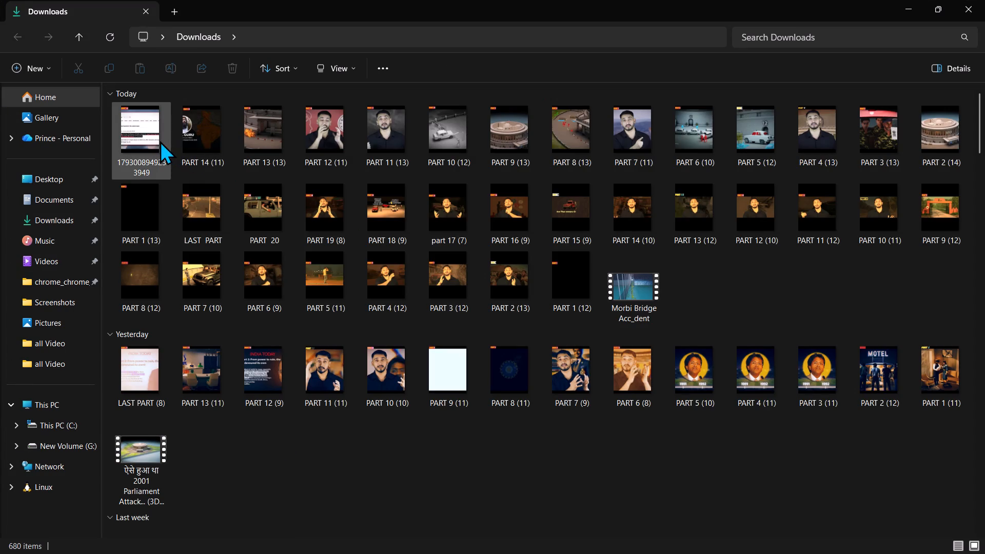
pyautogui.click(160, 141)
pyautogui.click(166, 75)
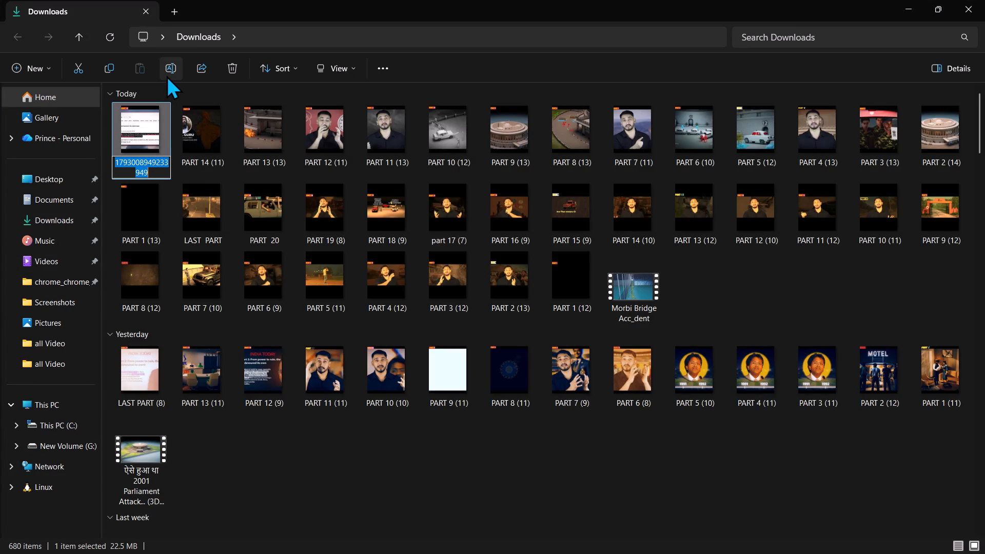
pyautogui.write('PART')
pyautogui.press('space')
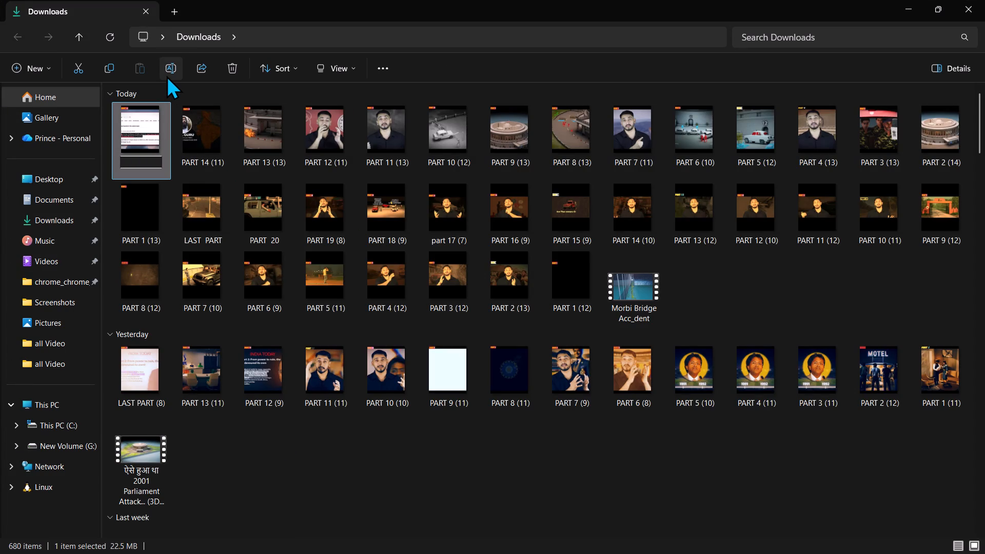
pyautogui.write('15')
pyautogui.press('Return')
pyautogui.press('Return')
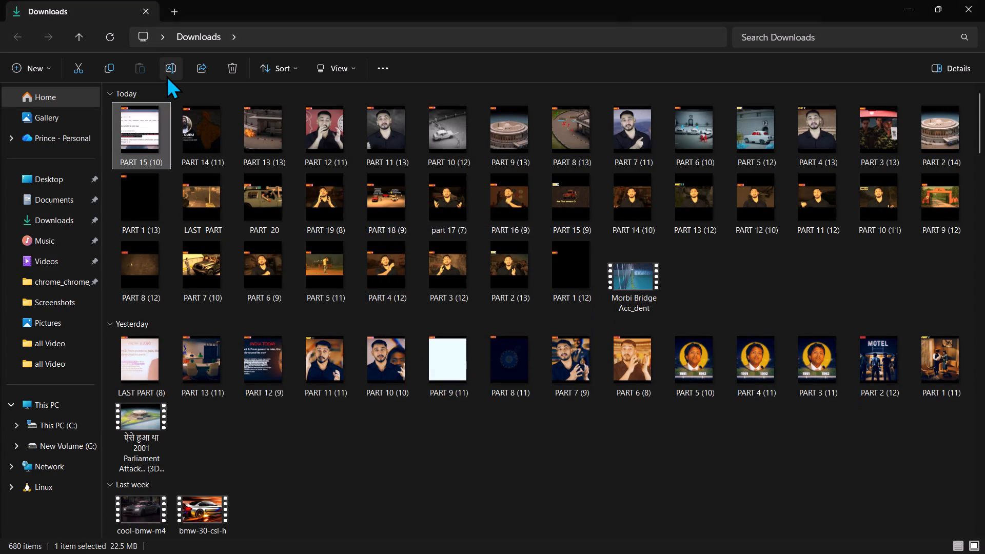
# Close the Downloads folder window and dismiss the PART 15 export preview in the video editor.
pyautogui.hscroll(3, 984, 0)
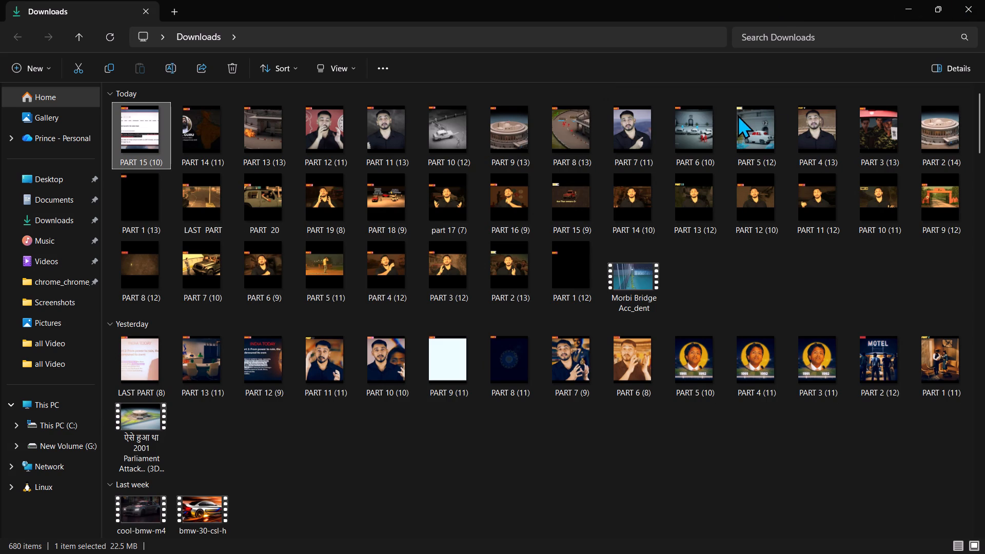
pyautogui.click(956, 8)
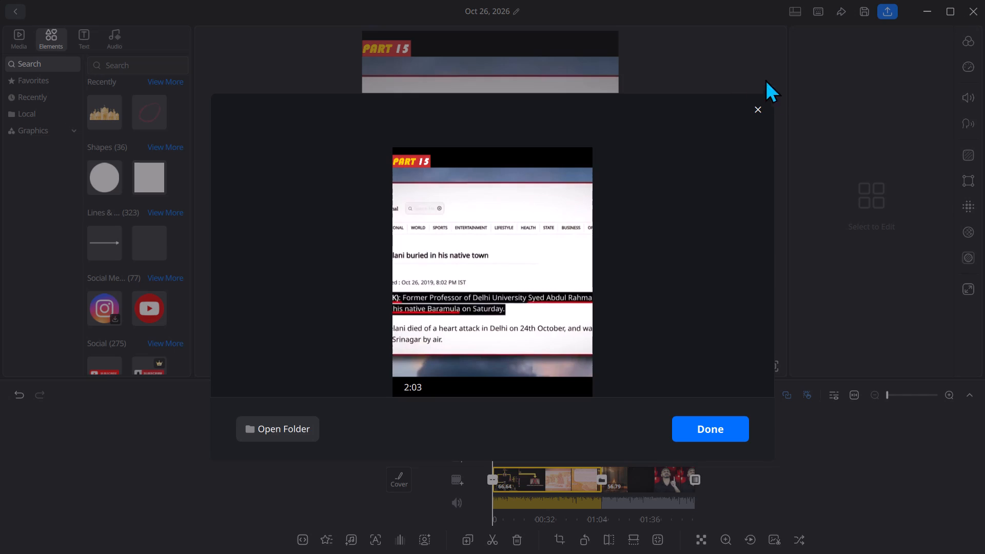
pyautogui.click(758, 108)
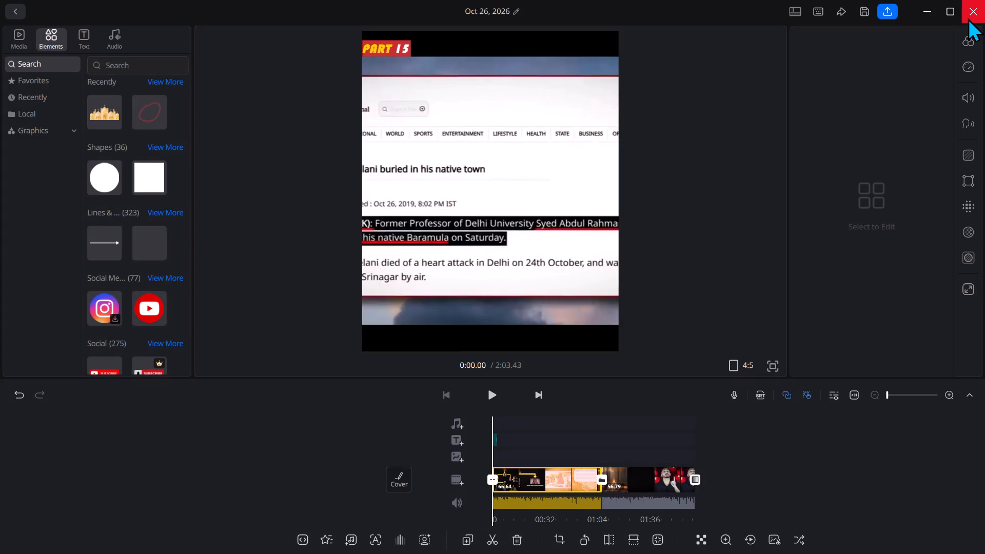
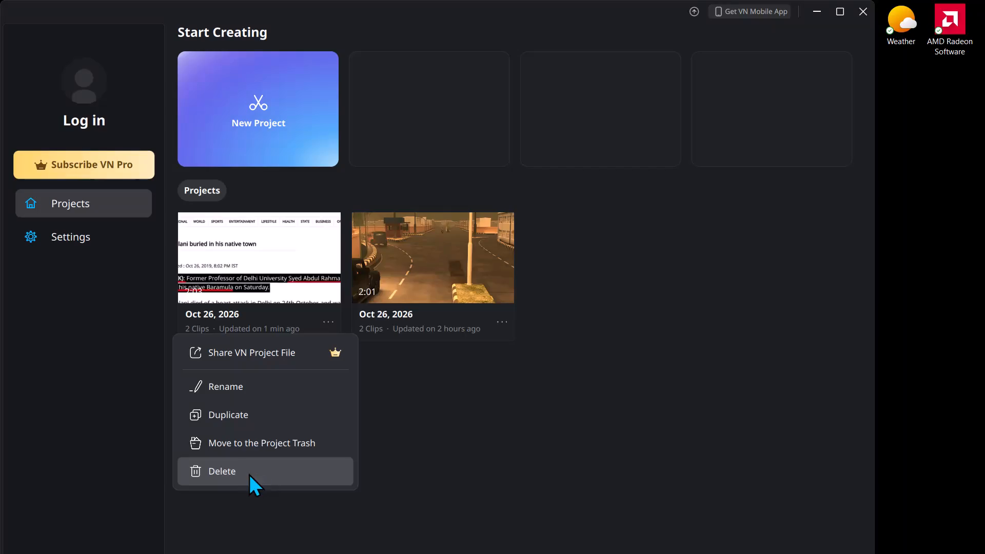
# Delete both existing Oct 26, 2026 projects, the 2:03 one and the 2:01 one, from the project list.
pyautogui.click(532, 298)
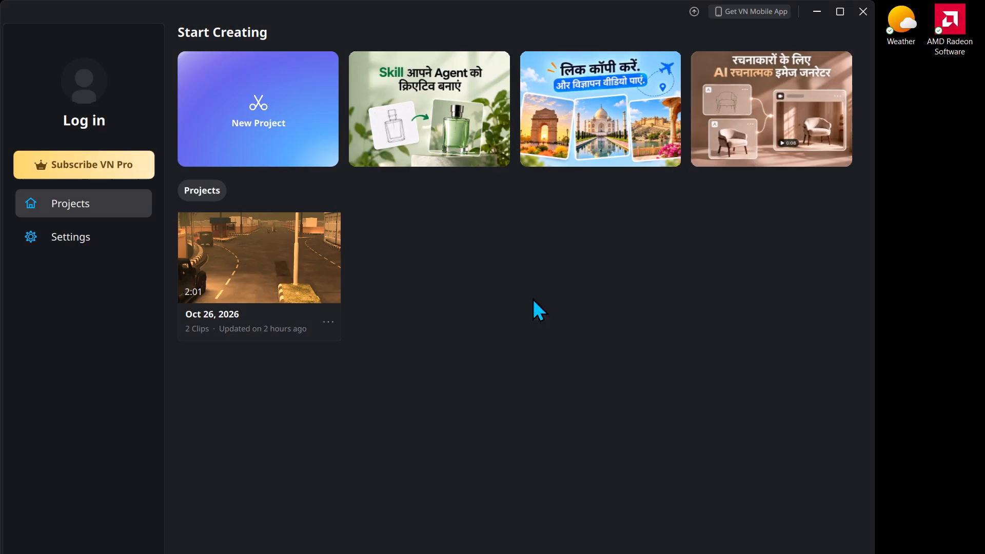
pyautogui.click(325, 322)
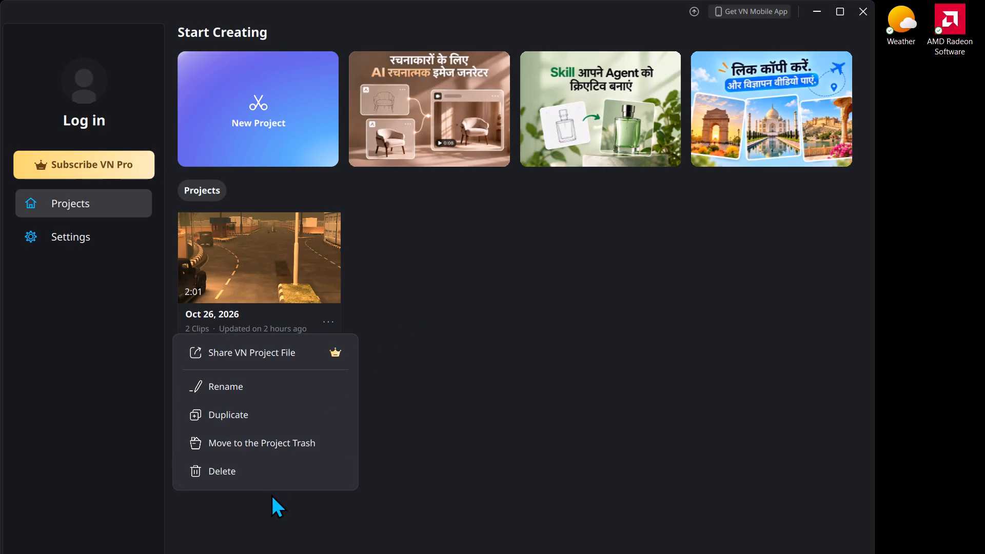
pyautogui.click(264, 477)
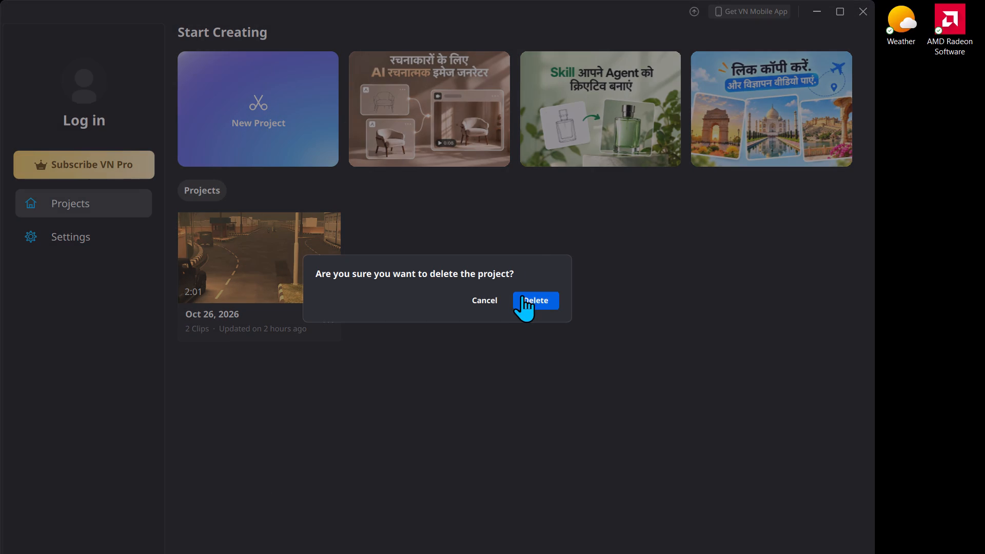
pyautogui.click(522, 295)
# Create a new empty project and maximize the editor window.
pyautogui.click(270, 130)
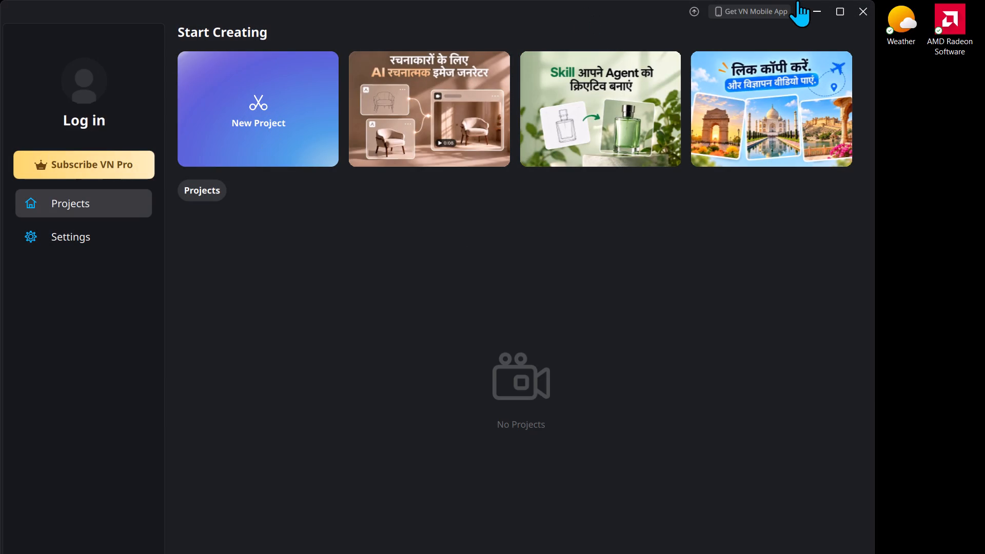
pyautogui.click(839, 14)
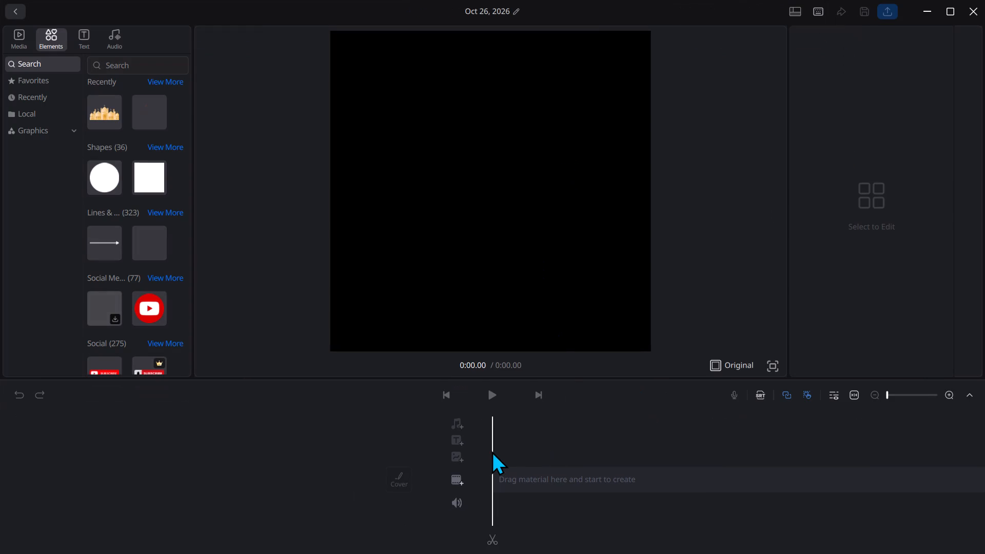
# Add the Morbi Bridge Acc_dent video from the Downloads folder to the main timeline track and dismiss the file dialog.
pyautogui.click(459, 479)
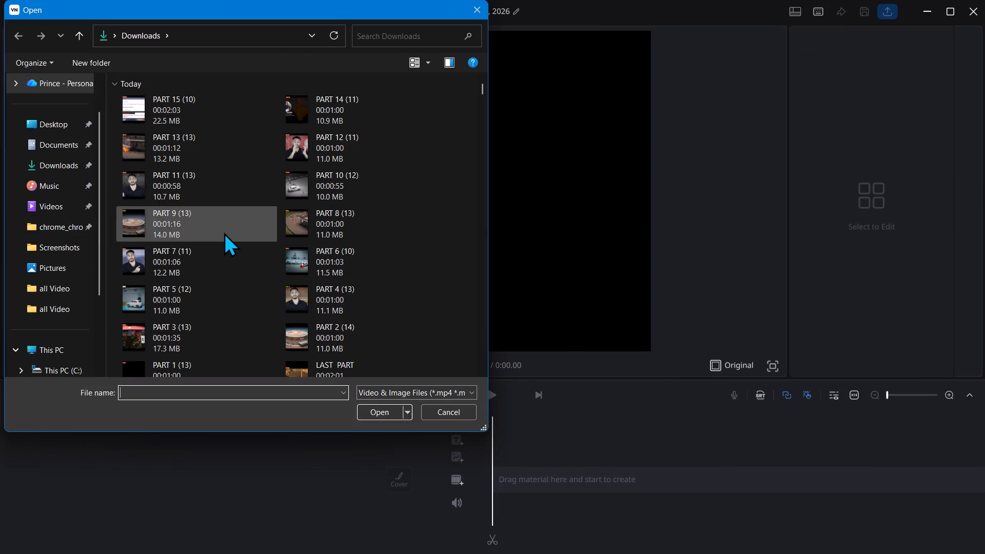
pyautogui.scroll(-2, 224, 232)
pyautogui.scroll(-1, 487, 90)
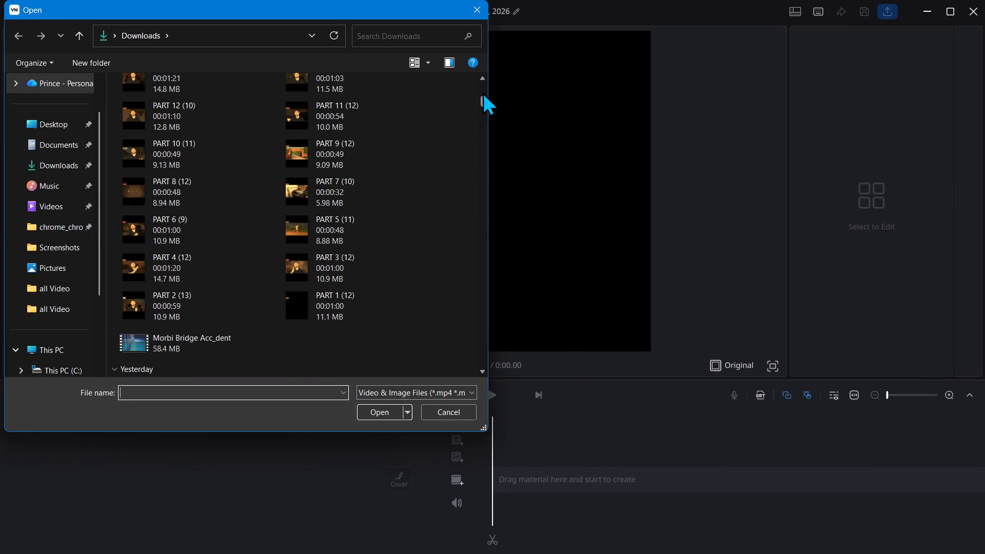
pyautogui.moveTo(479, 97); pyautogui.dragTo(479, 113)
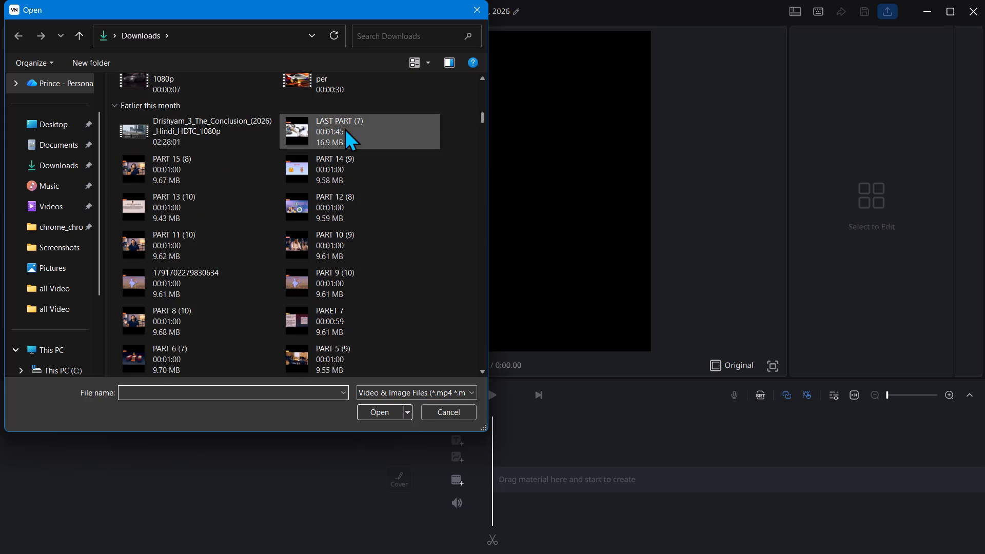
pyautogui.scroll(1, 327, 140)
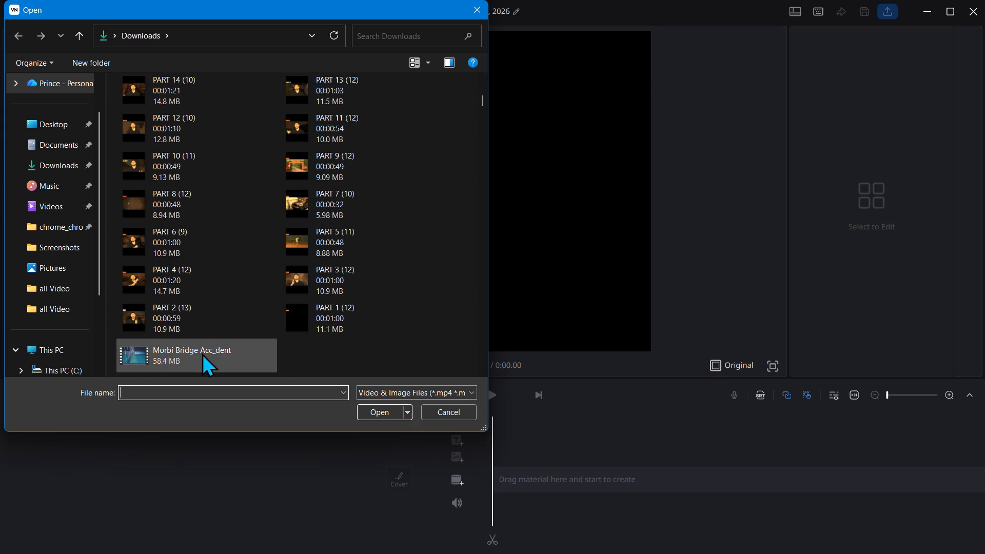
pyautogui.moveTo(201, 353); pyautogui.dragTo(569, 466)
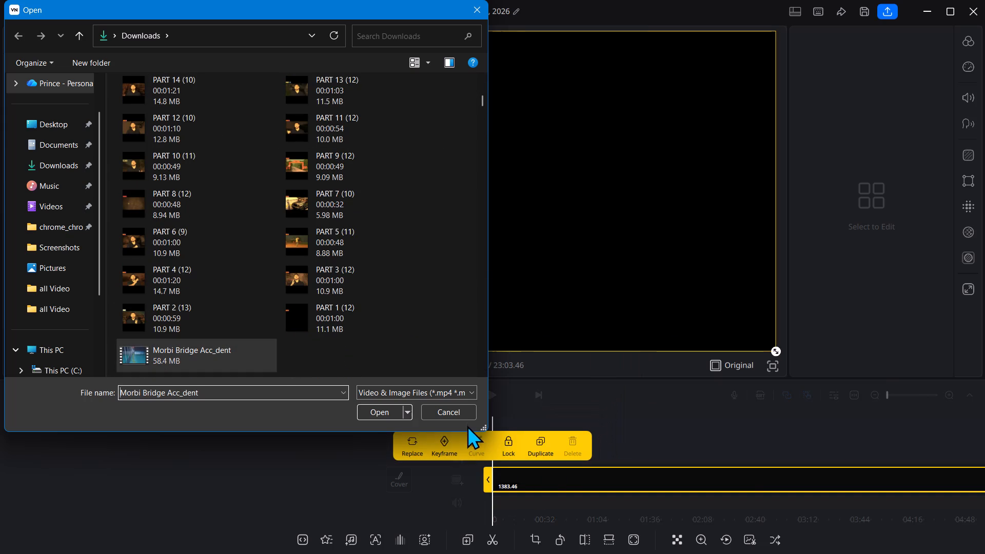
pyautogui.click(456, 408)
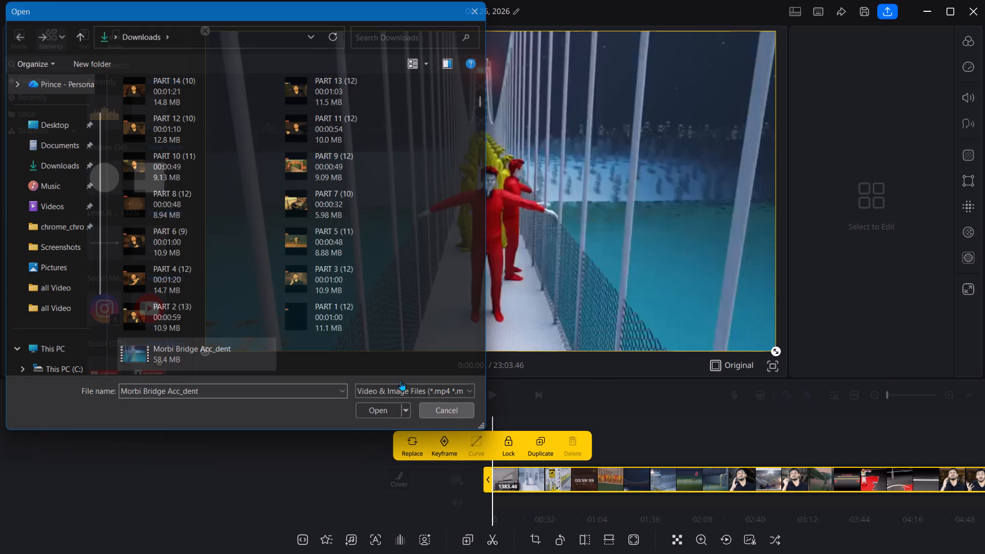
pyautogui.click(318, 414)
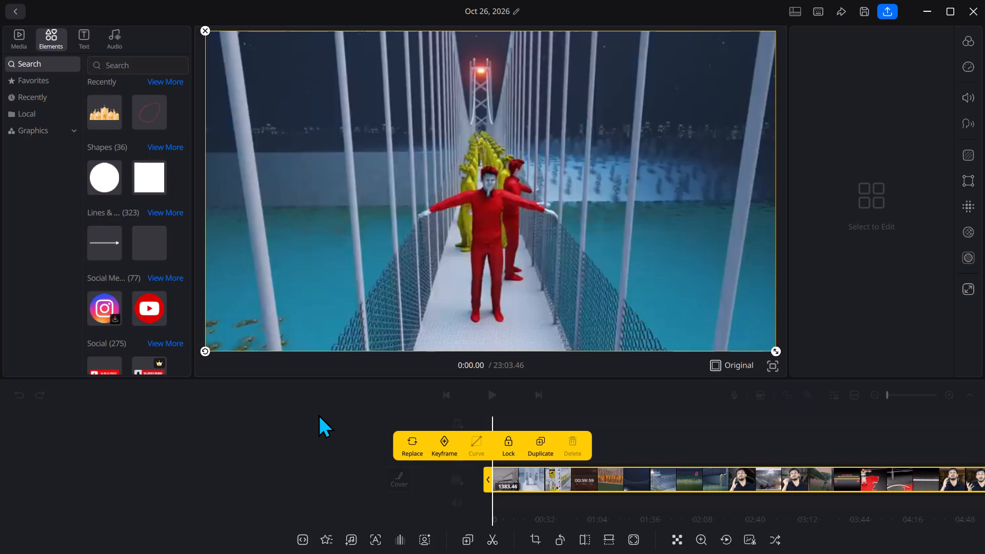